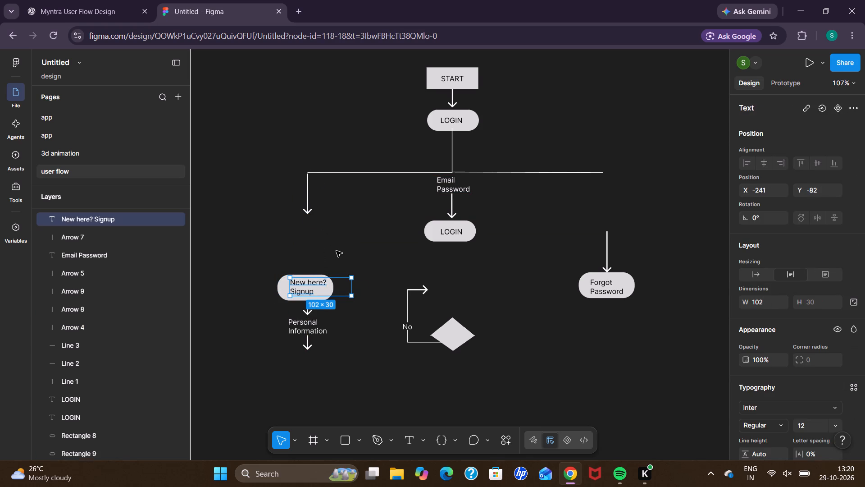
Move the New here? Signup label aside and reposition its rounded rectangle directly beneath the left branch arrow.
drag(328, 289, 279, 224)
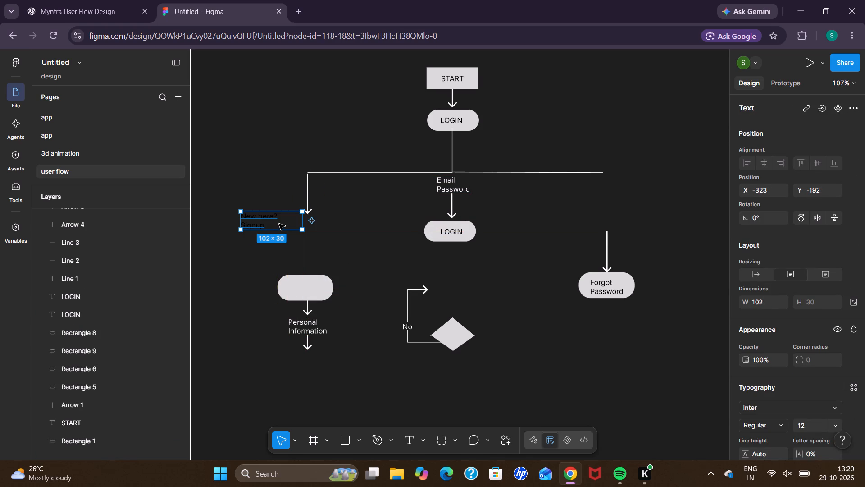
click(315, 280)
drag(315, 280, 316, 262)
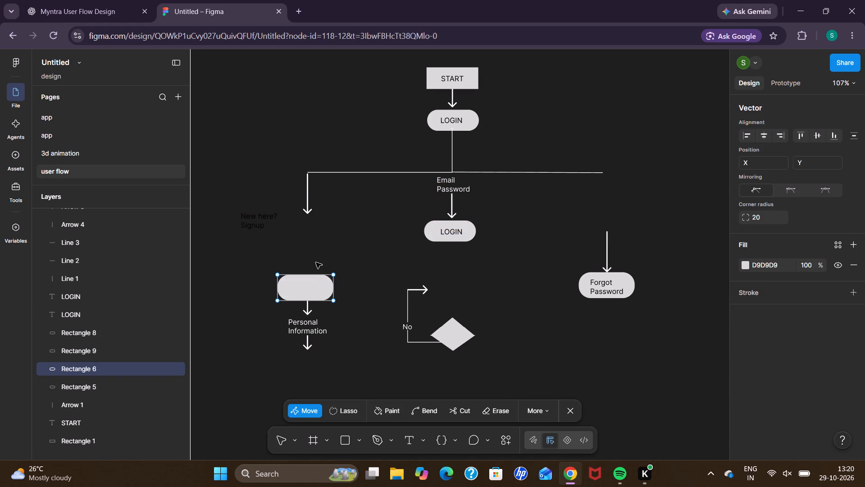
drag(316, 262, 314, 292)
drag(314, 292, 358, 345)
click(358, 345)
click(355, 250)
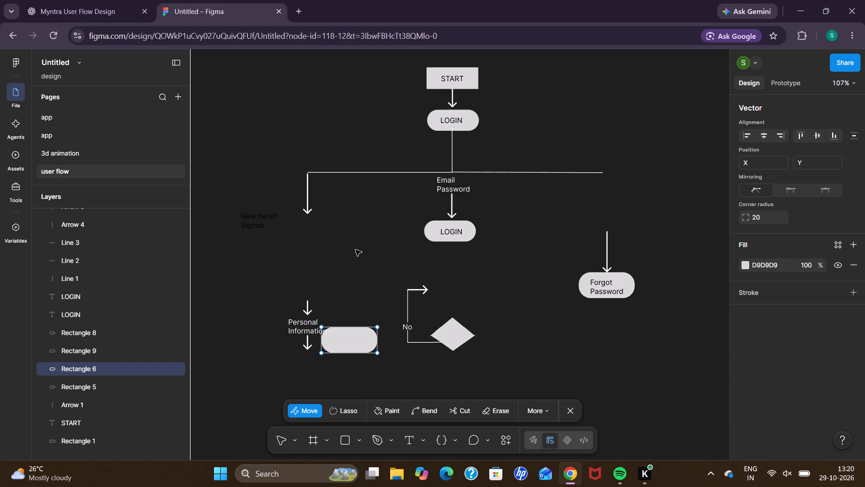
click(348, 336)
double_click(369, 236)
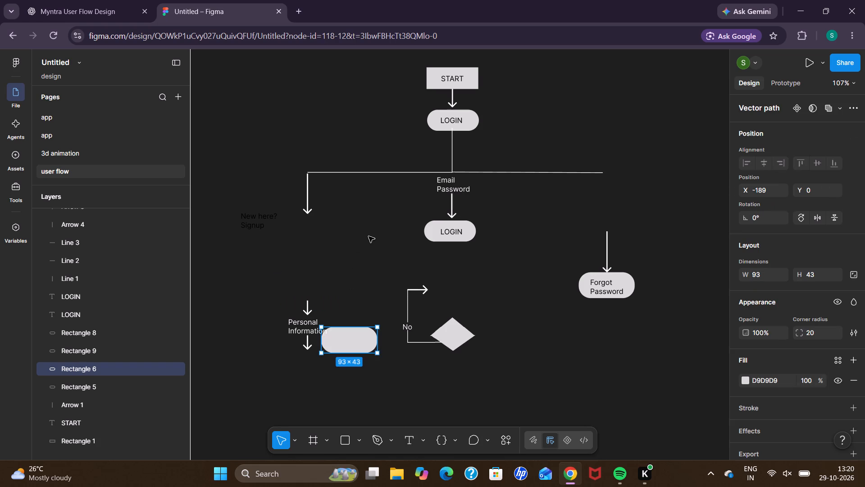
drag(356, 339, 314, 235)
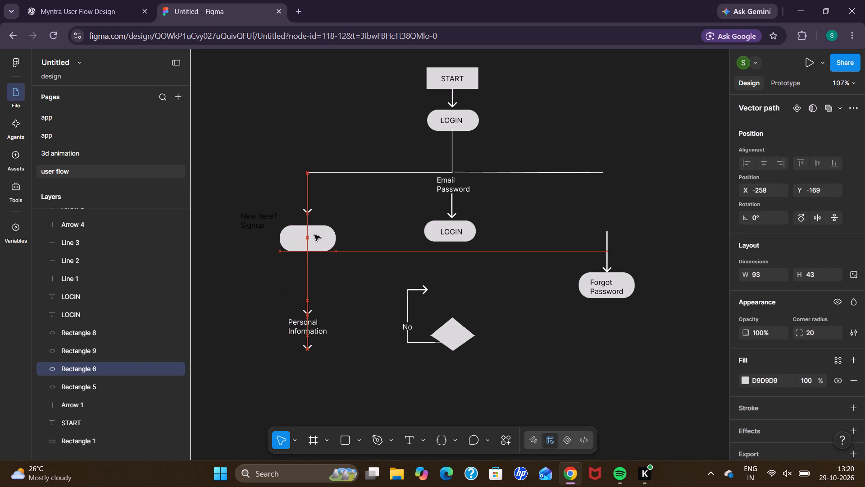
drag(314, 235, 314, 226)
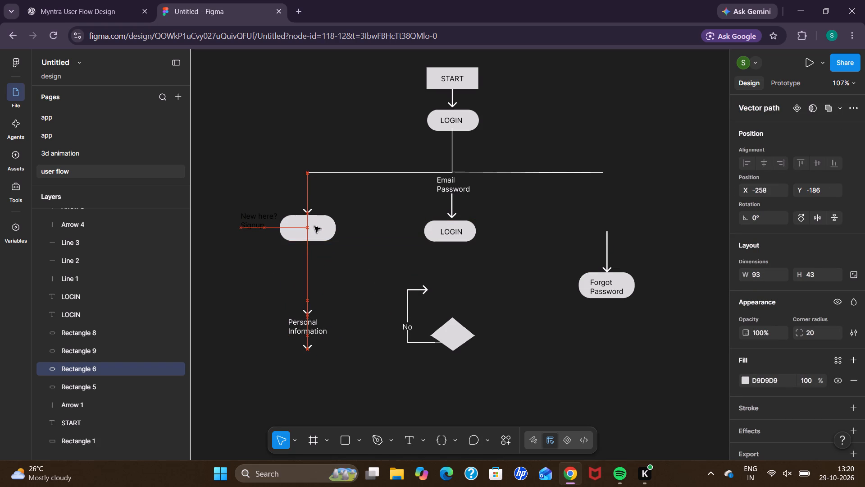
drag(314, 226, 314, 226)
click(291, 278)
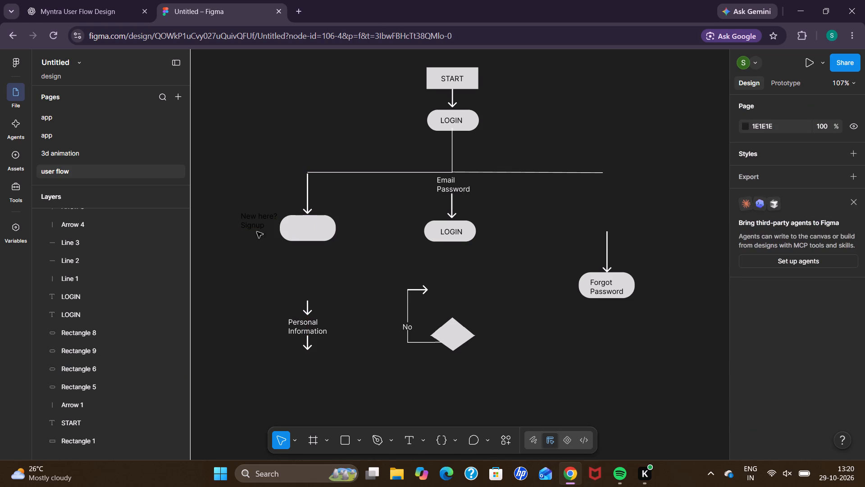
Place the New here? Signup label inside its repositioned rounded rectangle.
click(258, 221)
drag(258, 221, 302, 229)
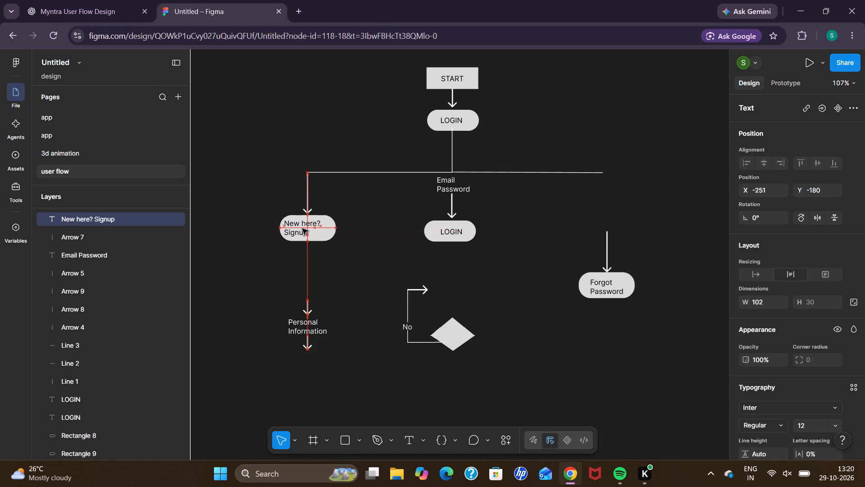
drag(302, 229, 307, 229)
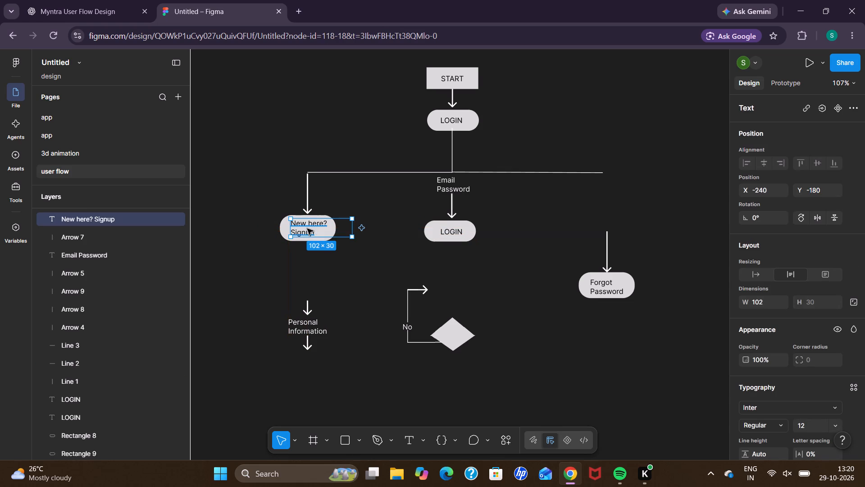
click(297, 277)
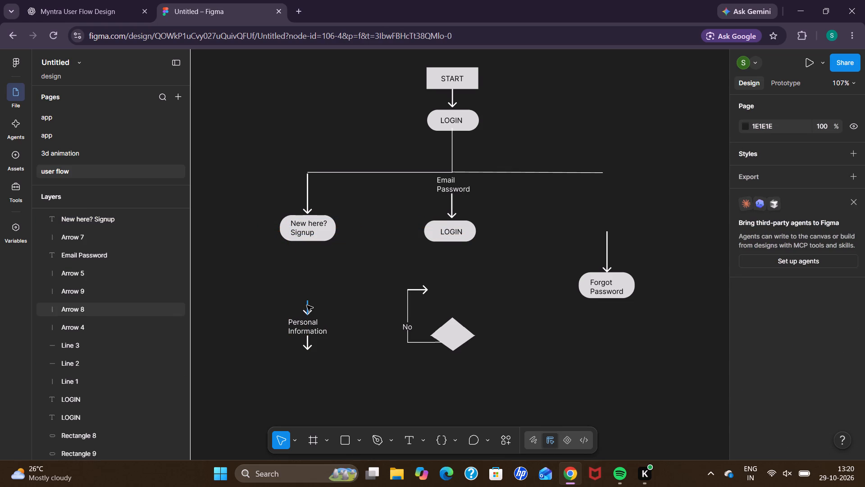
Move the short arrow and the Personal Information text up beneath the New here? Signup node, and select the remaining lower arrow.
click(307, 305)
drag(307, 305, 308, 248)
click(329, 289)
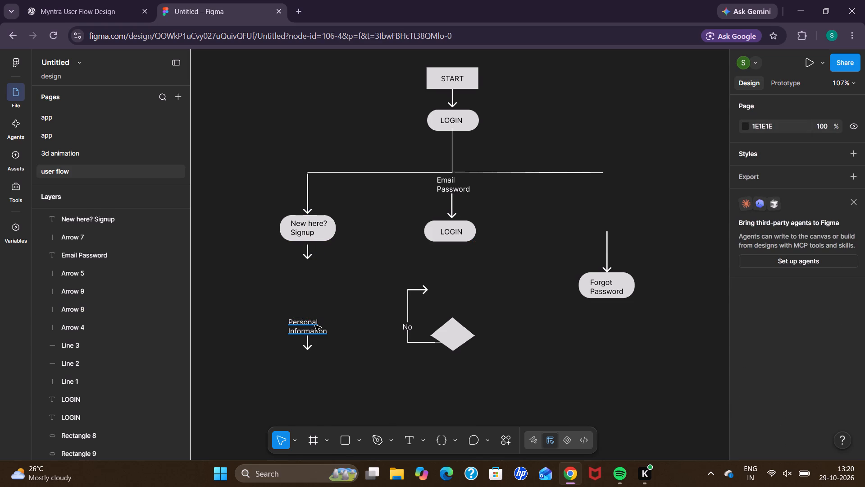
click(315, 325)
drag(315, 325, 317, 269)
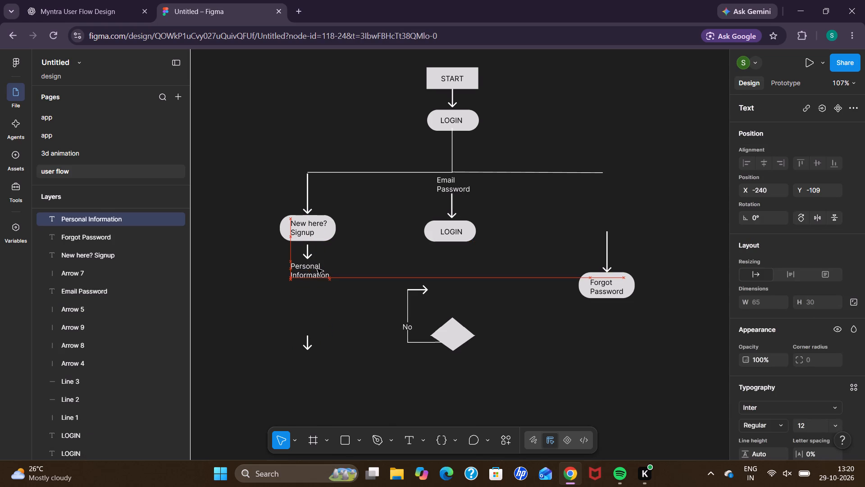
drag(317, 269, 319, 268)
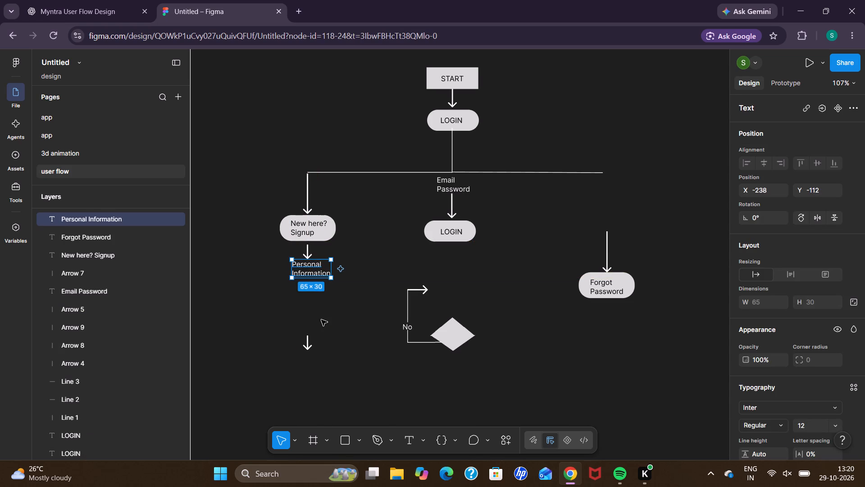
click(321, 320)
click(307, 342)
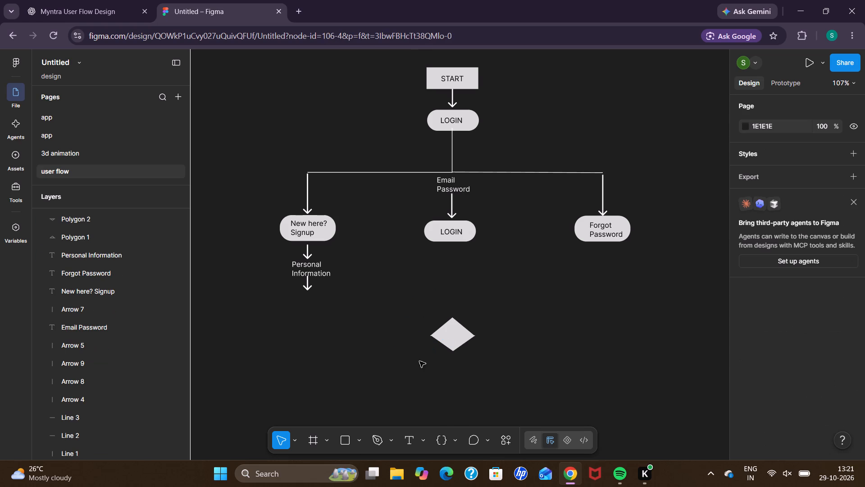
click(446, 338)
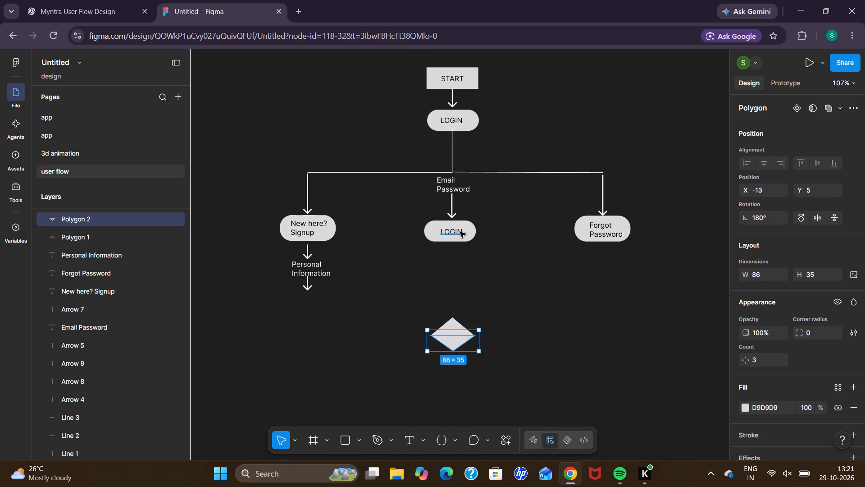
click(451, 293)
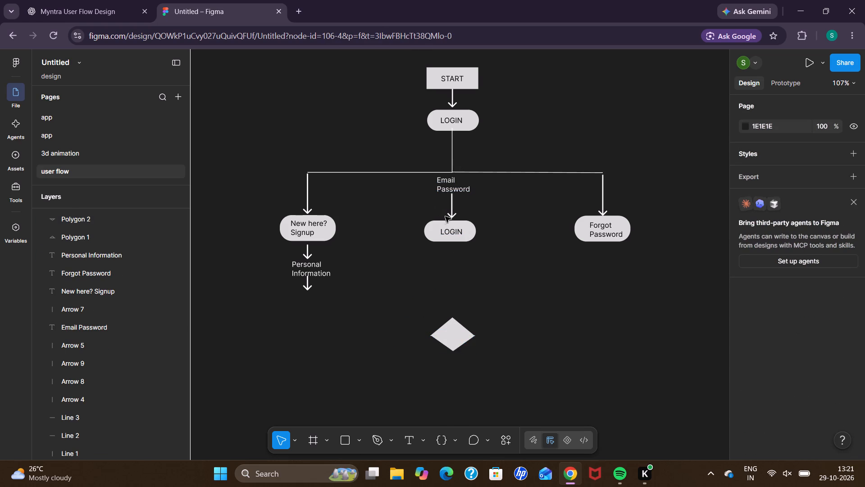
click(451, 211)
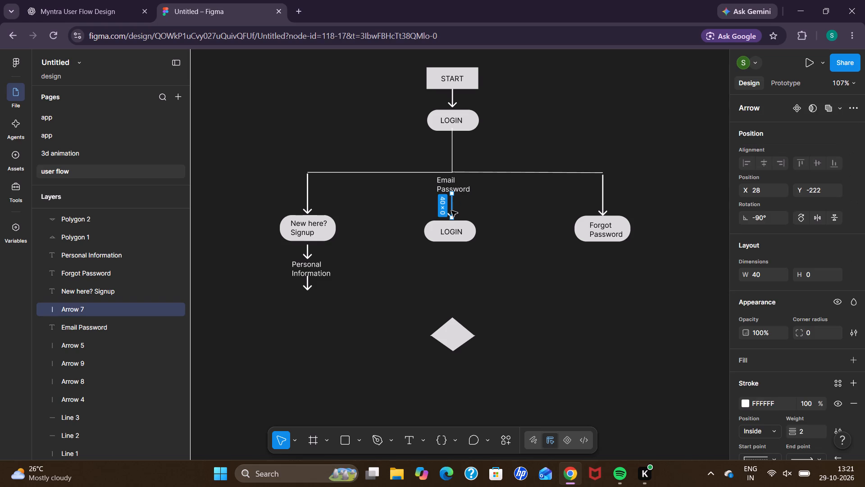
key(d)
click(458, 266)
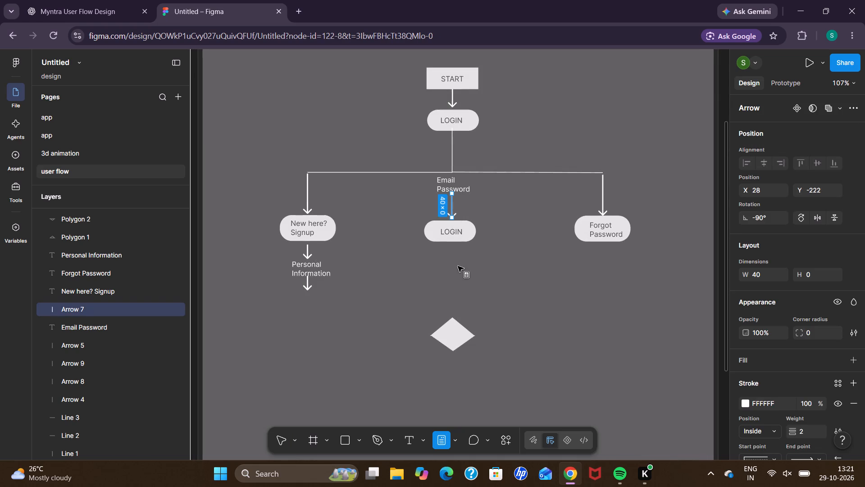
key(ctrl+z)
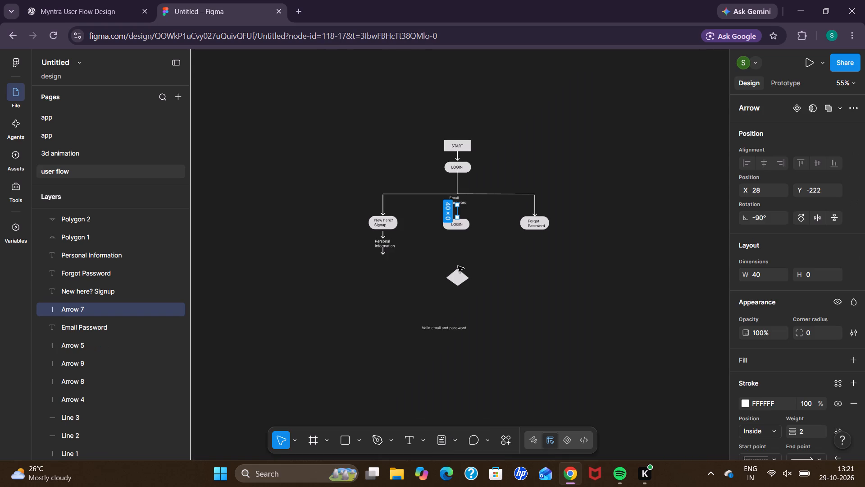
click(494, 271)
Shift the arrow between Email Password and LOGIN slightly down and place a duplicate of it directly beneath the LOGIN node.
scroll(494, 271, up, 1)
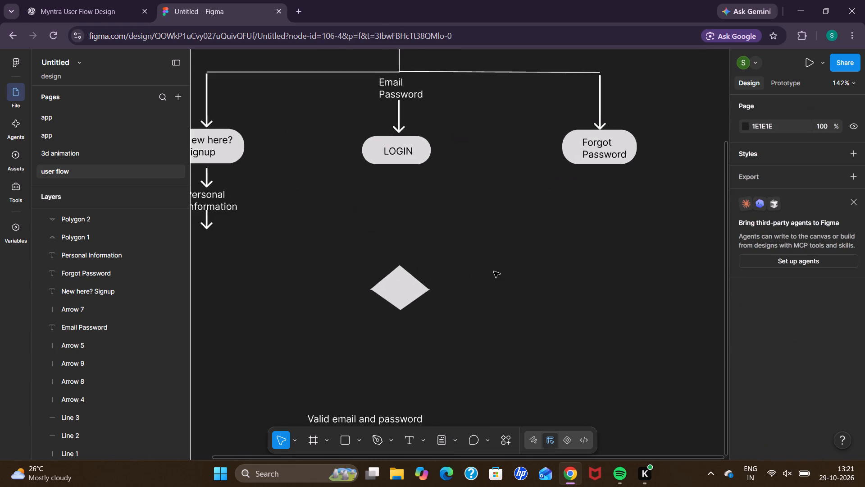
scroll(494, 271, up, 1)
click(454, 187)
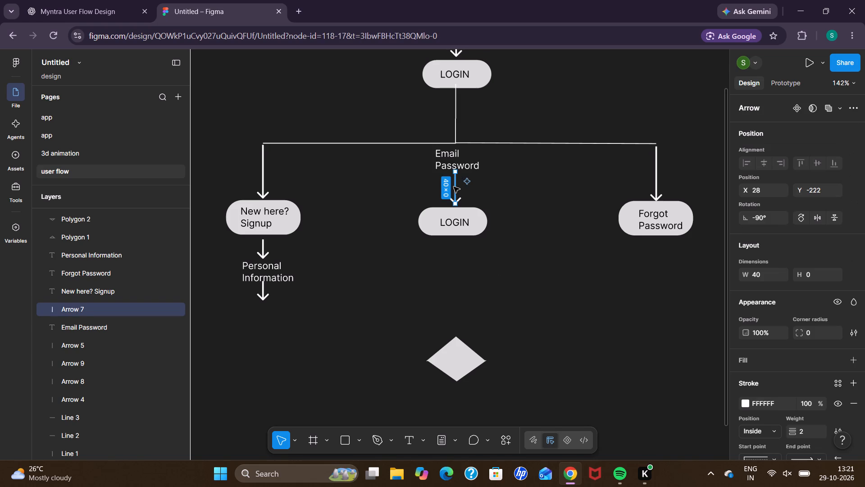
click(454, 187)
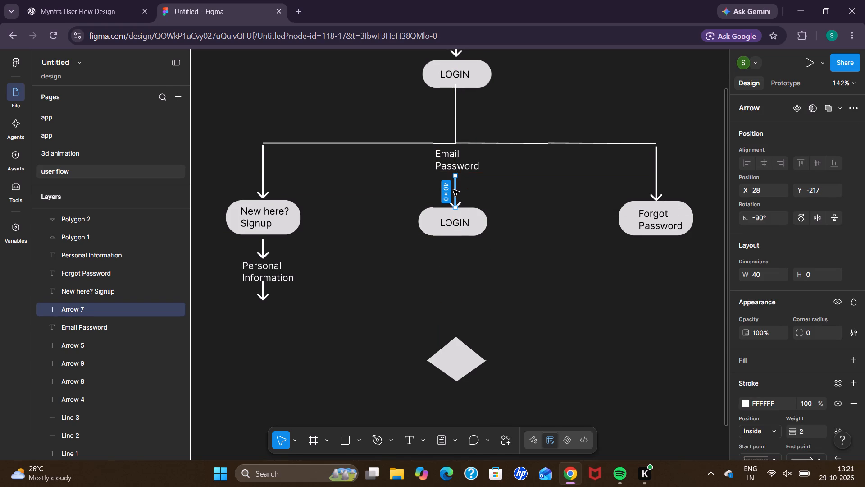
key(ctrl+d)
drag(453, 190, 458, 255)
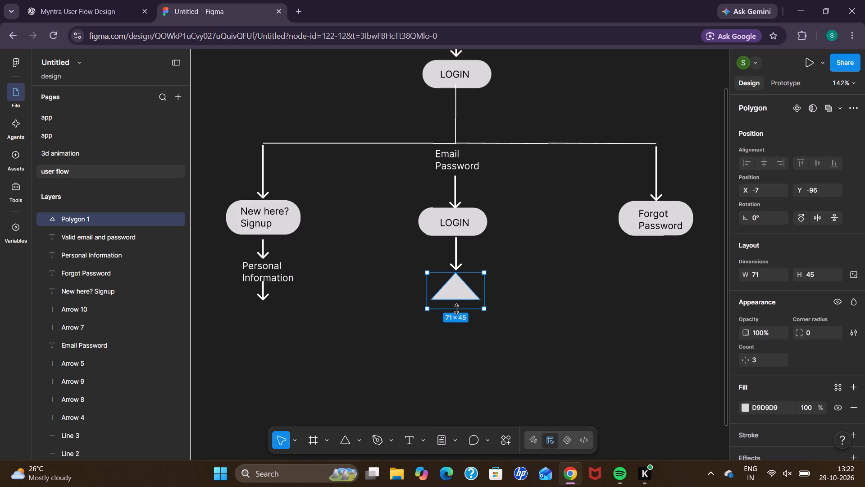
Resize the triangle below the LOGIN node to 71 by 44 and centre it directly under the arrow tip.
drag(456, 309, 456, 310)
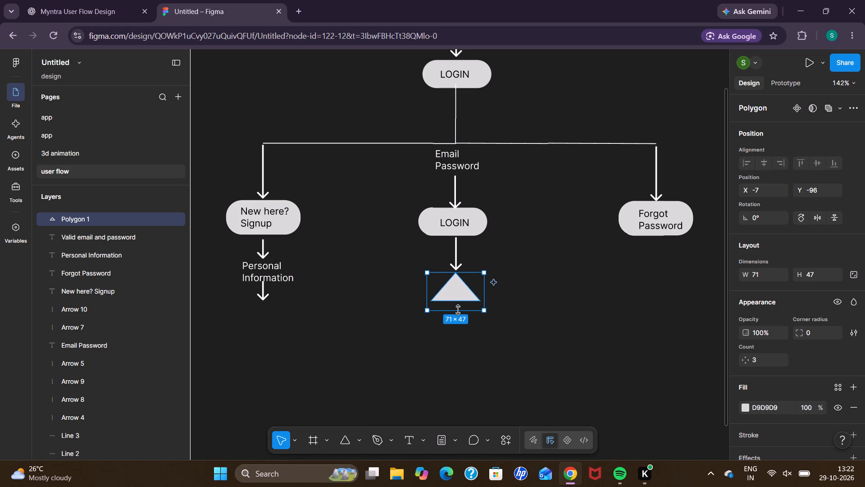
click(458, 310)
click(483, 335)
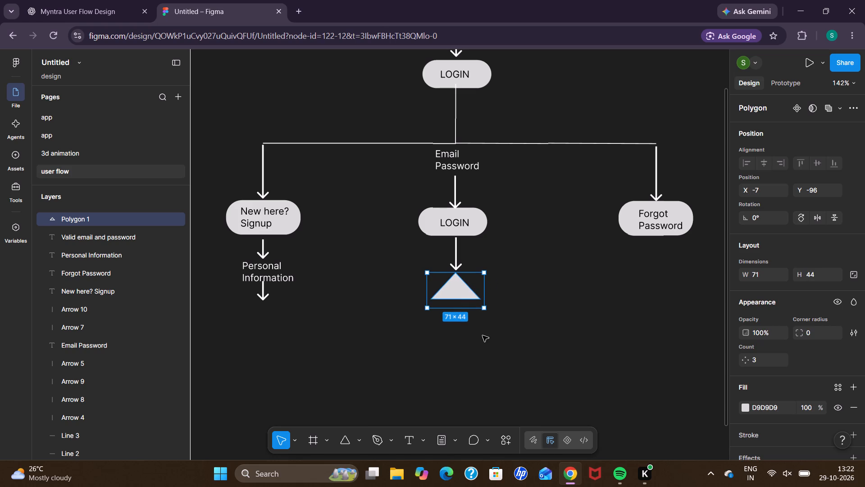
click(458, 295)
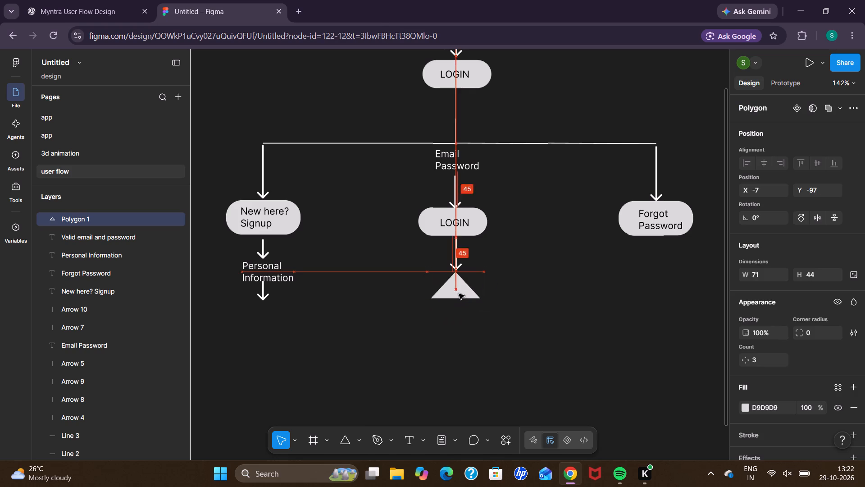
click(472, 326)
click(459, 291)
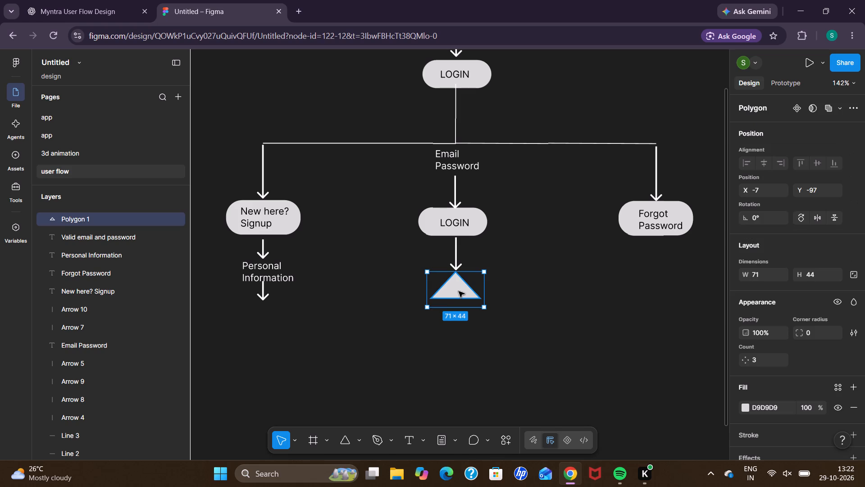
Duplicate the triangle, flatten the copy, rotate it 180° and join it under the original to form a decision diamond.
key(ctrl+d)
key(ctrl+e)
drag(459, 291, 459, 319)
click(762, 215)
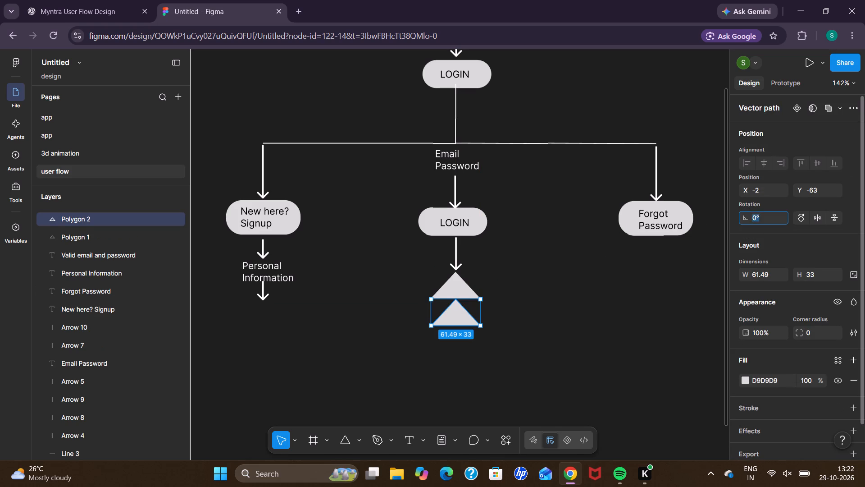
key(BackSpace)
text(180)
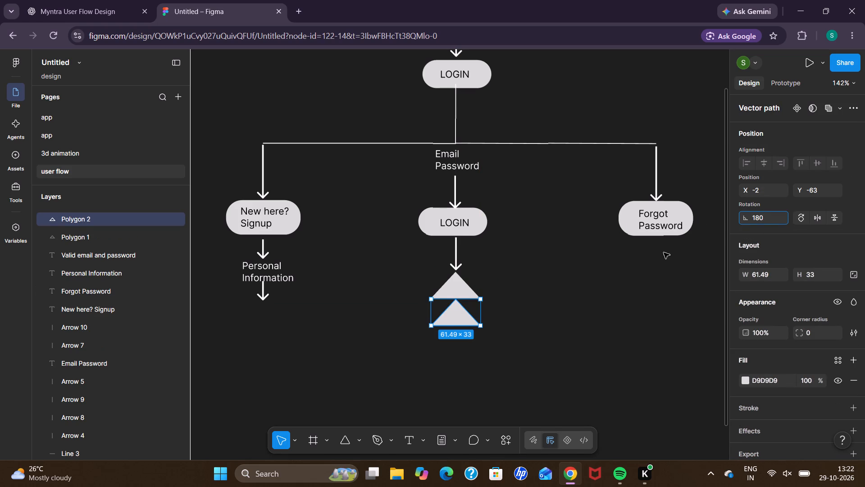
click(661, 254)
click(451, 313)
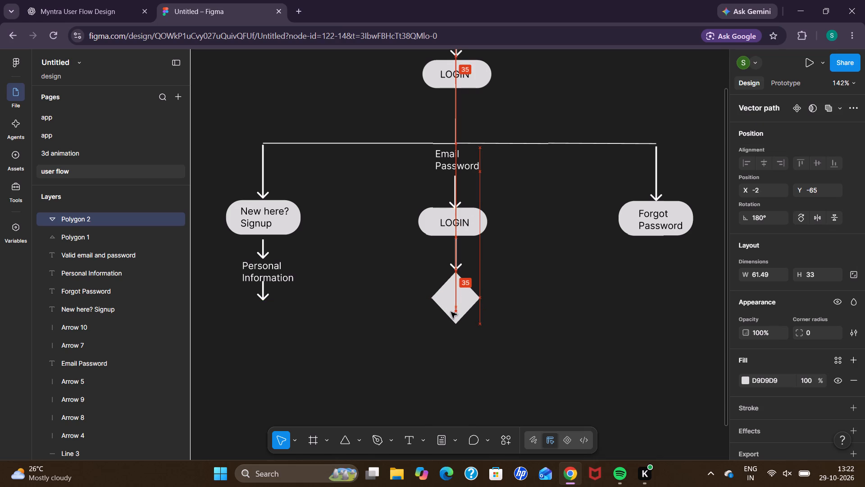
click(414, 415)
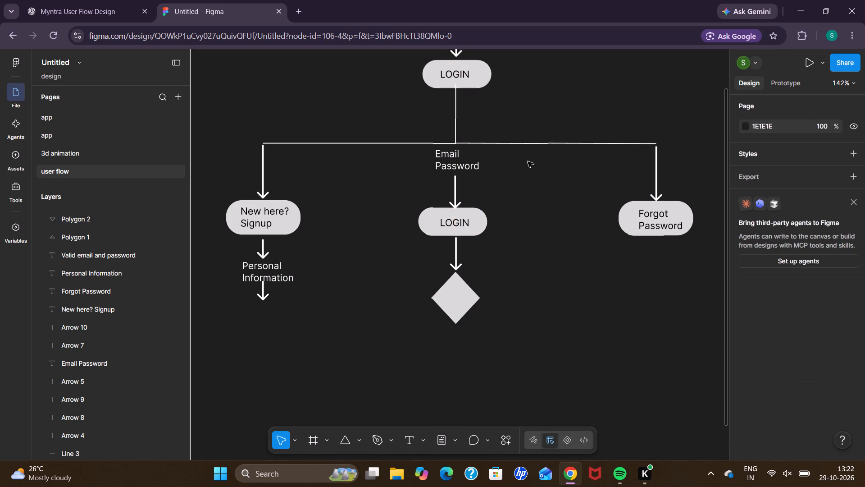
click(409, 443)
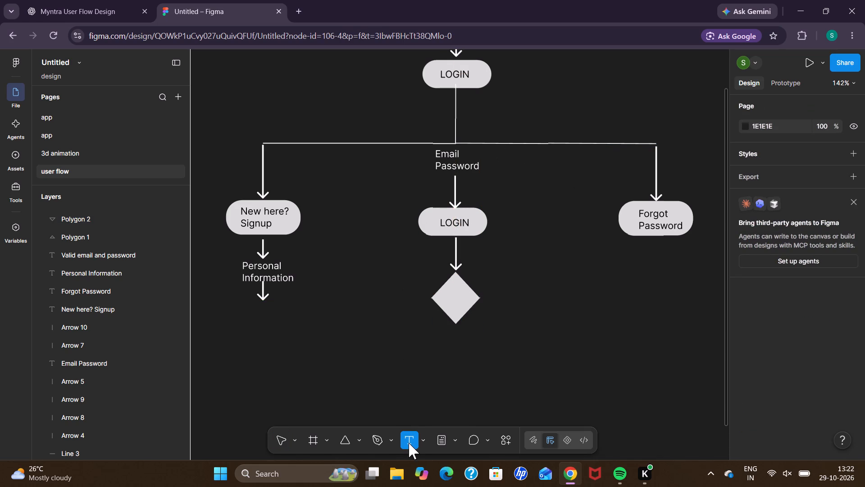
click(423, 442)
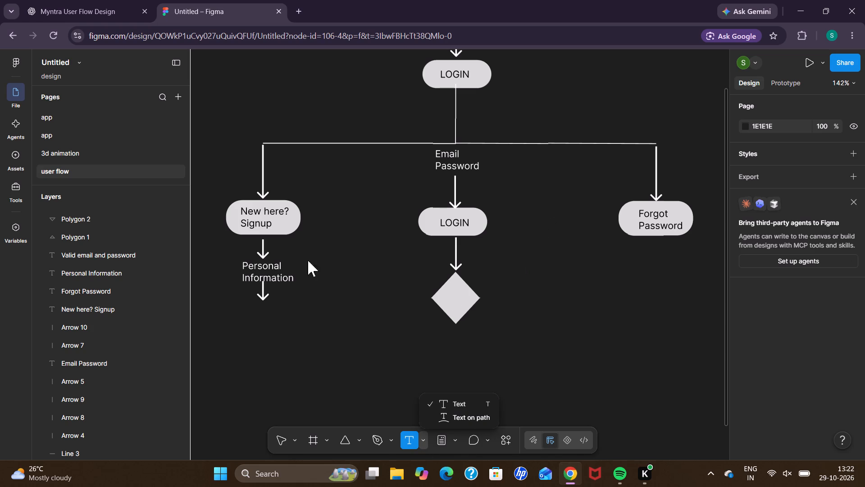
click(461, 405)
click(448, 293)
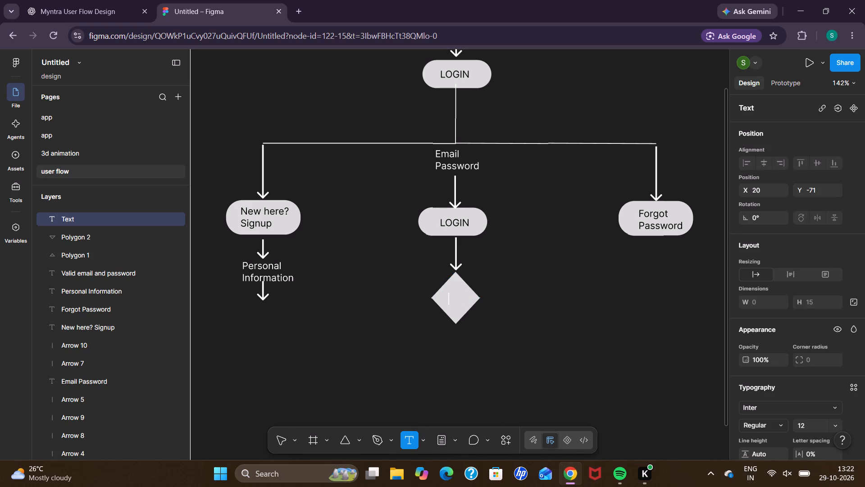
Check the first decision's wording in the ChatGPT user flow diagram and return to the Figma file.
click(117, 10)
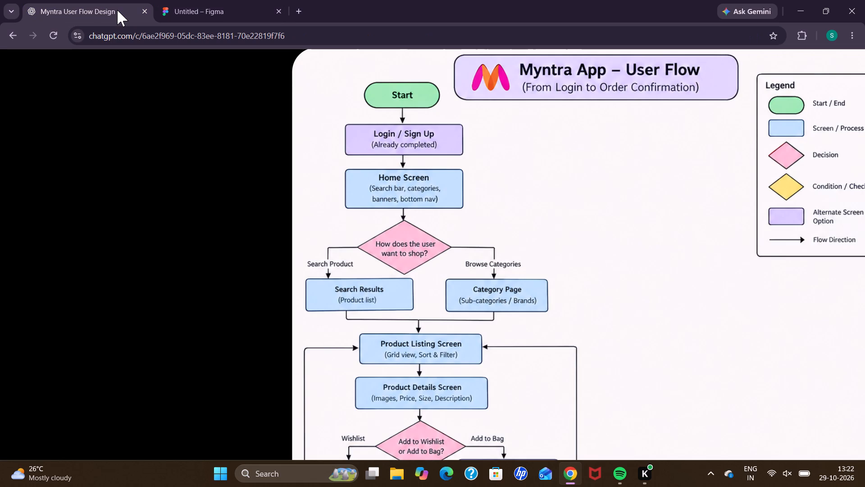
click(190, 2)
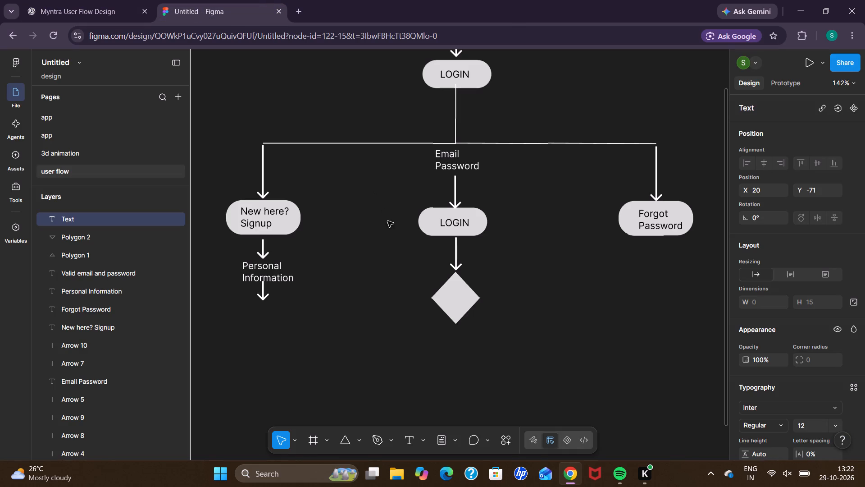
Add the two-line text "how does the user / want to shop" over the diamond beneath the LOGIN node.
scroll(788, 408, down, 1)
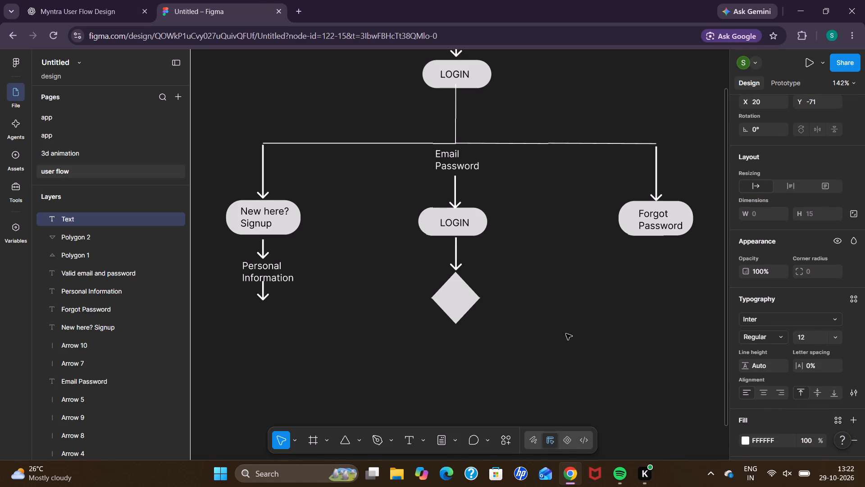
click(413, 444)
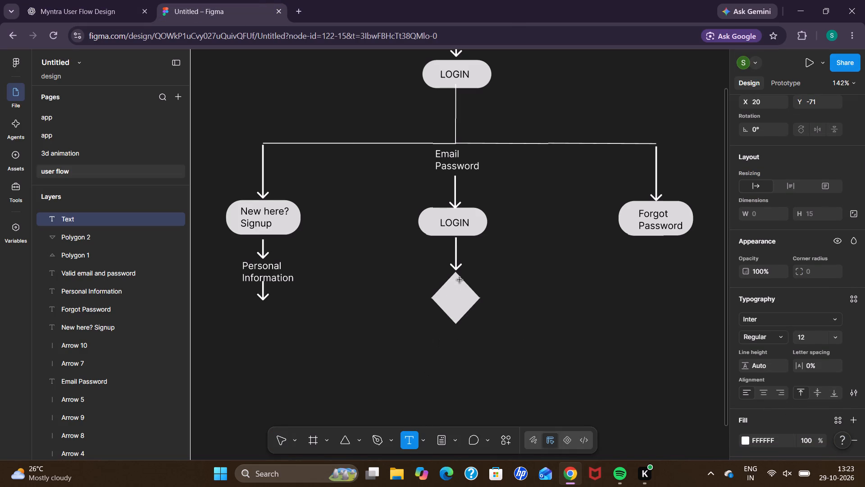
click(445, 290)
text(how does the user want to)
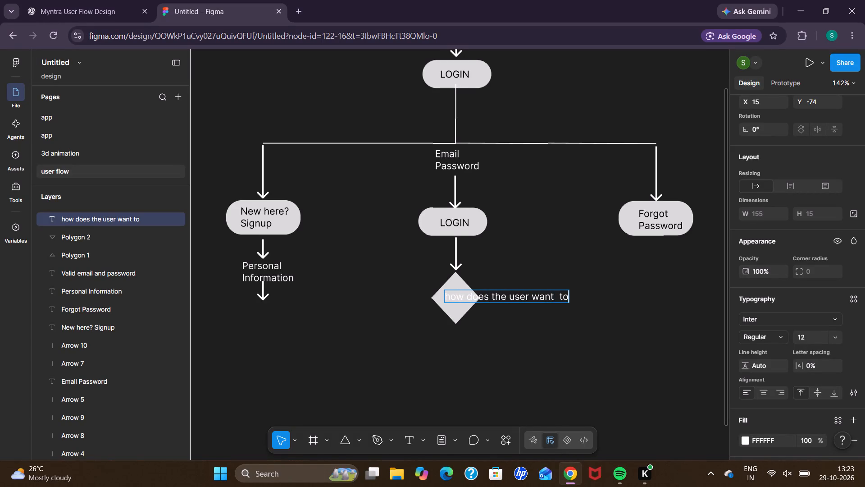
key(BackSpace)
key(BackSpace)
key(BackSpace)
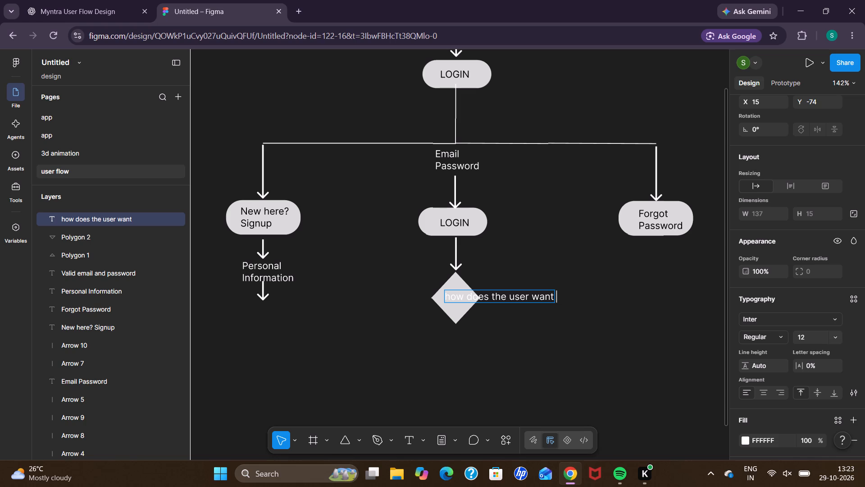
key(BackSpace)
key(space)
text(to shop)
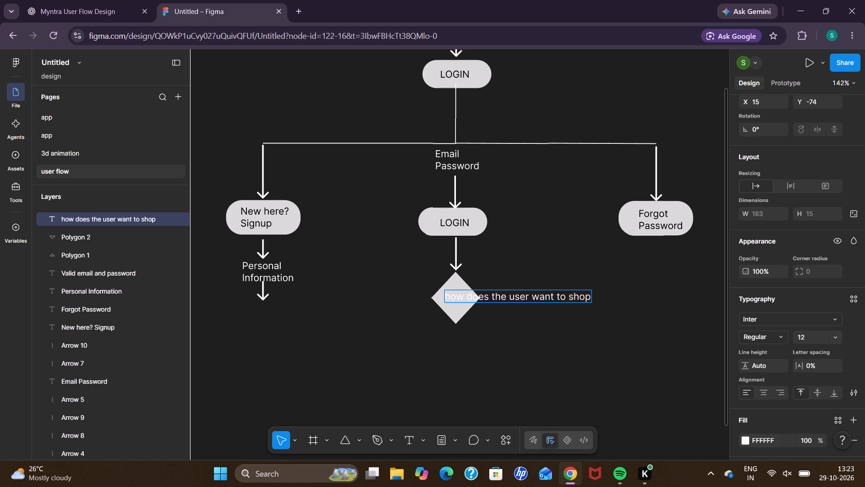
key(BackSpace)
key(BackSpace)
key(BackSpace)
key(BackSpace)
key(BackSpace)
key(BackSpace)
key(BackSpace)
key(BackSpace)
key(BackSpace)
key(BackSpace)
key(BackSpace)
key(BackSpace)
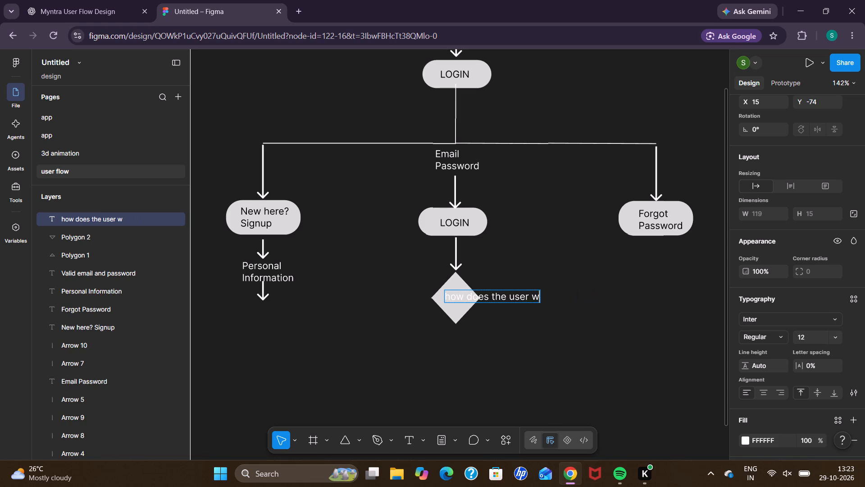
key(BackSpace)
key(BackSpace)
key(BackSpace)
text(er)
key(Return)
text(want to shop)
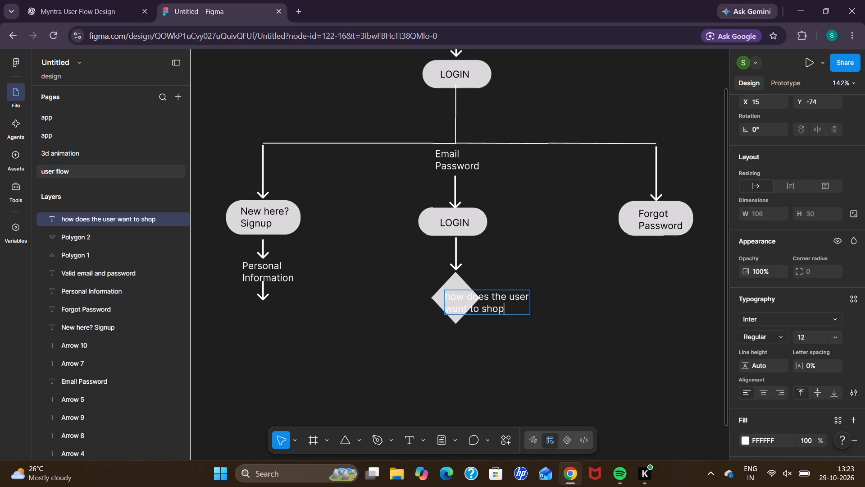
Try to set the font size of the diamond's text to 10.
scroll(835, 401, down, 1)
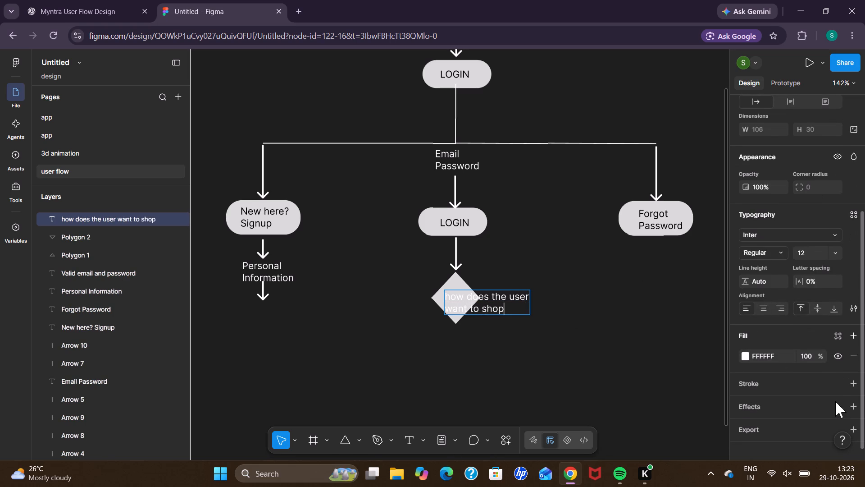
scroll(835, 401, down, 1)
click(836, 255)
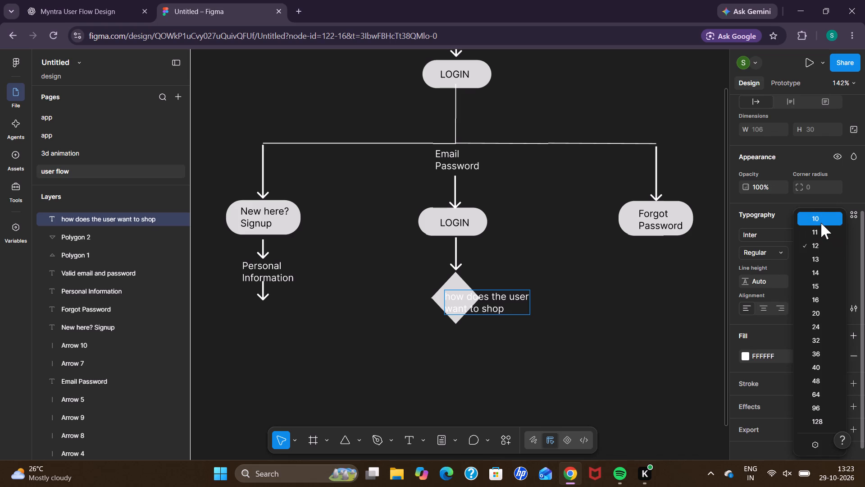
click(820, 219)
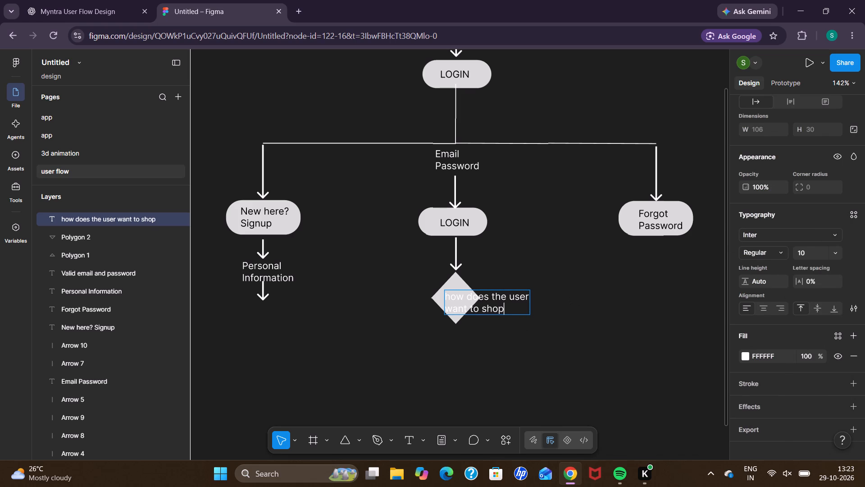
Clear all the words from the diamond's text box and set its font size to 10.
key(BackSpace)
key(BackSpace)
key(BackSpace)
key(BackSpace)
key(BackSpace)
key(BackSpace)
key(BackSpace)
key(BackSpace)
key(BackSpace)
key(BackSpace)
key(BackSpace)
key(BackSpace)
key(BackSpace)
key(BackSpace)
key(BackSpace)
key(BackSpace)
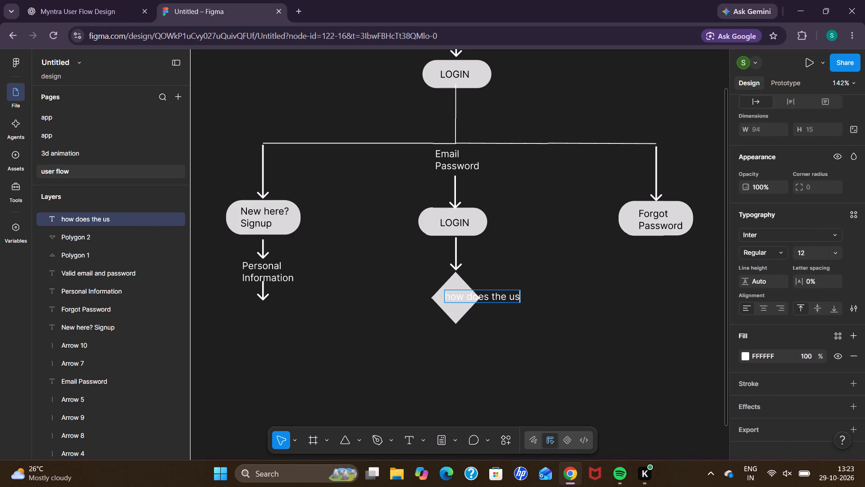
key(BackSpace)
key(BackSpace)
key(BackSpace)
key(BackSpace)
key(BackSpace)
key(BackSpace)
key(BackSpace)
key(BackSpace)
key(BackSpace)
key(BackSpace)
key(BackSpace)
key(BackSpace)
key(BackSpace)
key(BackSpace)
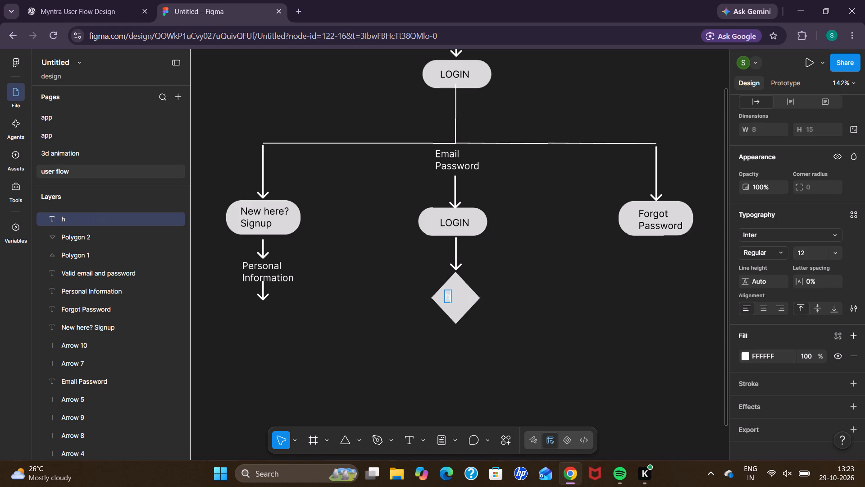
key(BackSpace)
drag(824, 242, 830, 248)
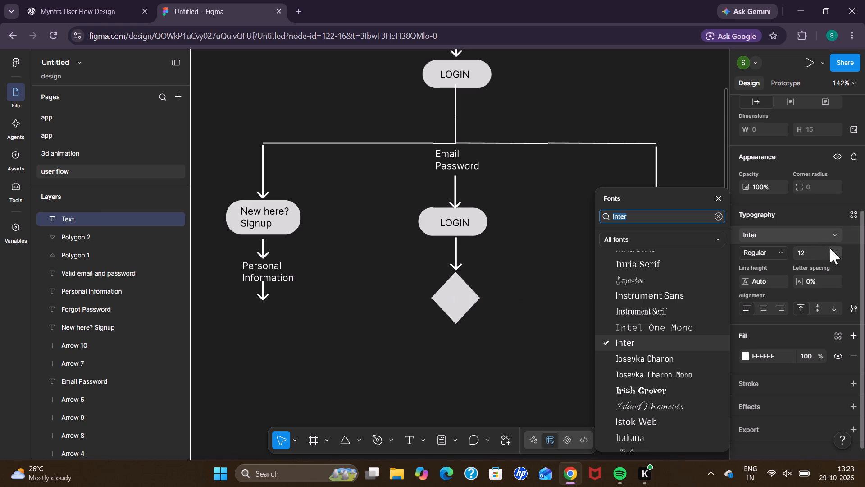
drag(830, 248, 829, 250)
click(833, 251)
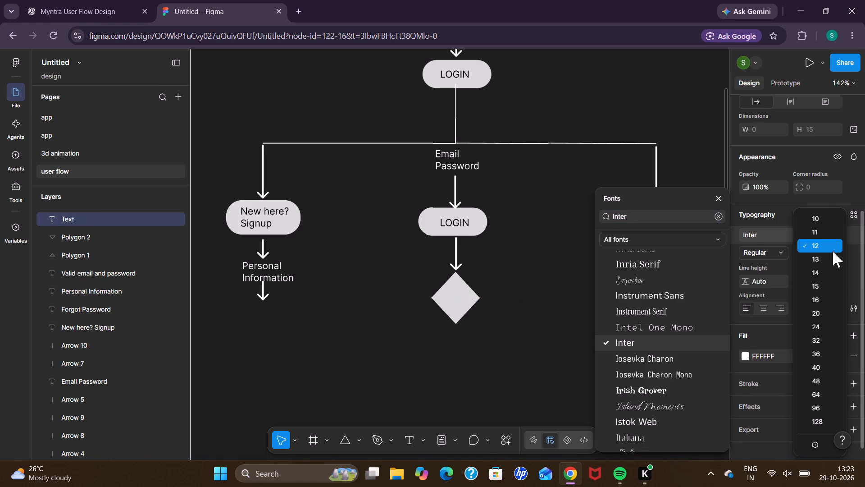
click(823, 214)
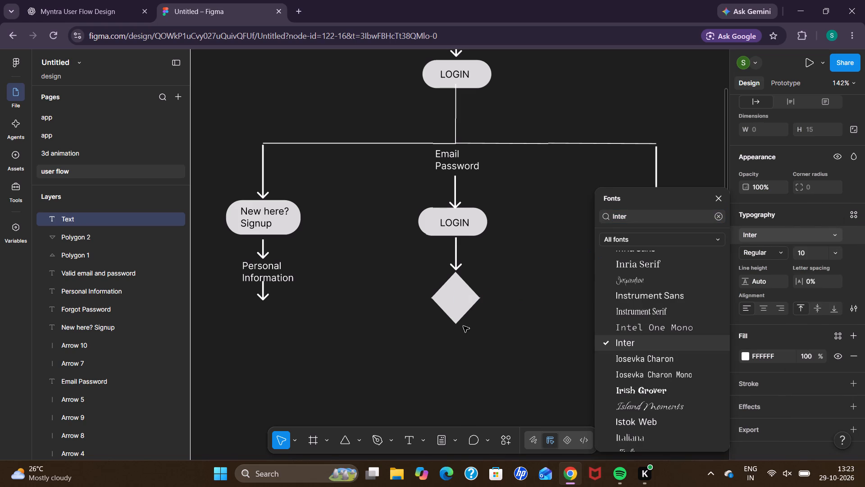
Enter the question in the diamond's text box on two lines: "how does the user" / "want to shop".
text(how does the user wan tto shop)
key(BackSpace)
key(BackSpace)
key(BackSpace)
key(BackSpace)
key(BackSpace)
key(BackSpace)
key(BackSpace)
key(BackSpace)
key(BackSpace)
key(BackSpace)
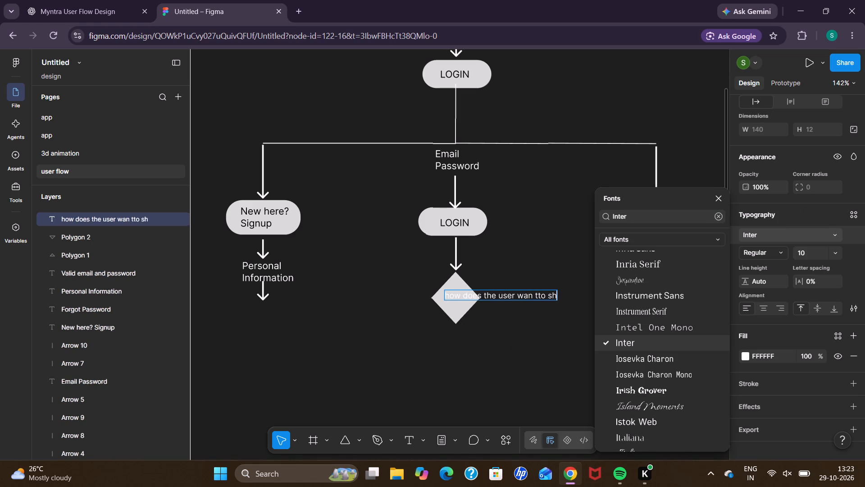
key(BackSpace)
key(BackSpace)
key(Return)
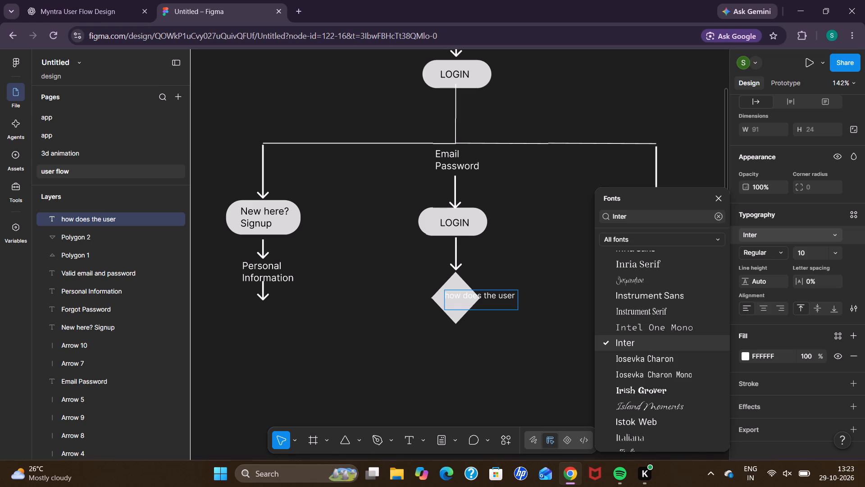
text(want to)
key(space)
text(shop)
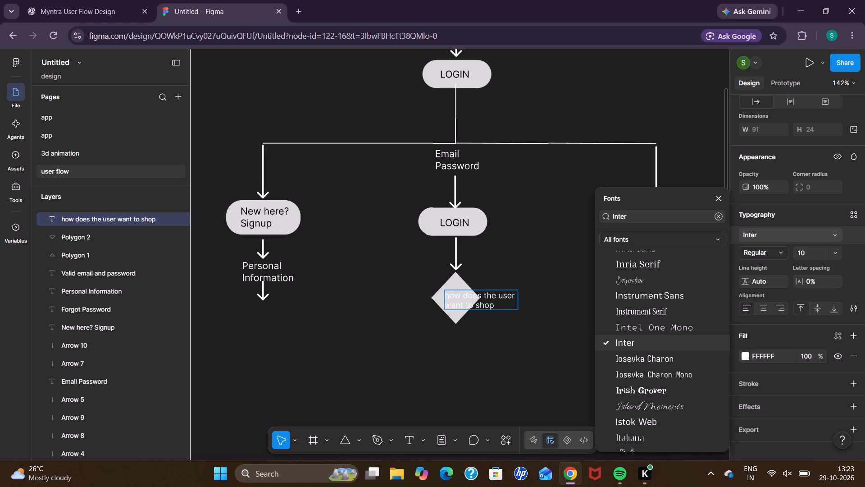
click(511, 339)
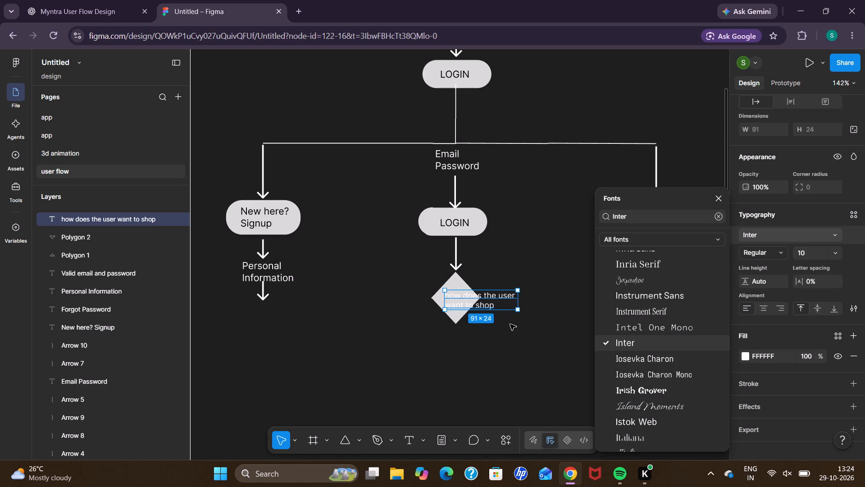
Replace the question text's white fill with the black already used on this page.
click(851, 355)
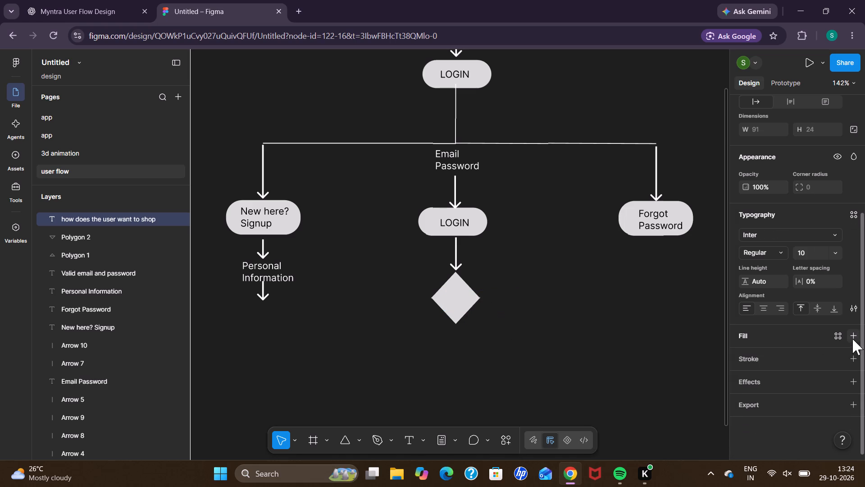
click(852, 337)
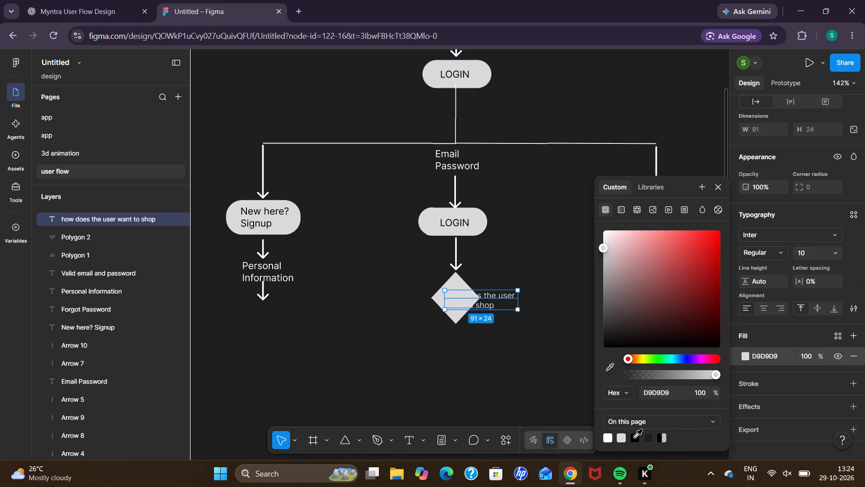
click(634, 437)
click(527, 384)
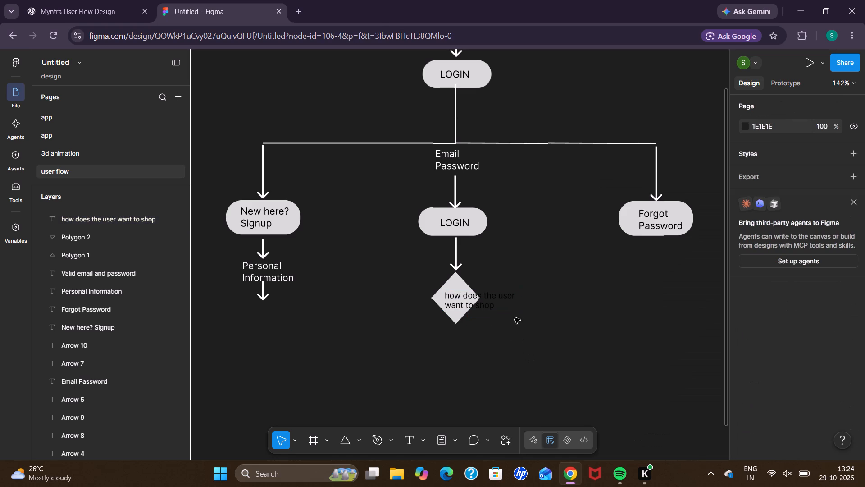
Move the question text clear of the diamond and widen the lower half to 70, with the upper half stretched to match.
drag(489, 299, 469, 324)
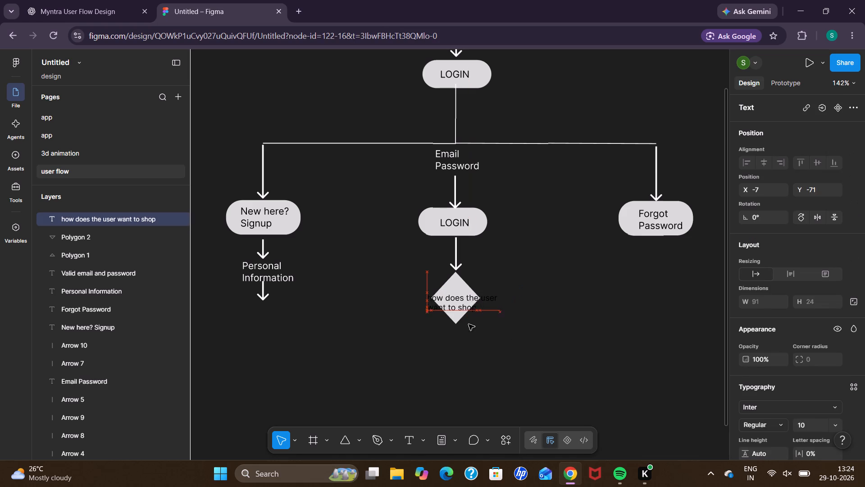
drag(469, 324, 418, 346)
click(459, 308)
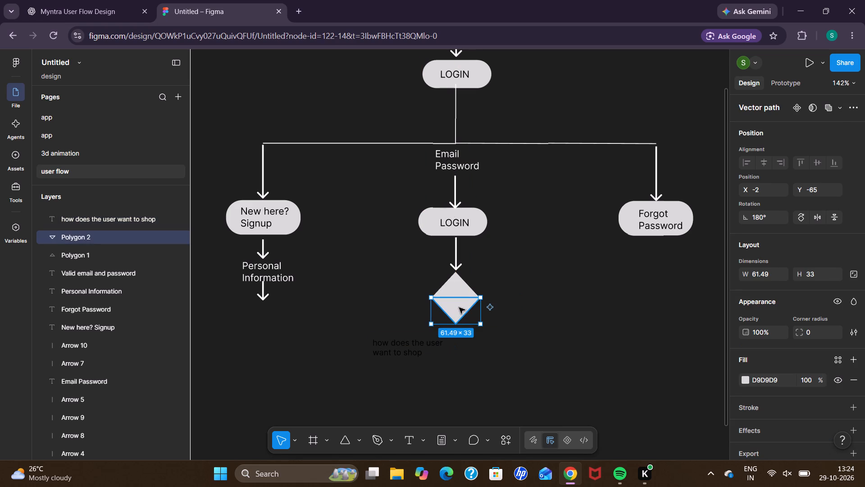
drag(482, 308, 488, 310)
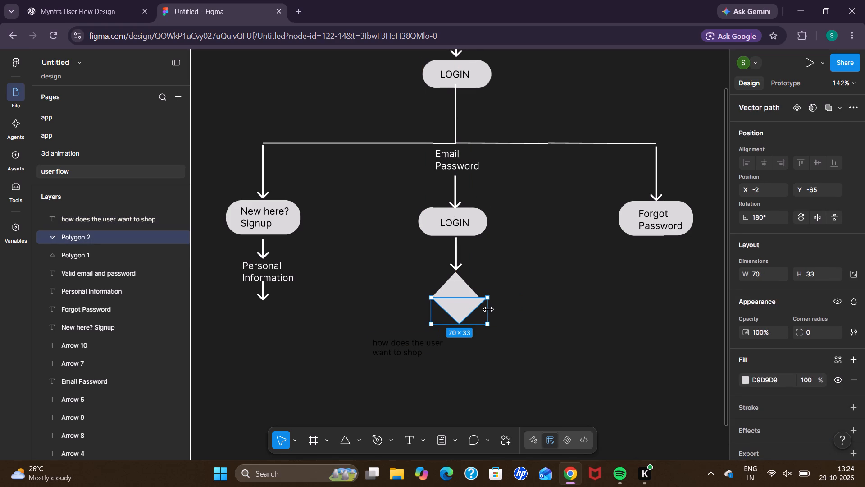
click(455, 283)
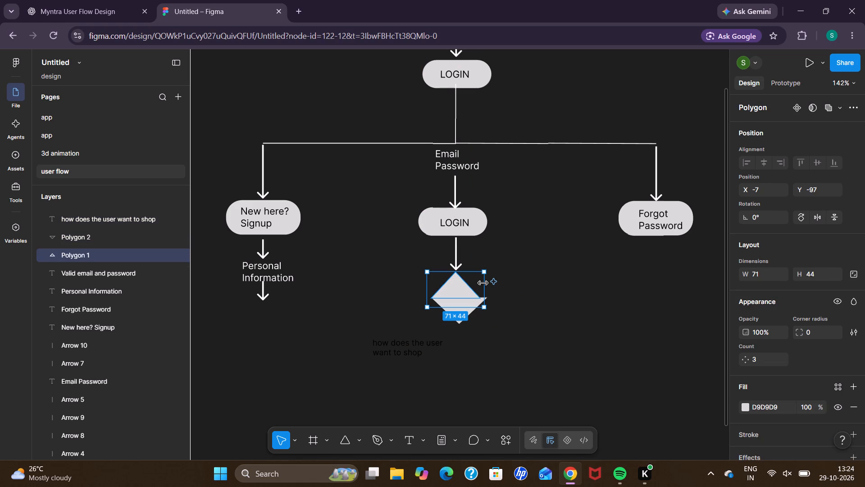
drag(483, 283, 489, 283)
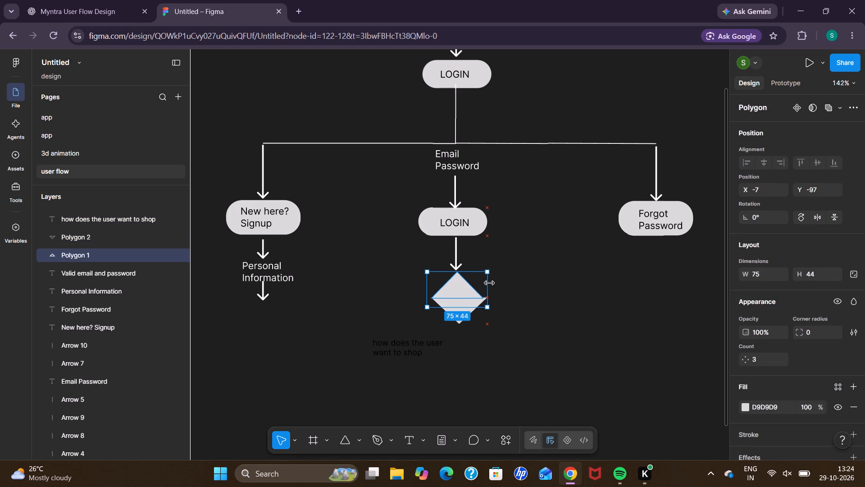
drag(489, 283, 491, 283)
click(496, 360)
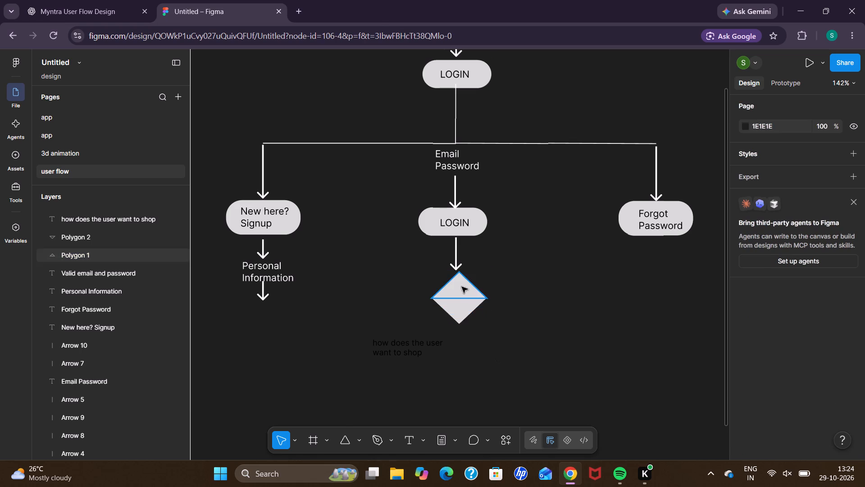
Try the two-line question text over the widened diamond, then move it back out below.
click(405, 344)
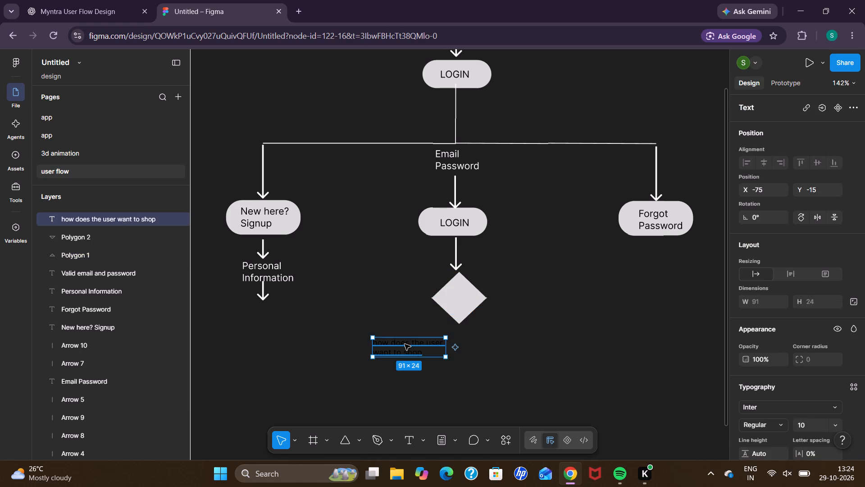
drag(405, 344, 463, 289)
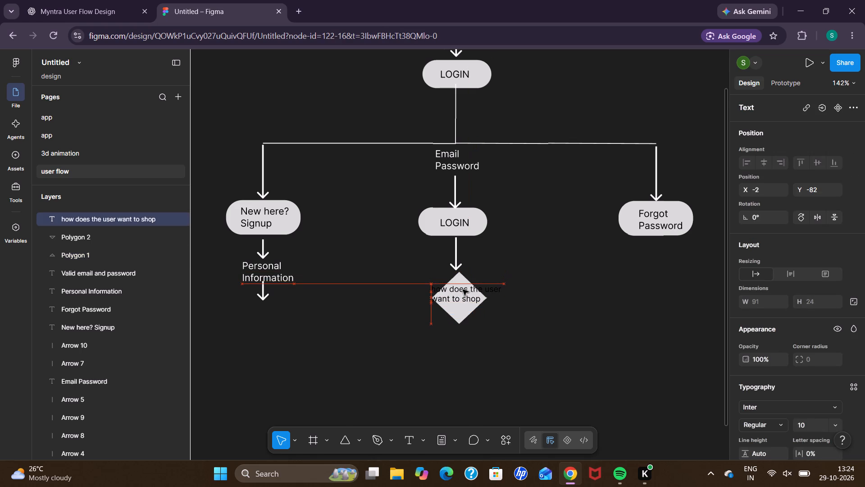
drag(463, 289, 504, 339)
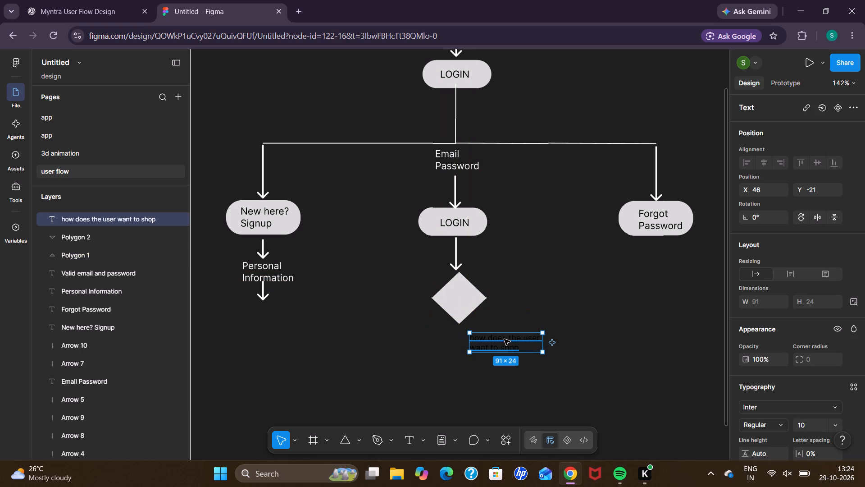
Rewrap the question text into three lines: "how does the" / "user want" / "to shop".
click(524, 348)
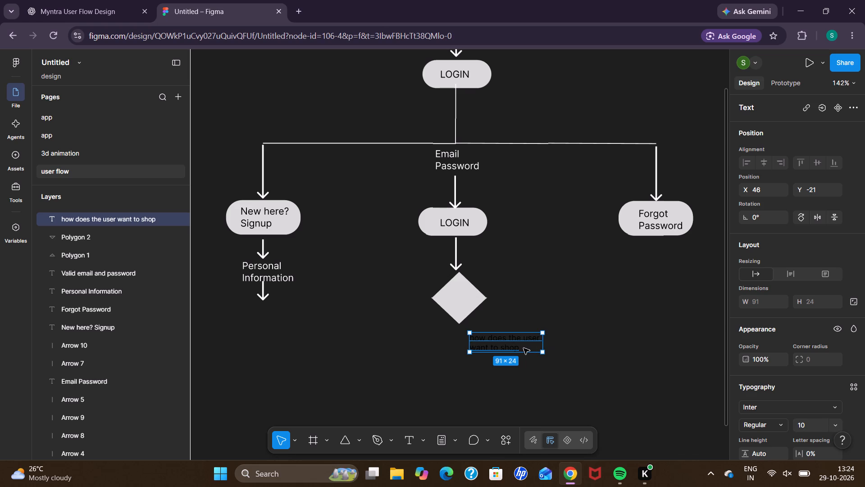
click(533, 339)
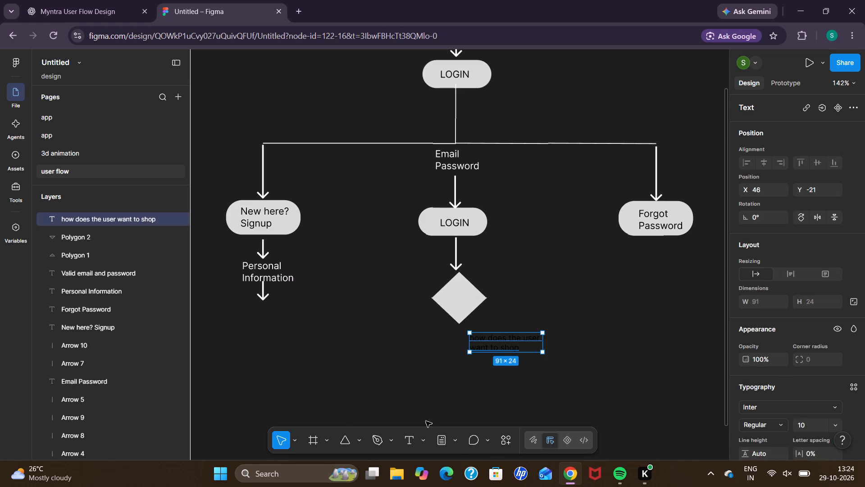
click(409, 449)
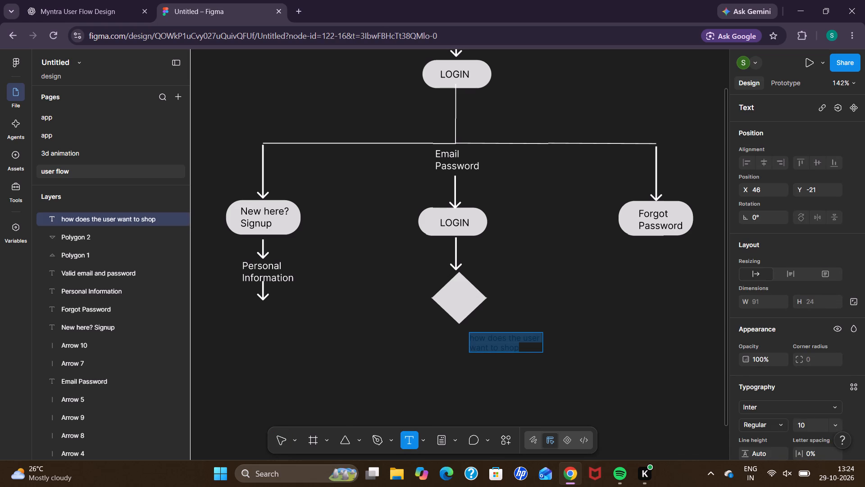
click(541, 338)
key(BackSpace)
key(BackSpace)
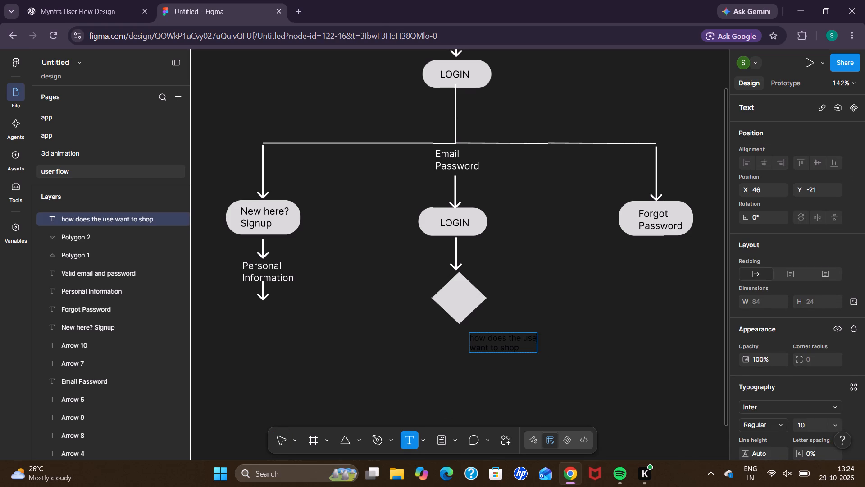
key(BackSpace)
key(BackSpace)
key(BackSpace)
key(BackSpace)
key(Return)
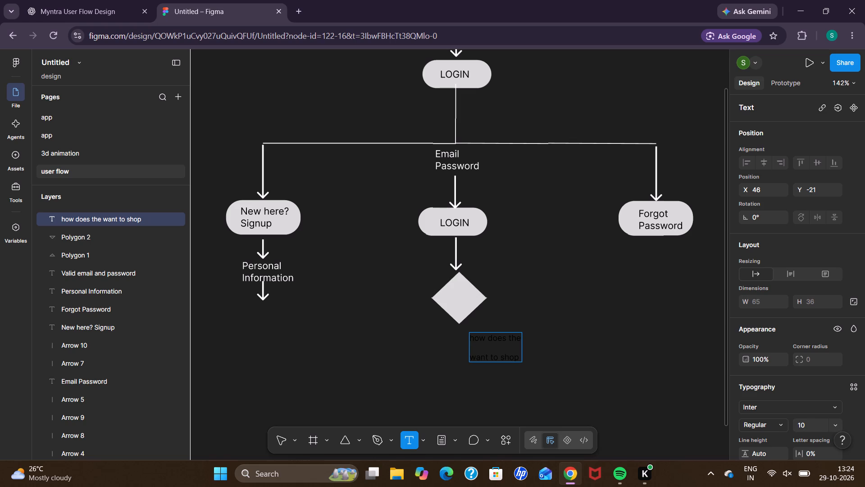
text(user)
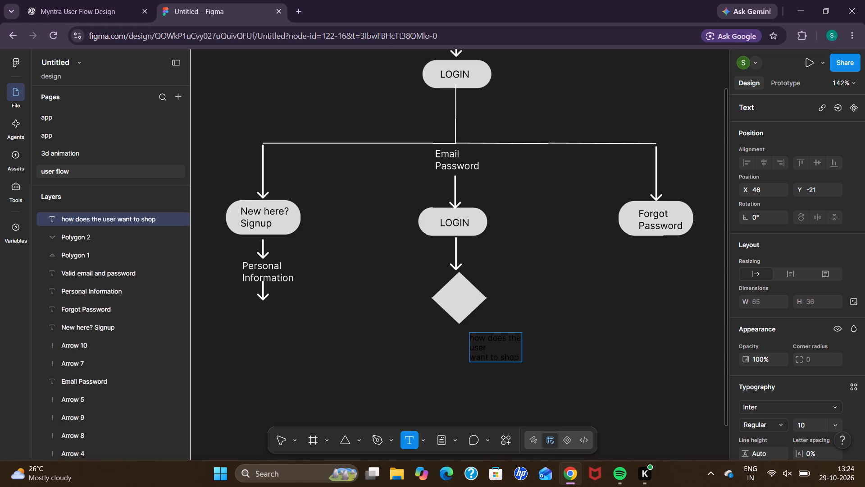
key(space)
text(want)
click(485, 359)
click(488, 358)
key(BackSpace)
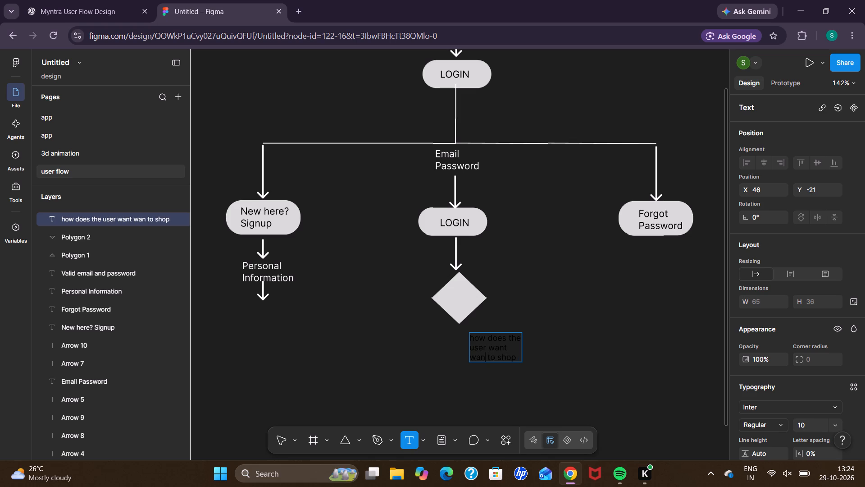
key(BackSpace)
key(BackSpace)
key(BackSpace)
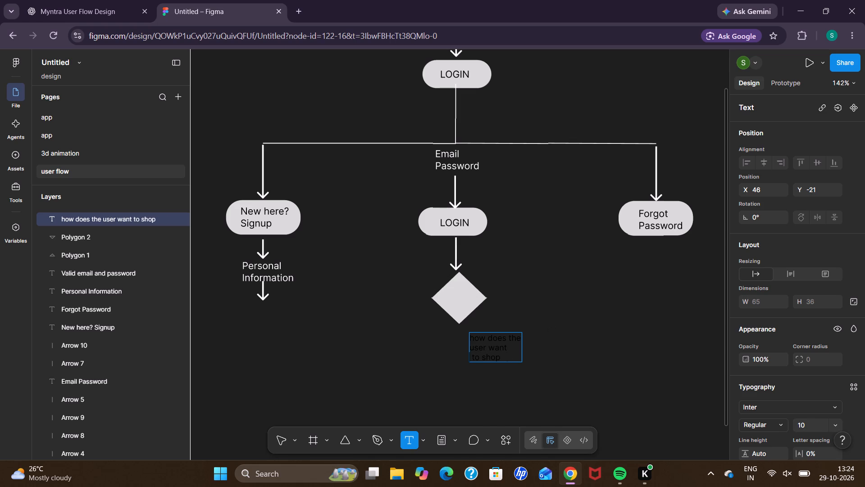
click(512, 350)
click(565, 372)
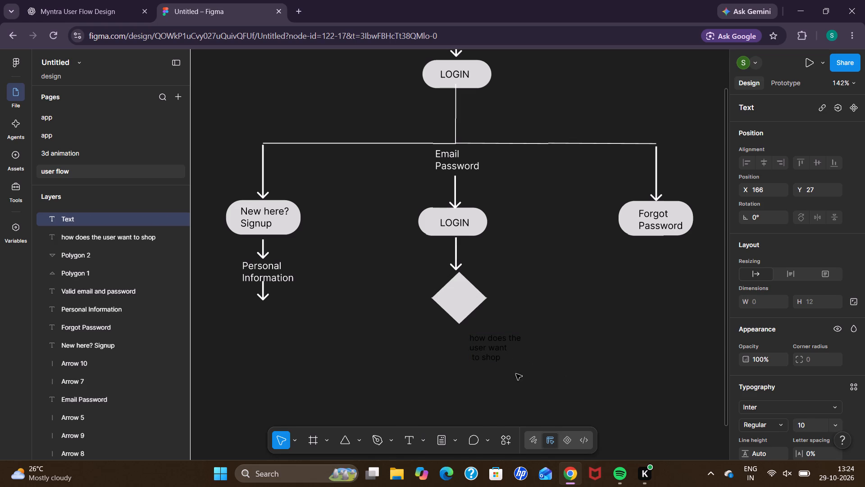
click(508, 354)
click(457, 381)
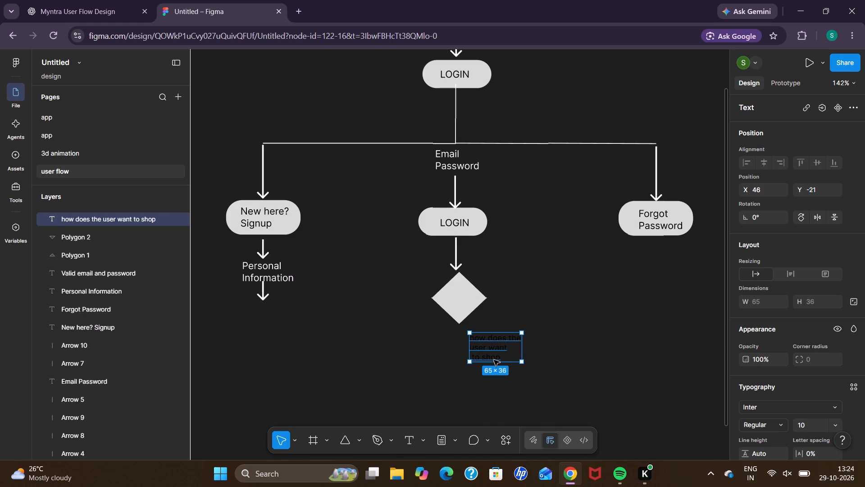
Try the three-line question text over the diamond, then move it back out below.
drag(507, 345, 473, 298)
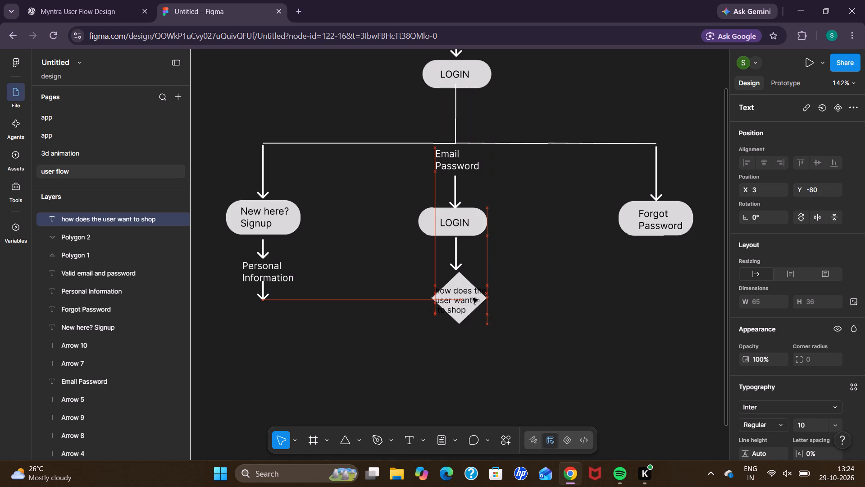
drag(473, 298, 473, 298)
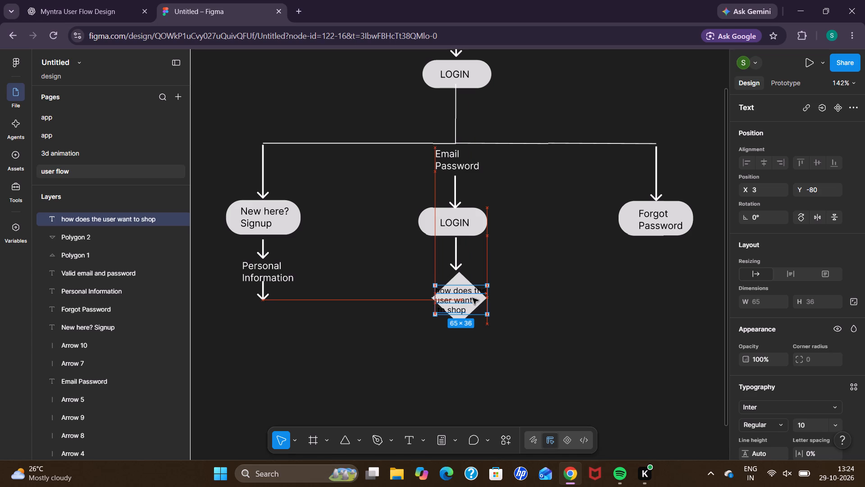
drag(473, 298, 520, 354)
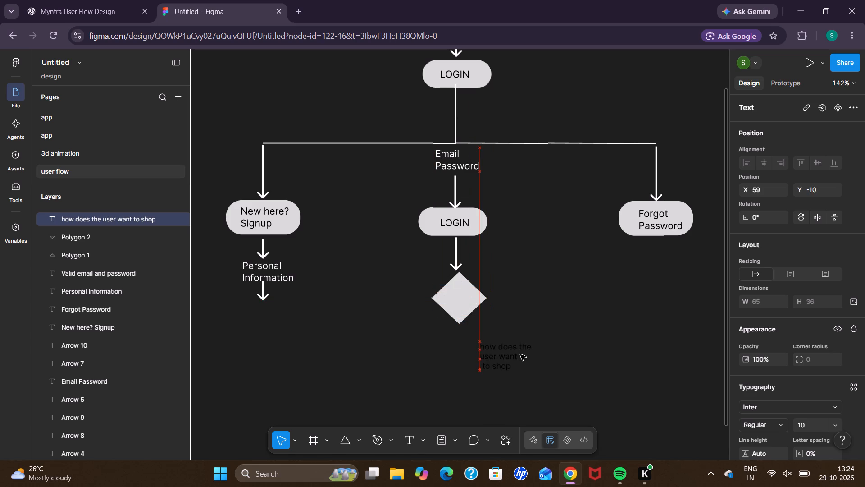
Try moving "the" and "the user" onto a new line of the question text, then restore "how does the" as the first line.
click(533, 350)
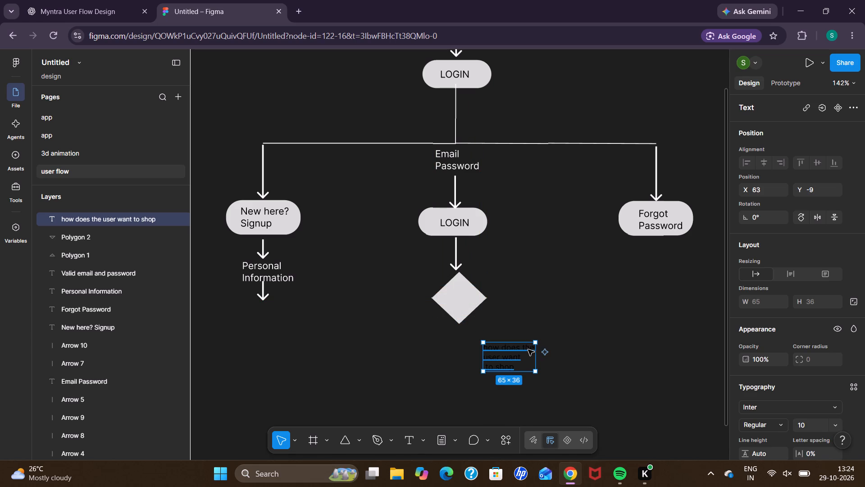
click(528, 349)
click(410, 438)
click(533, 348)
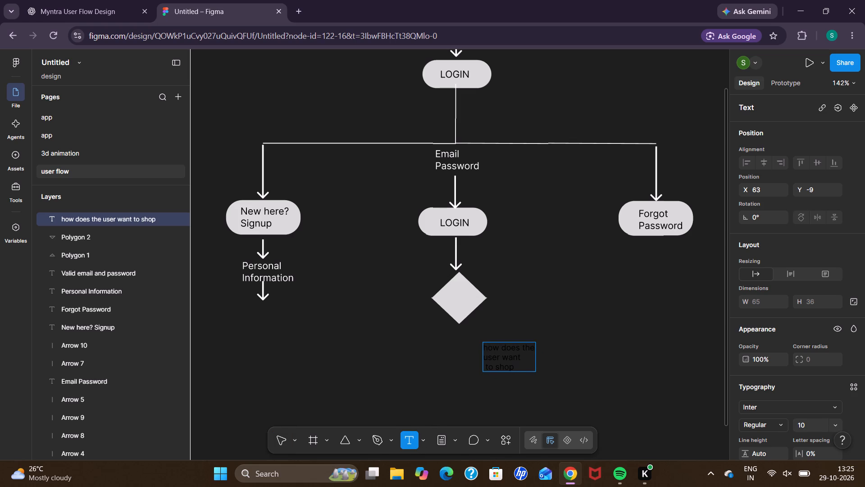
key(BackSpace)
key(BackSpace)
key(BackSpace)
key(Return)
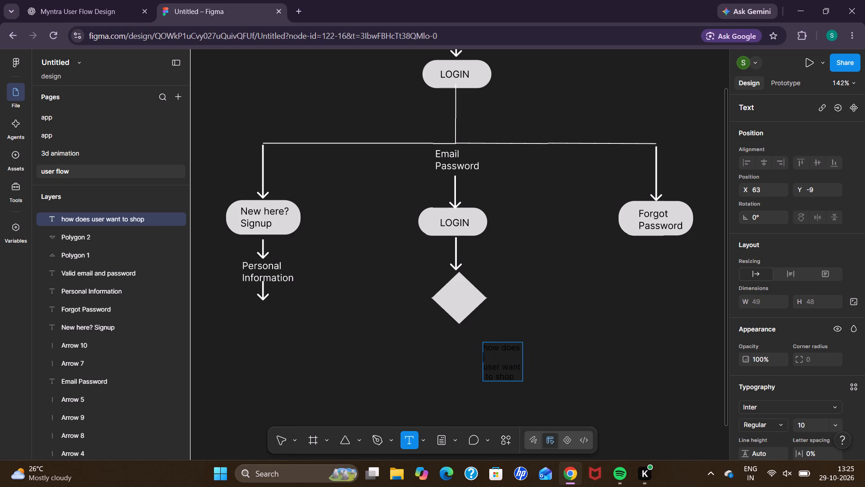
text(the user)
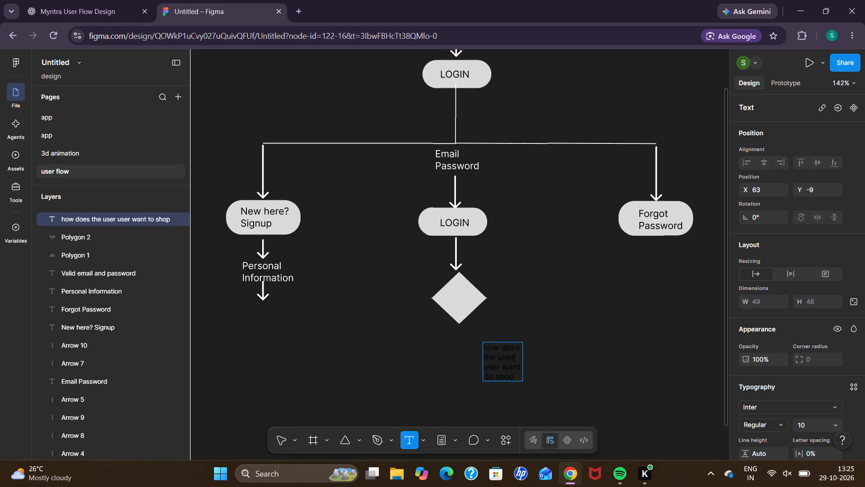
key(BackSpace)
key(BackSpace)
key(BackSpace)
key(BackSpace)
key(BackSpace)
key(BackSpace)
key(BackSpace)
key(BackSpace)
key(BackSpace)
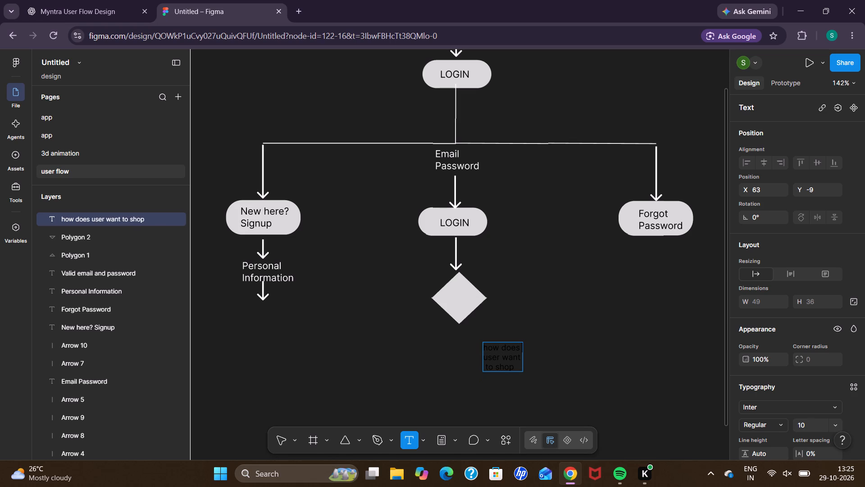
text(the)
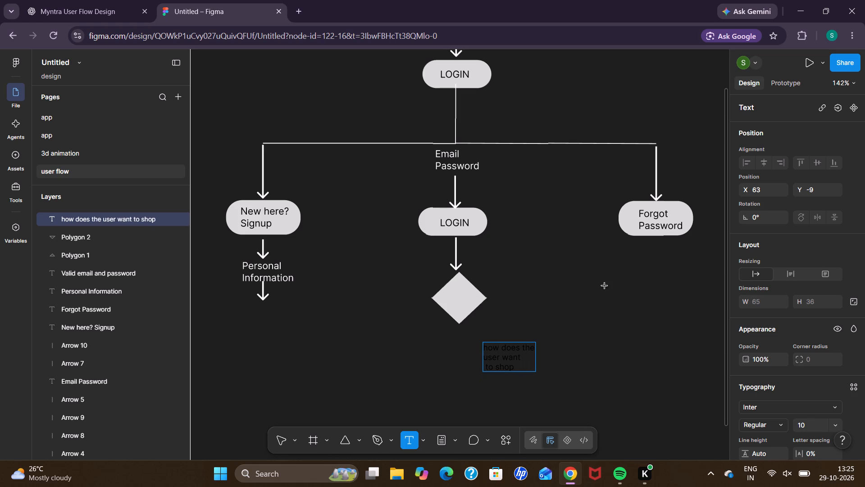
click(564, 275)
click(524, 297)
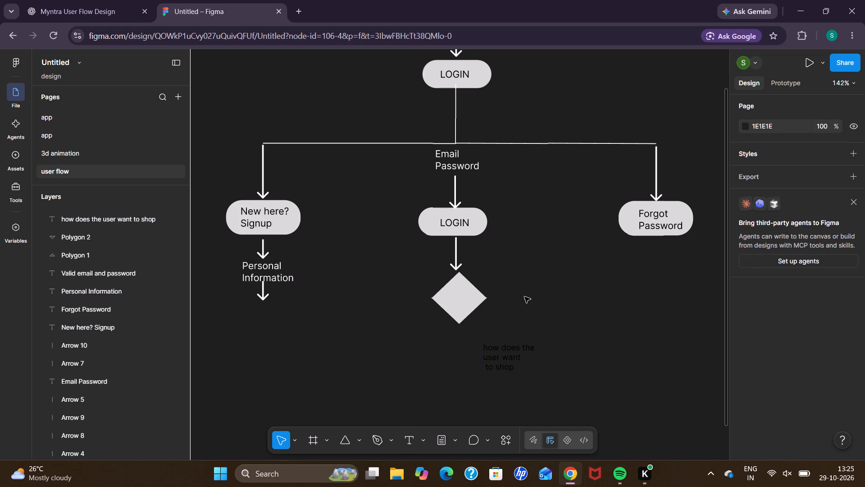
Widen the diamond toward its left side, setting the upper half to about 86 wide and the lower half to about 73.
click(463, 292)
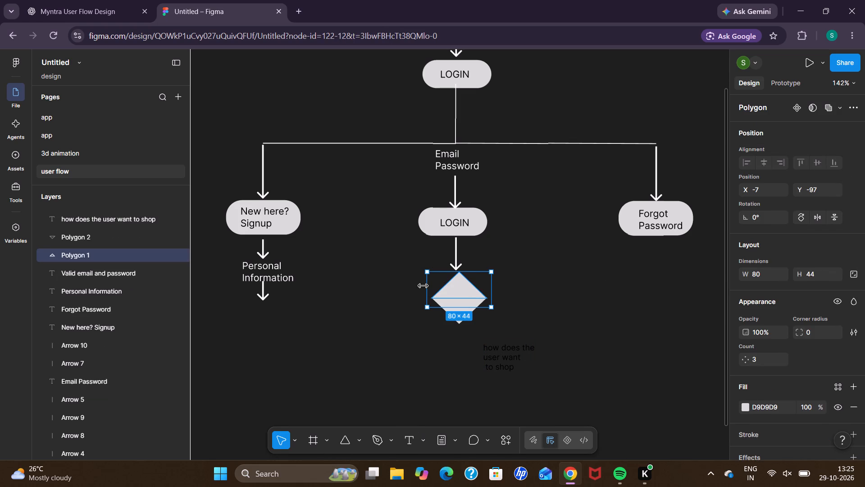
click(423, 285)
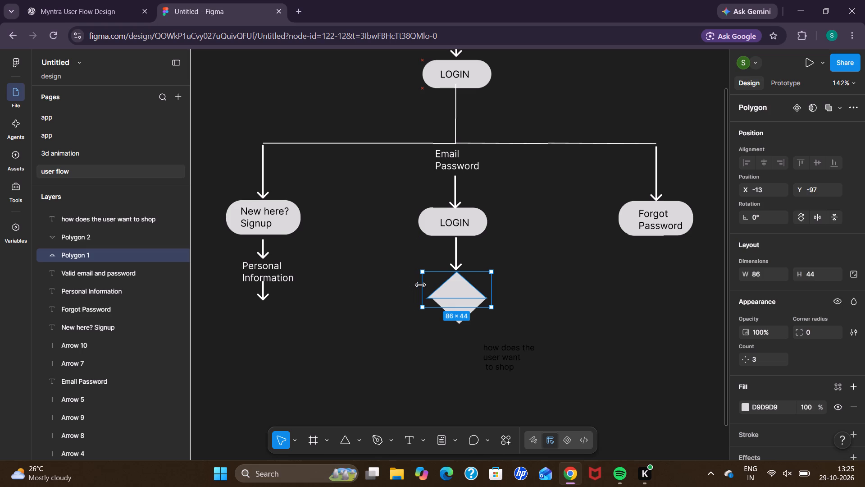
click(433, 356)
click(455, 301)
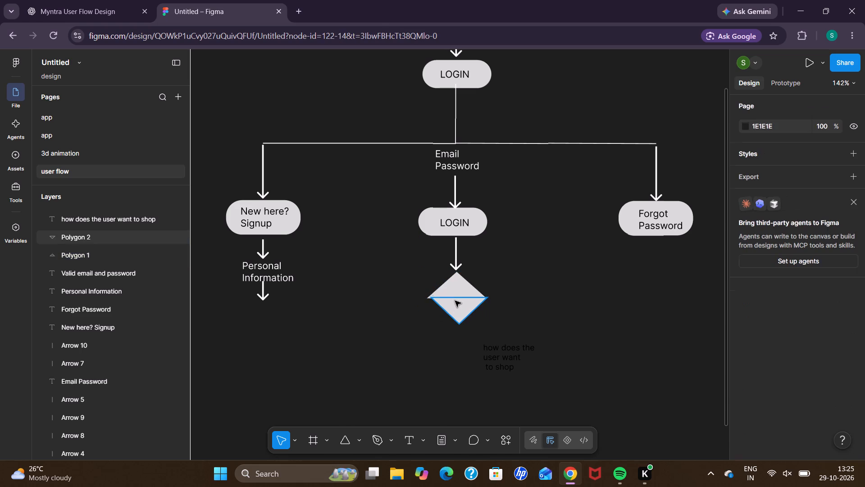
click(428, 308)
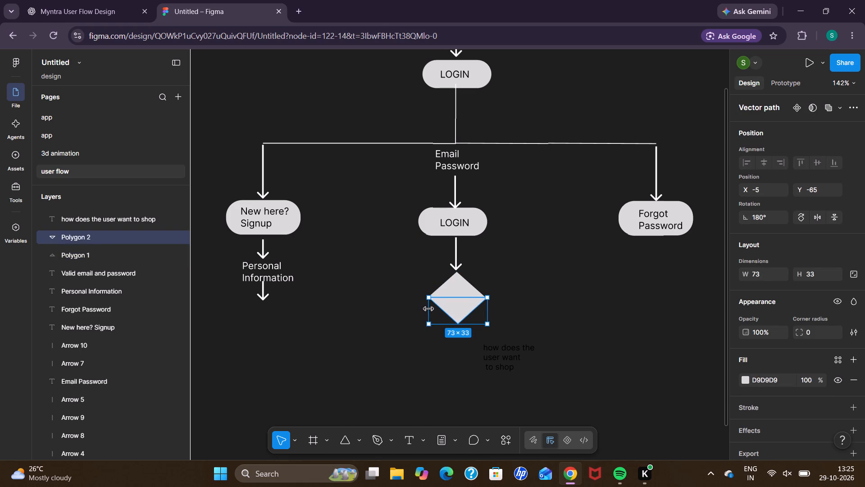
click(400, 345)
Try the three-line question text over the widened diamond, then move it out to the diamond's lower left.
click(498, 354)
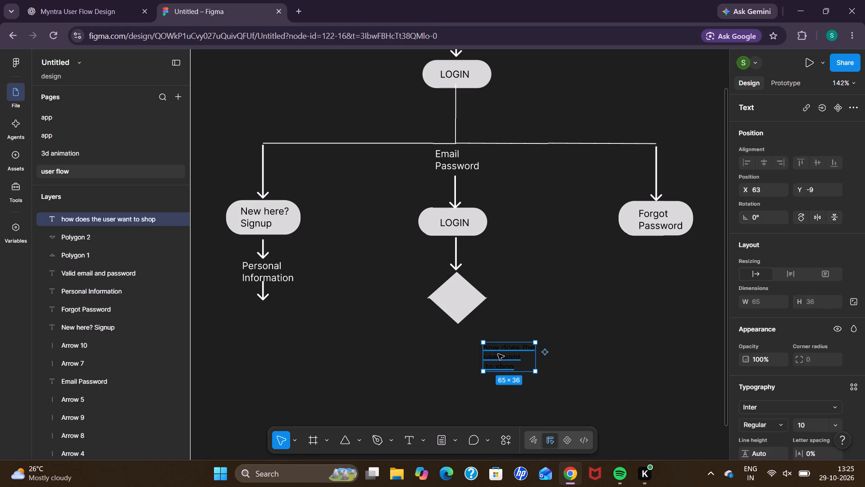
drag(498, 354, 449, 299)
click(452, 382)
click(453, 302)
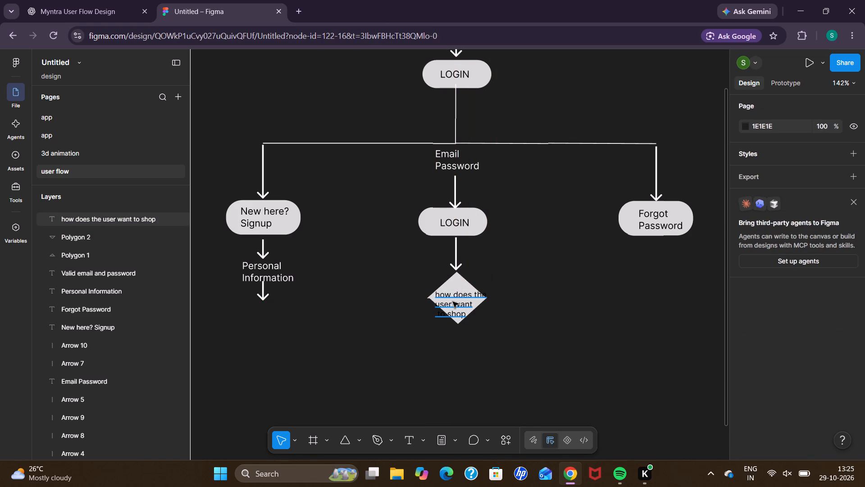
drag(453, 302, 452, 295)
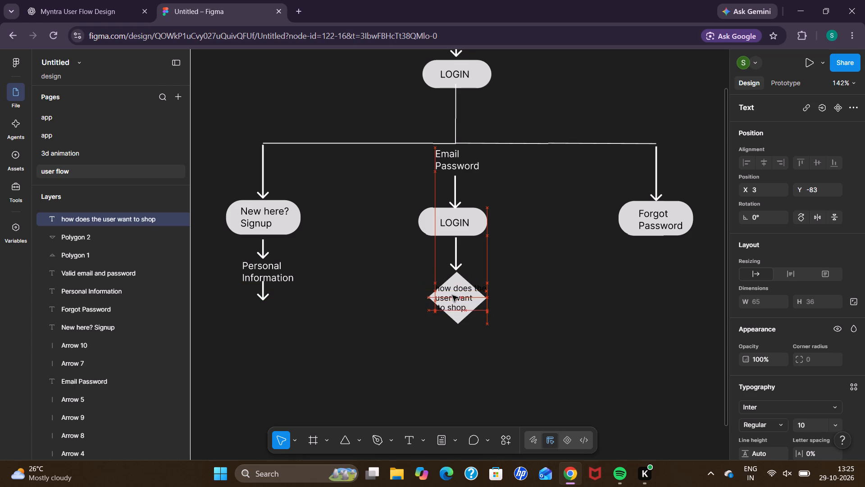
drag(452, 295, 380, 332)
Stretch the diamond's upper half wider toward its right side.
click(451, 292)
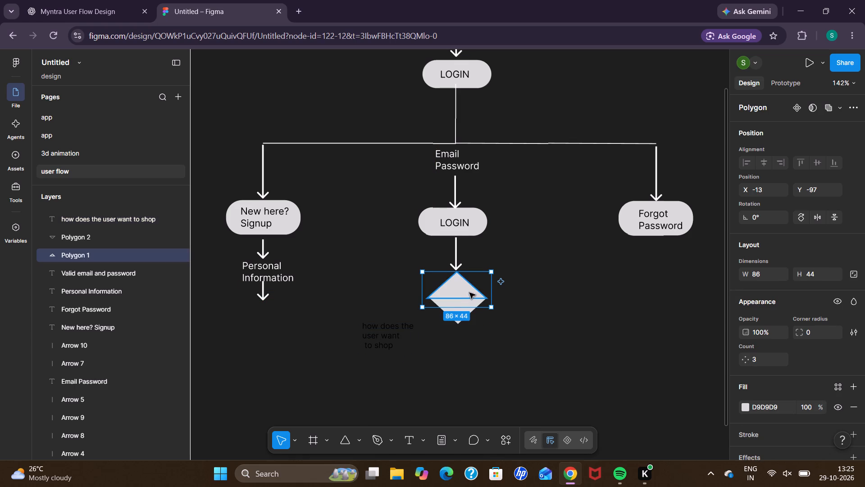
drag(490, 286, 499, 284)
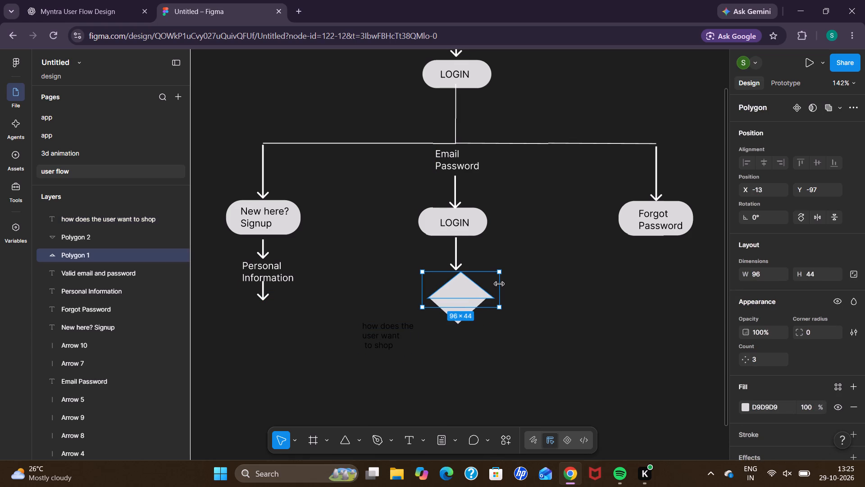
Narrow the diamond's upper half to about 81 wide and make it slightly taller so its tip meets the arrow.
drag(499, 284, 485, 283)
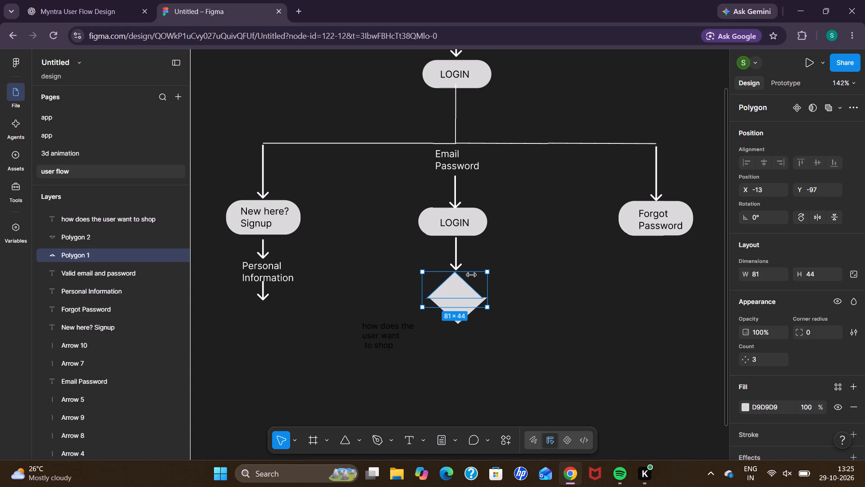
drag(456, 272, 457, 265)
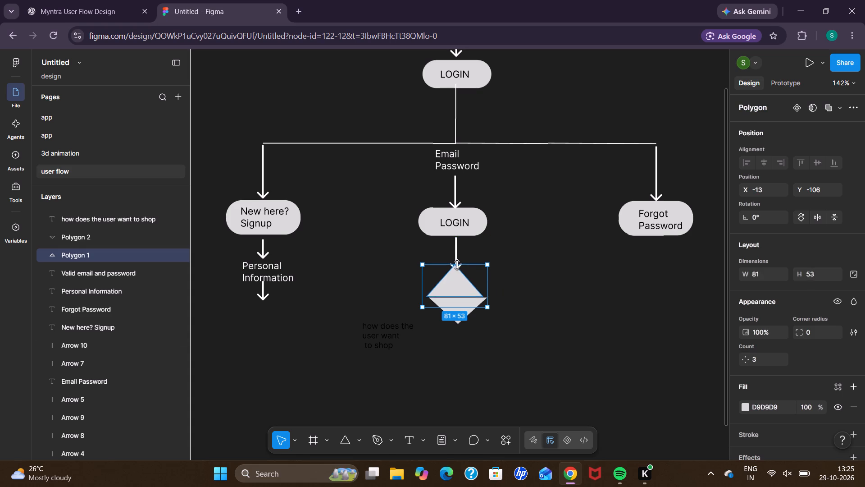
drag(457, 265, 457, 267)
click(466, 340)
Shift the diamond's lower half slightly left so it lines up with the upper half beneath the LOGIN arrow.
click(460, 311)
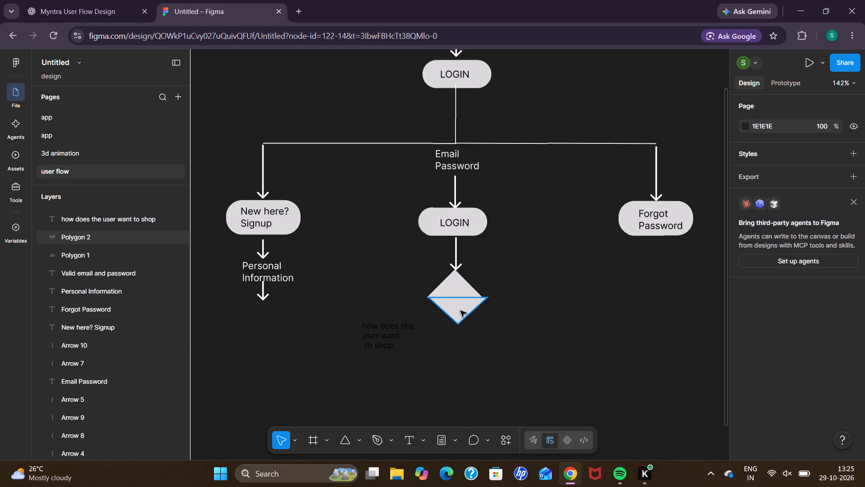
drag(458, 311, 456, 310)
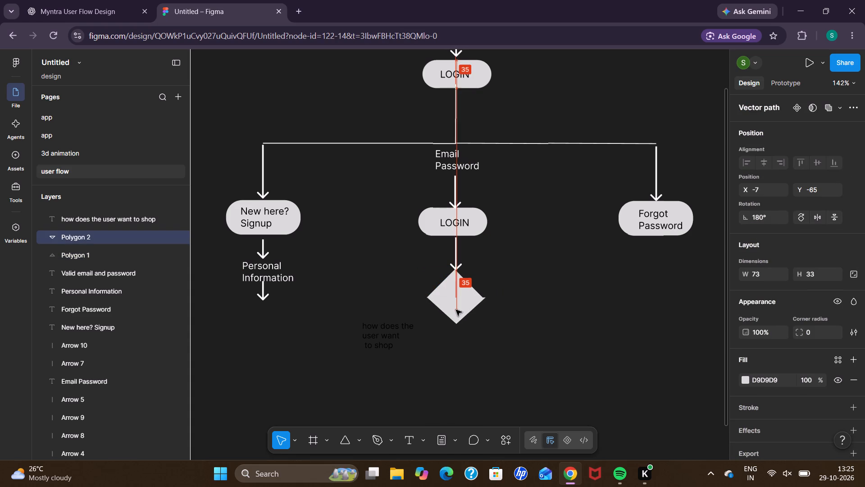
drag(456, 310, 454, 310)
click(431, 356)
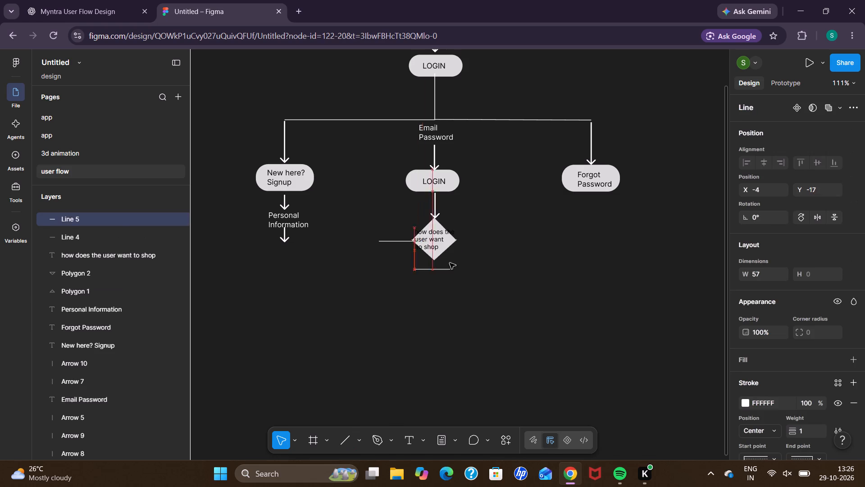
Move the loose 57-wide horizontal line to the diamond's right corner, at about X 64, Y -66.
drag(450, 263, 475, 239)
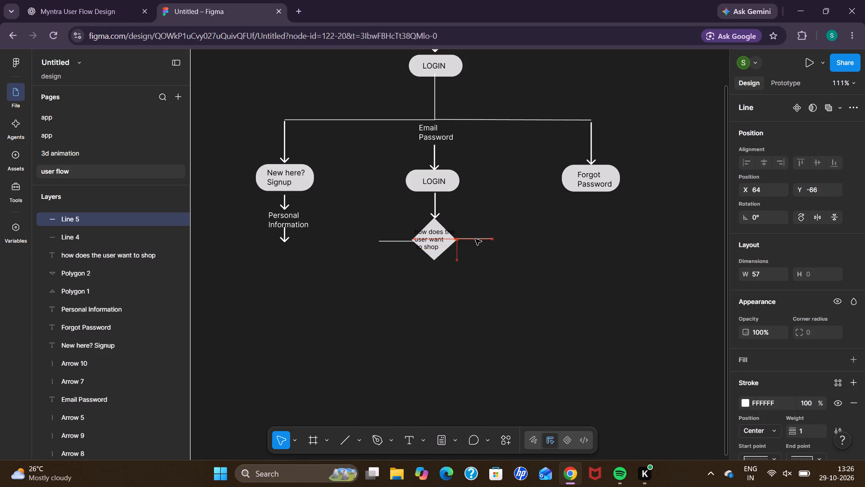
drag(475, 239, 475, 239)
click(448, 290)
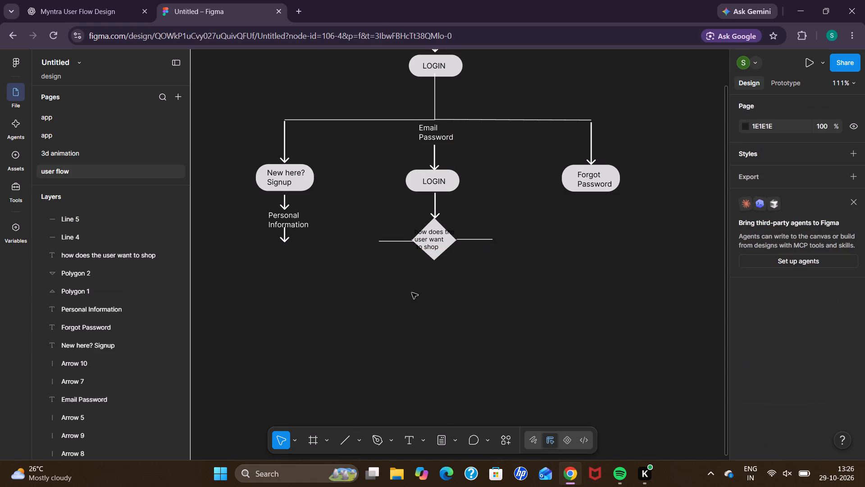
Following the reference Myntra flowchart in ChatGPT, add the label "search product" below the diamond's left branch line.
click(118, 6)
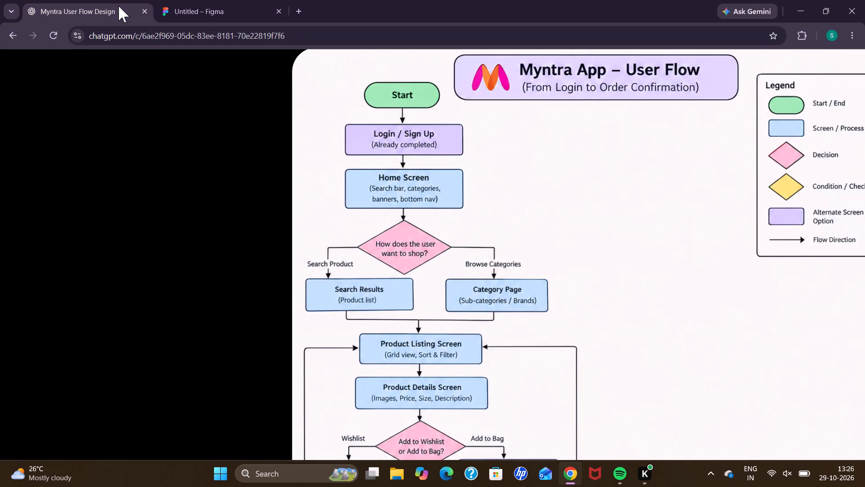
click(196, 1)
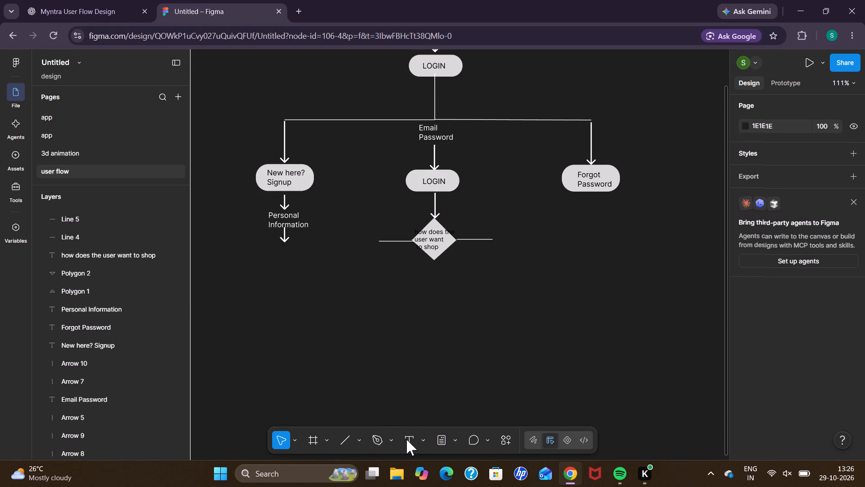
click(411, 446)
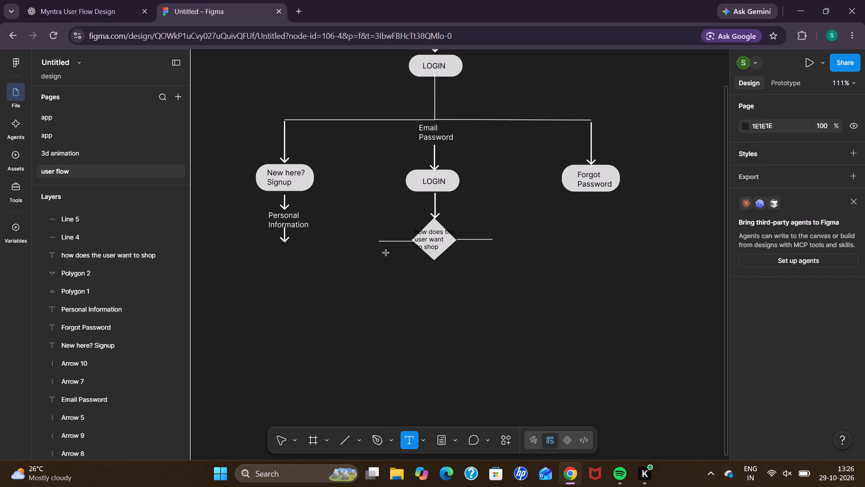
click(365, 249)
text(sea)
key(BackSpace)
key(BackSpace)
key(BackSpace)
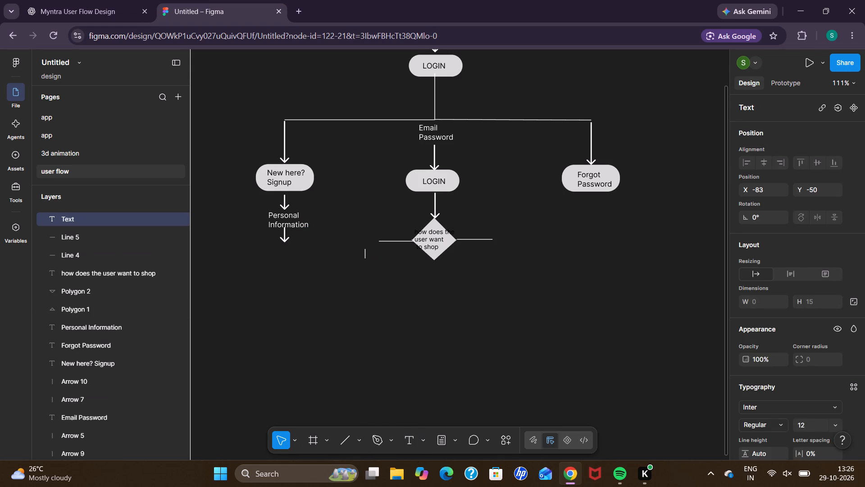
text(search product)
key(space)
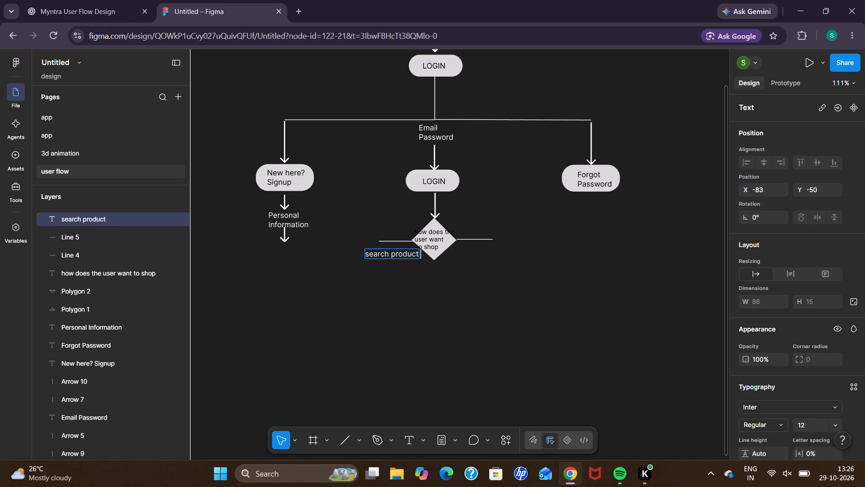
drag(391, 256, 376, 273)
click(383, 309)
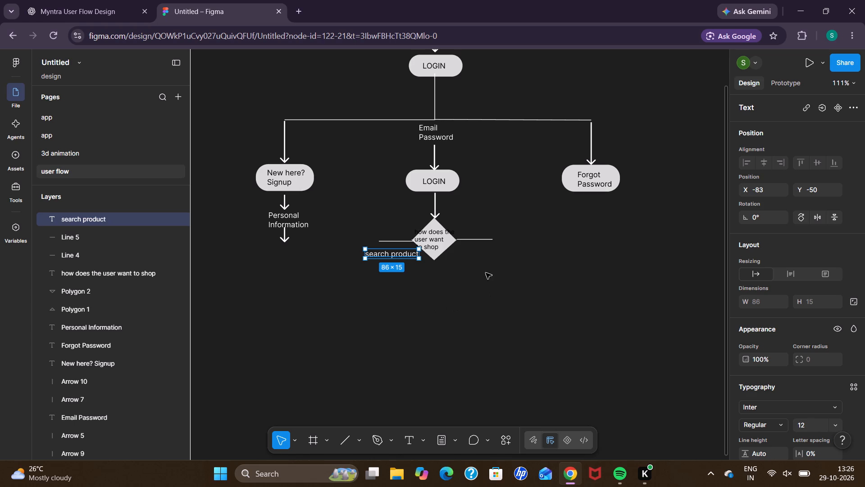
click(401, 312)
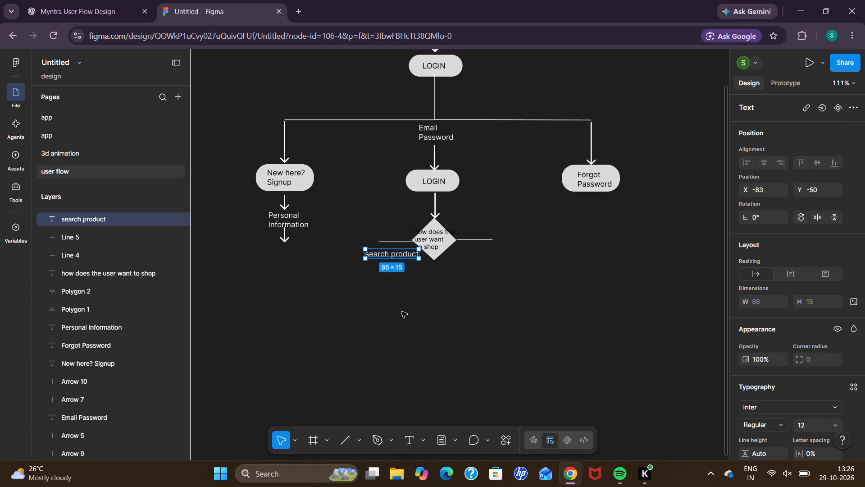
Add the label "browse categories" below the diamond's right branch line.
click(404, 439)
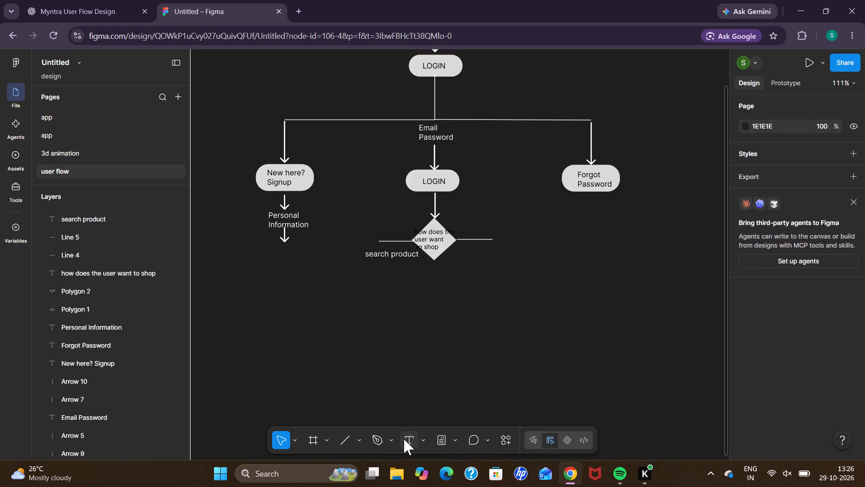
click(473, 251)
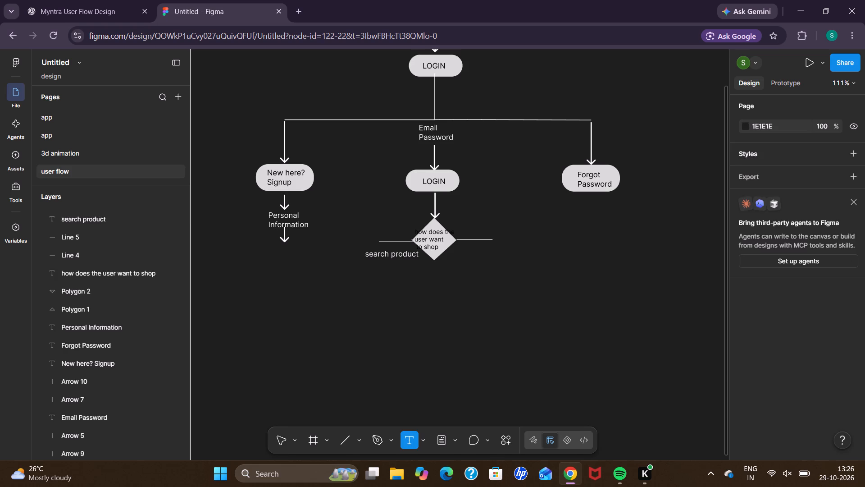
text(browse)
key(space)
text(categories)
click(470, 298)
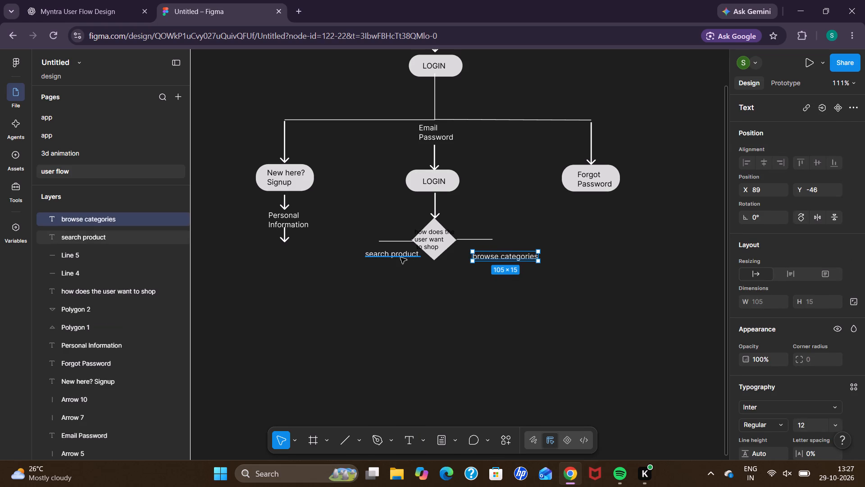
Move the "search product" label down and left, clear of the diamond, to about X -95, Y -31.
click(393, 254)
drag(393, 254, 384, 266)
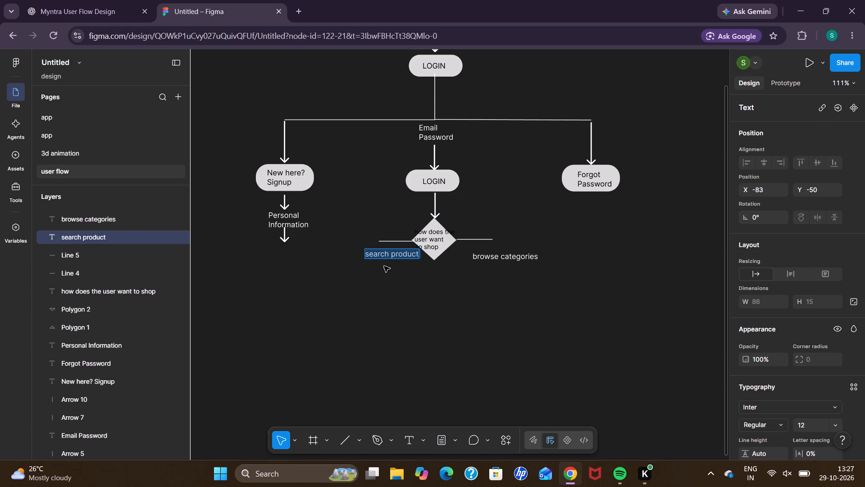
click(372, 294)
drag(389, 252, 382, 266)
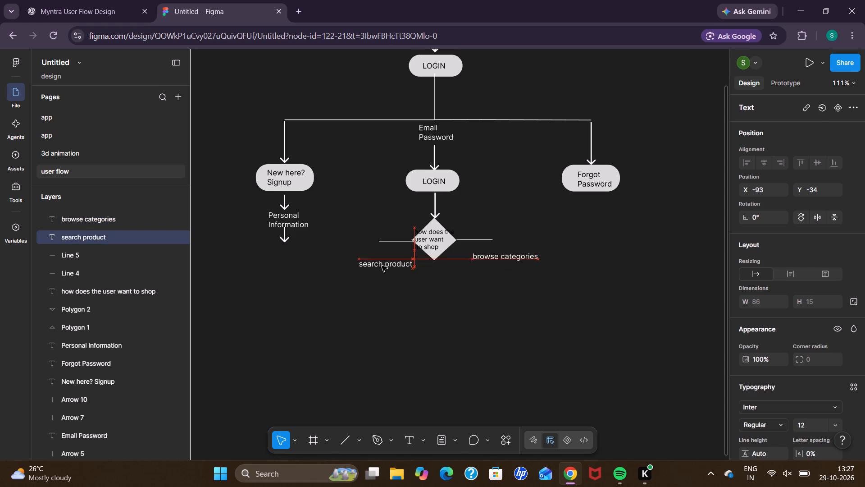
drag(382, 266, 382, 263)
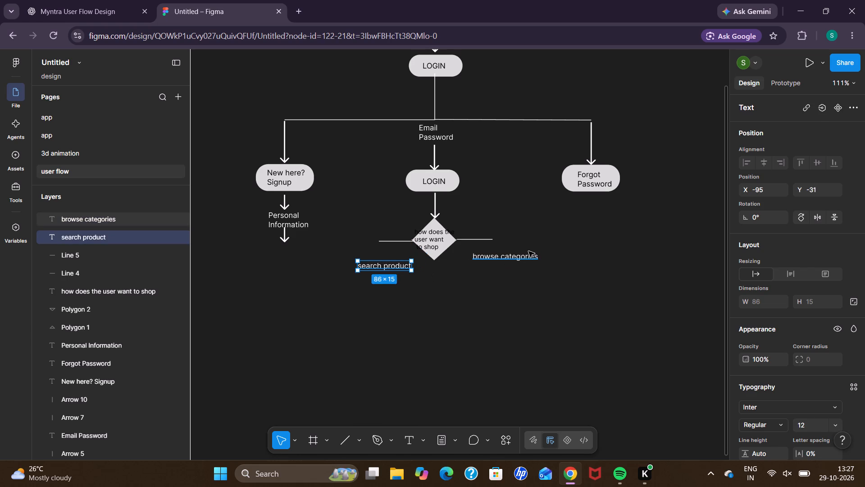
Lower the "browse categories" label to about X 87, Y -28, roughly level with "search product".
click(522, 256)
drag(522, 256, 521, 269)
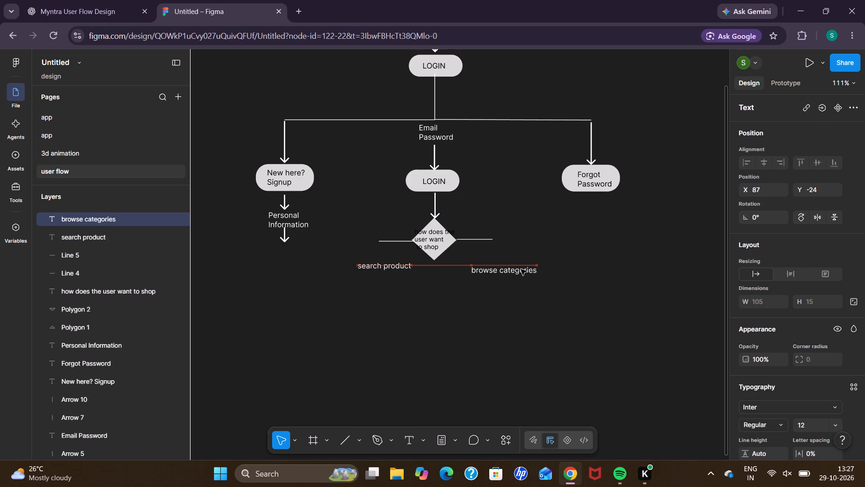
drag(521, 269, 521, 267)
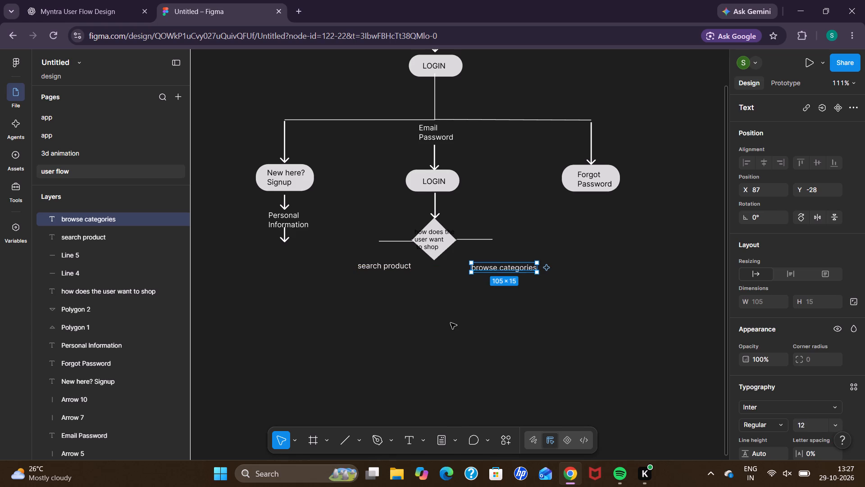
click(451, 323)
Draw a vertical line from the outer end of the diamond's left branch down to the "search product" label.
click(344, 437)
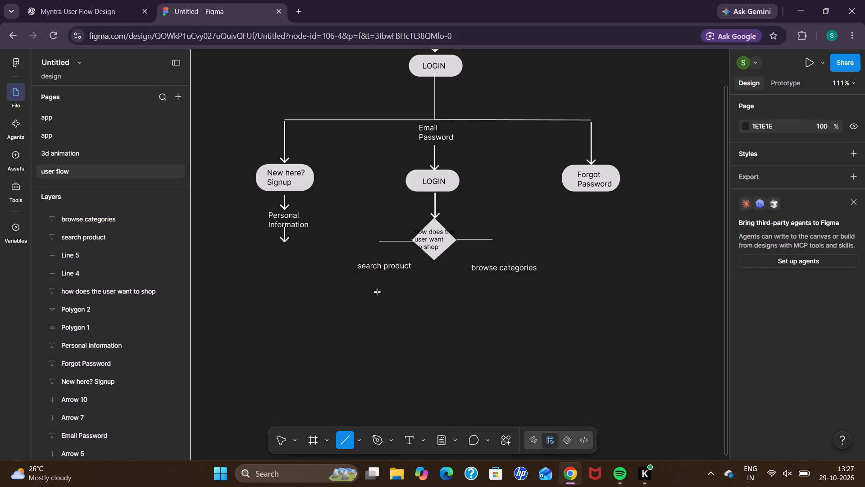
drag(380, 244, 380, 259)
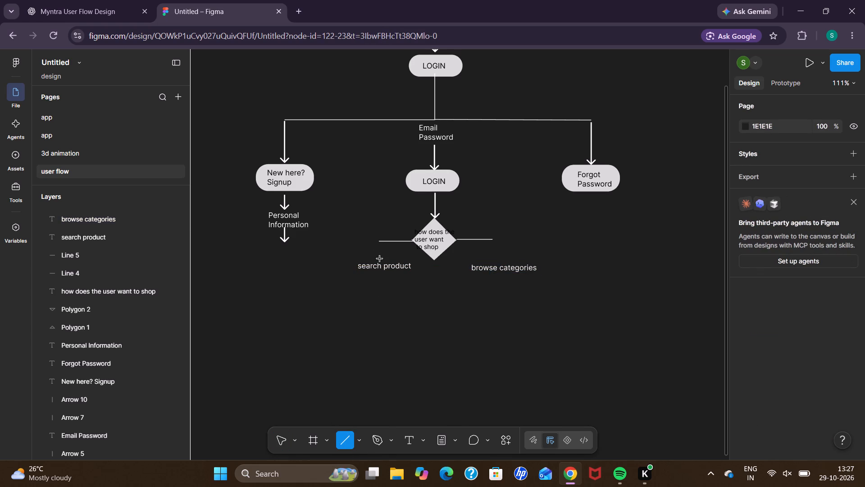
drag(380, 259, 380, 261)
click(395, 298)
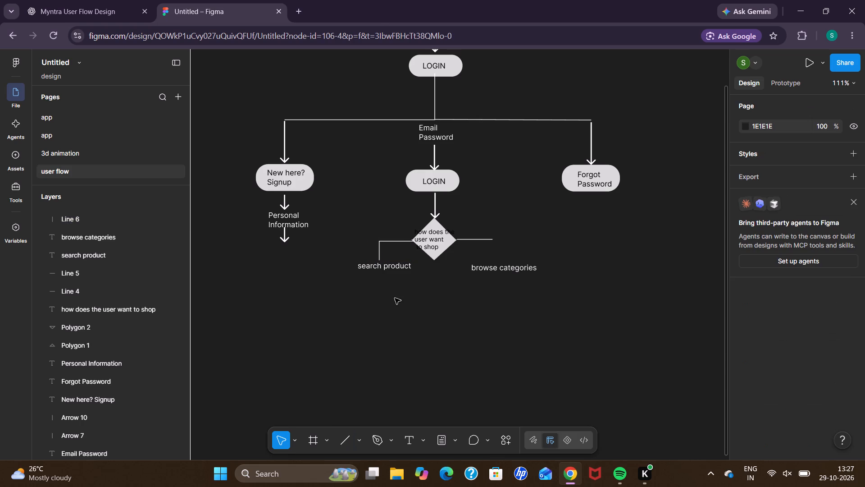
Draw a vertical line about 34 long from the end of the diamond's right branch down to "browse categories".
click(494, 239)
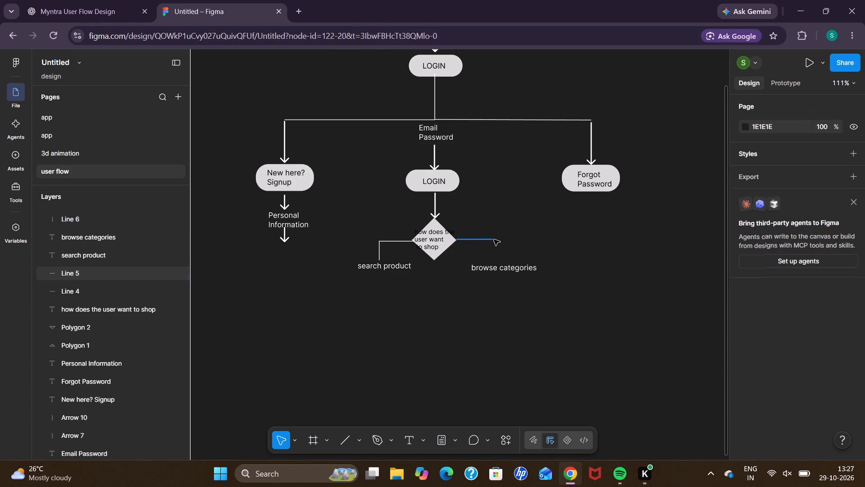
click(505, 247)
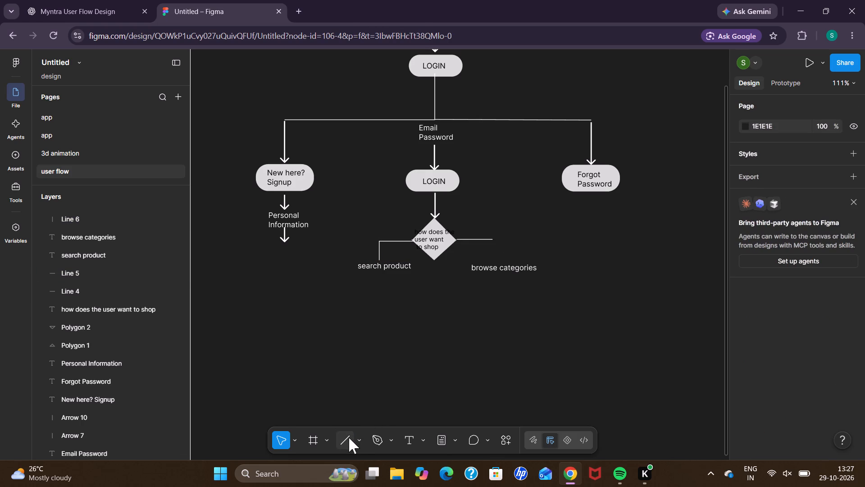
click(349, 437)
drag(493, 242, 493, 262)
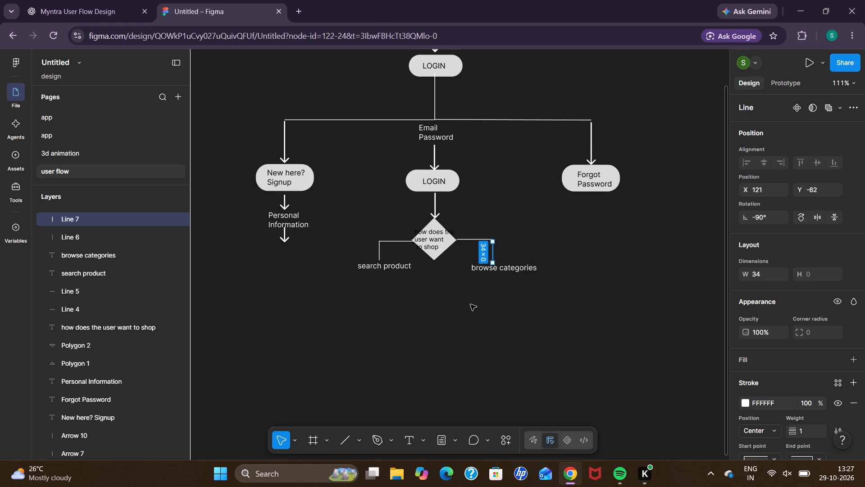
click(470, 304)
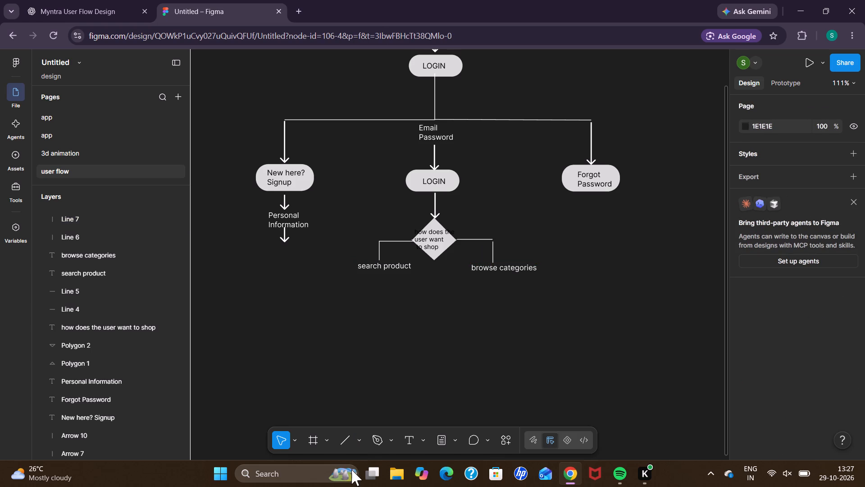
Draw a downward arrow about 18 long just below the "search product" label.
click(358, 436)
click(378, 363)
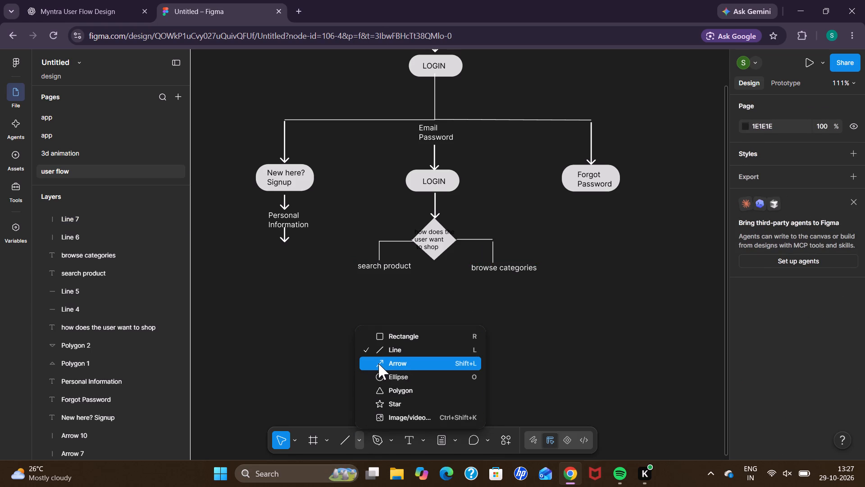
drag(380, 271, 380, 276)
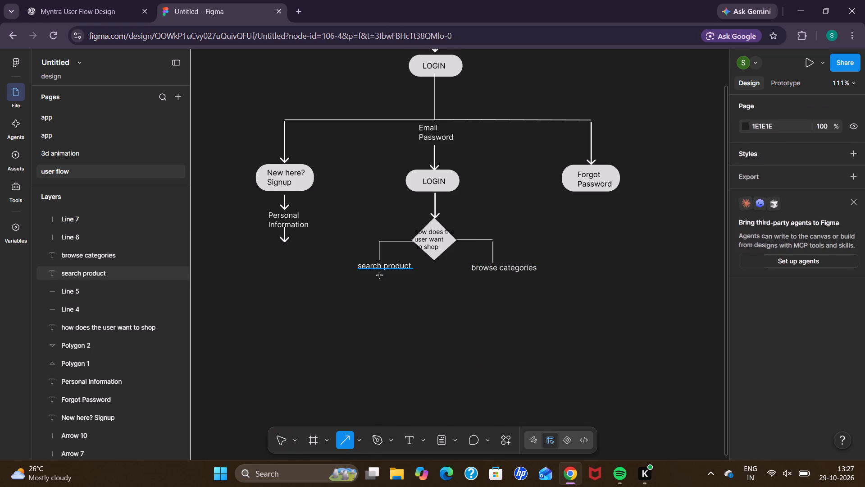
drag(380, 276, 380, 283)
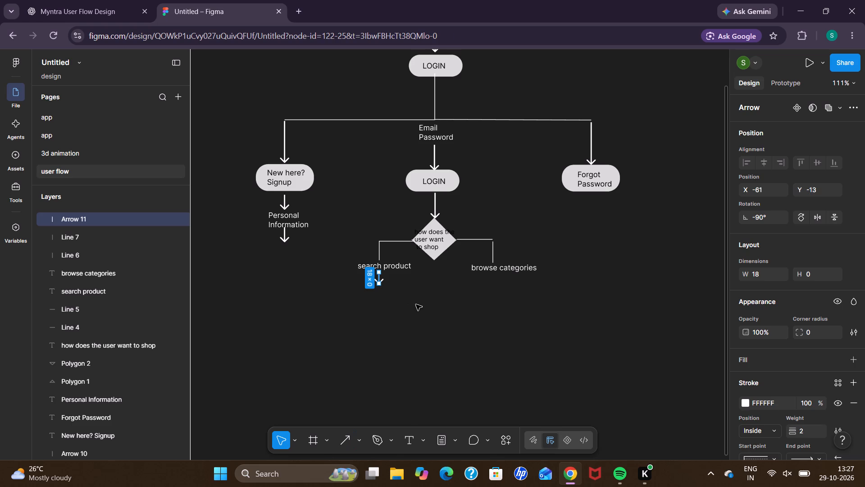
click(416, 304)
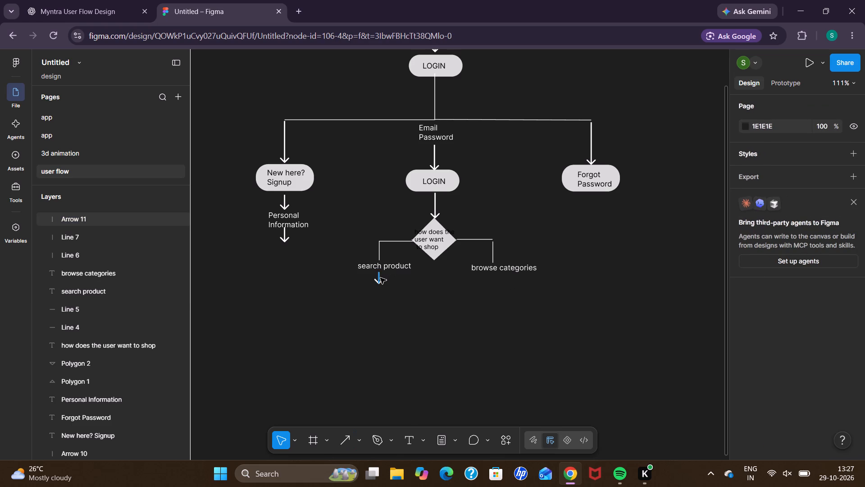
Duplicate the arrow under "search product" and place the copy below "browse categories" at the same height.
click(380, 278)
key(ctrl+d)
drag(380, 278, 495, 278)
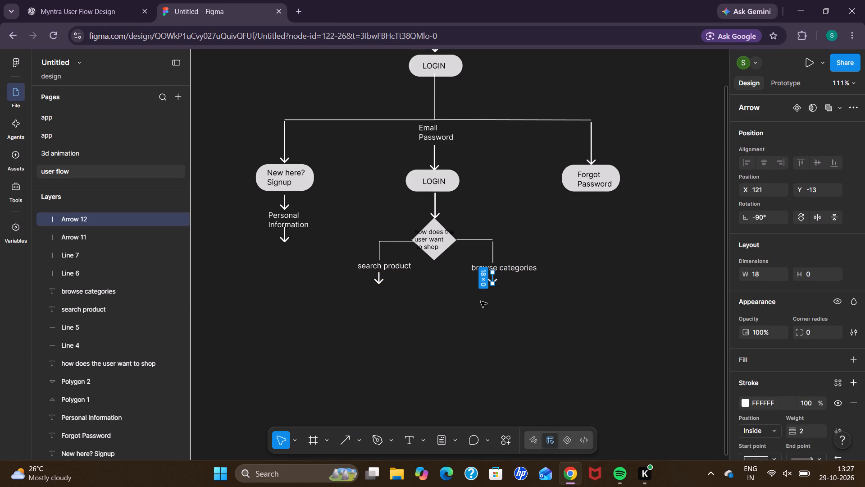
Check the Myntra user flow reference in ChatGPT for the boxes below the search and browse branches, and return to Figma.
click(481, 301)
click(92, 2)
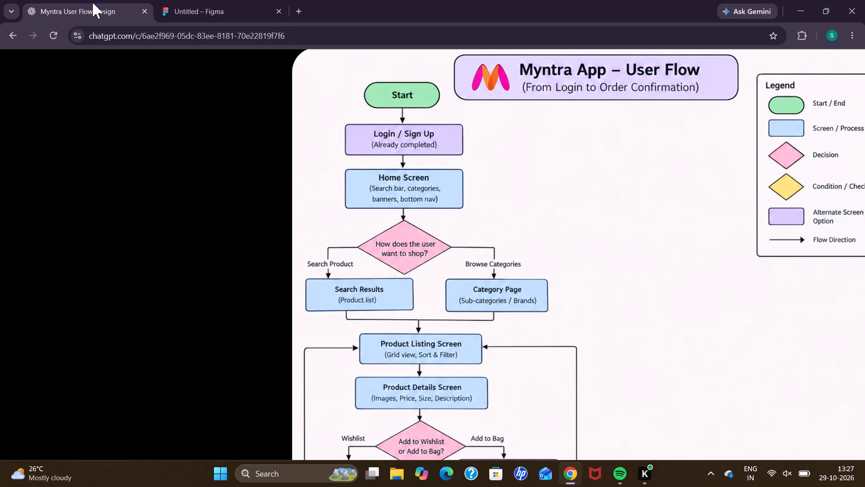
scroll(391, 211, down, 1)
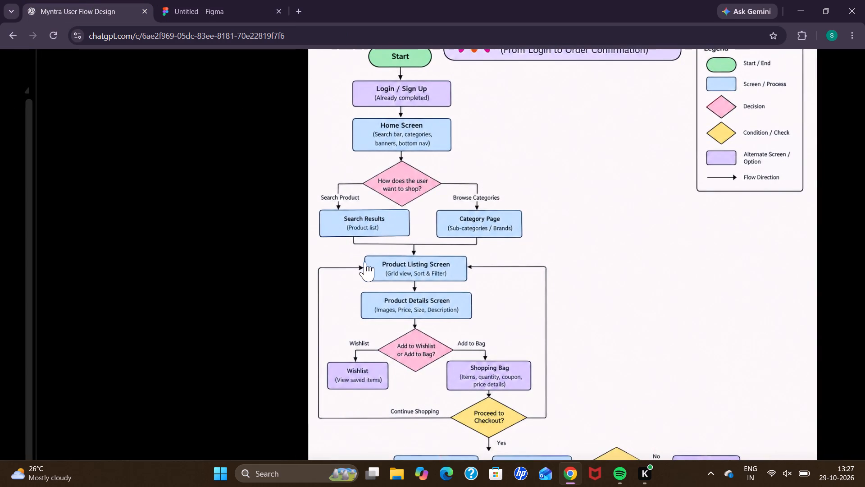
click(254, 14)
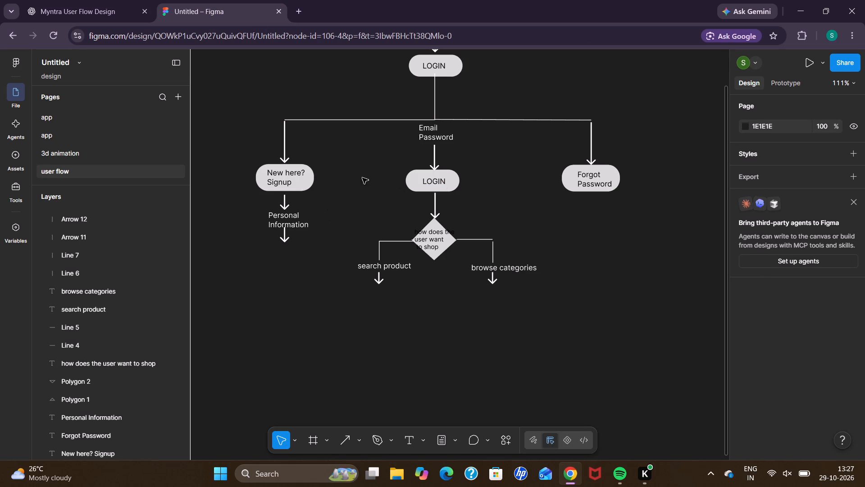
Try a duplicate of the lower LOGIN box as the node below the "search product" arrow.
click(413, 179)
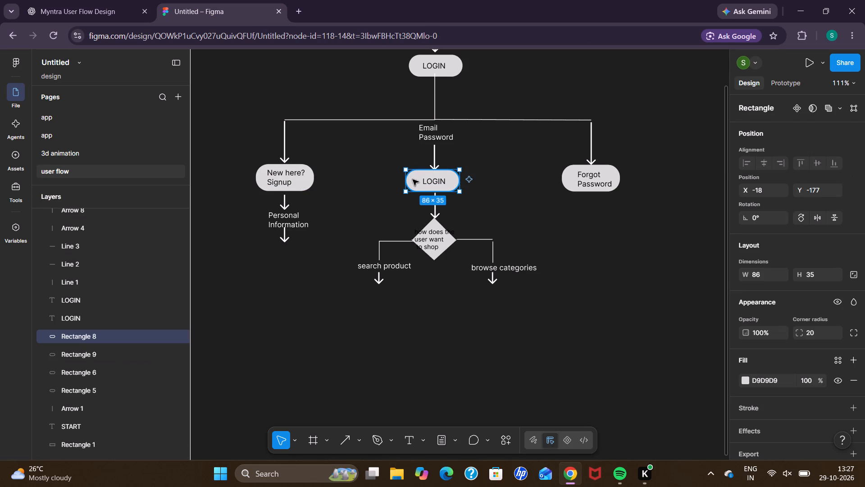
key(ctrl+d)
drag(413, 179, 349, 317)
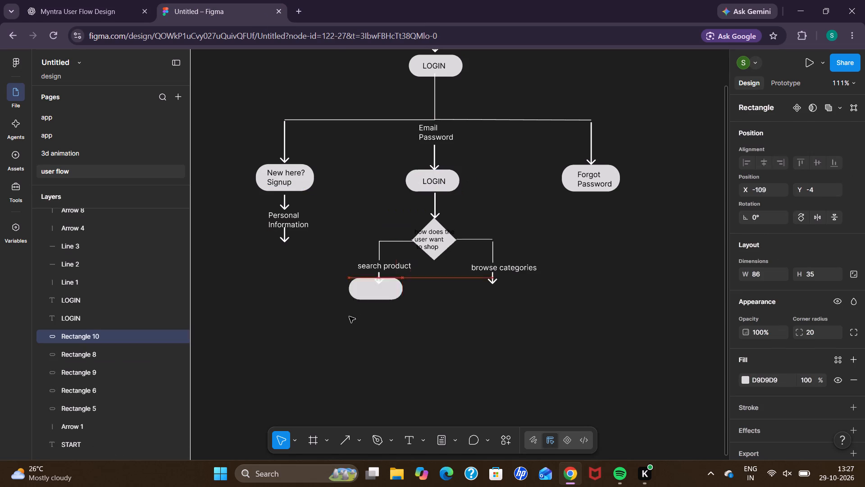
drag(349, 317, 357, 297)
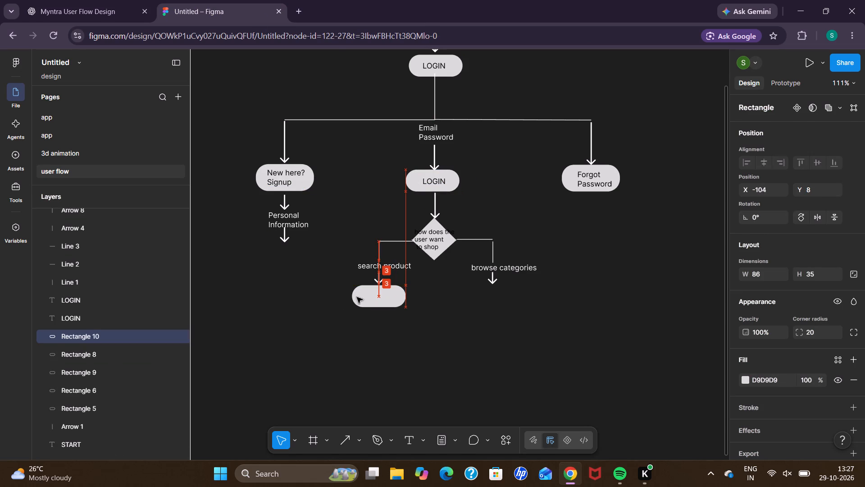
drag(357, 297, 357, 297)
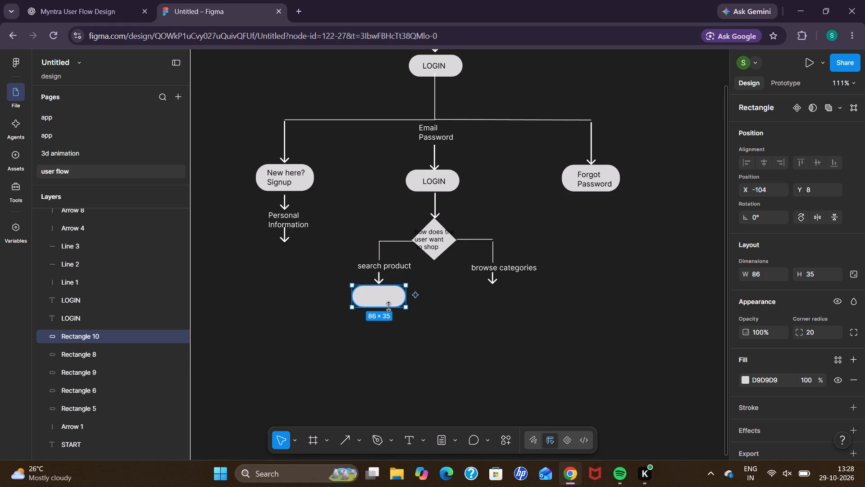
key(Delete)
Duplicate the rounded box behind "Forgot Password" and place the copy just below the "search product" arrow.
click(574, 178)
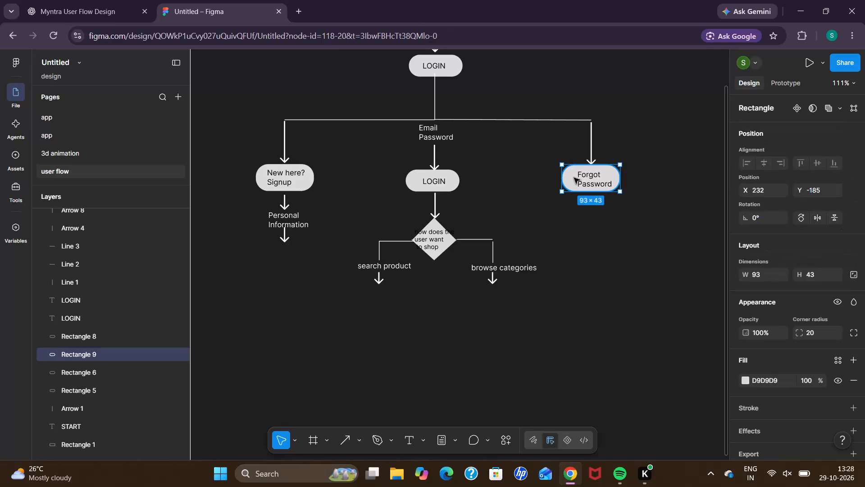
key(ctrl+d)
drag(574, 178, 363, 303)
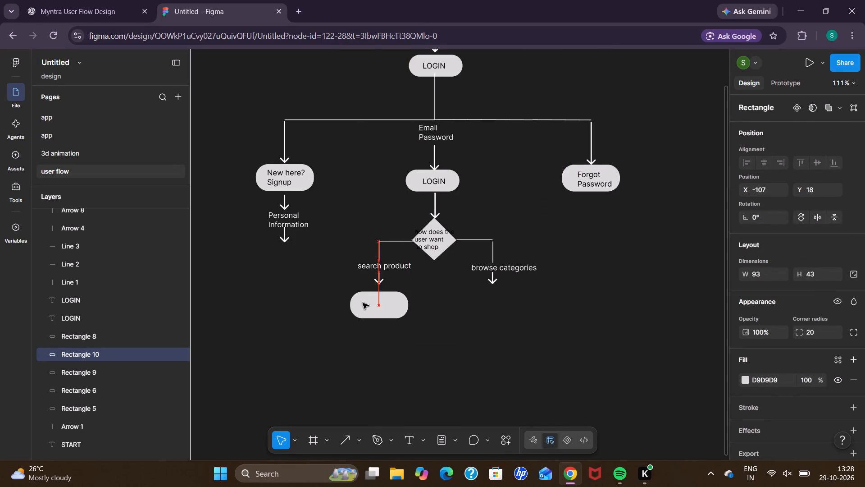
drag(363, 303, 360, 303)
drag(360, 303, 361, 299)
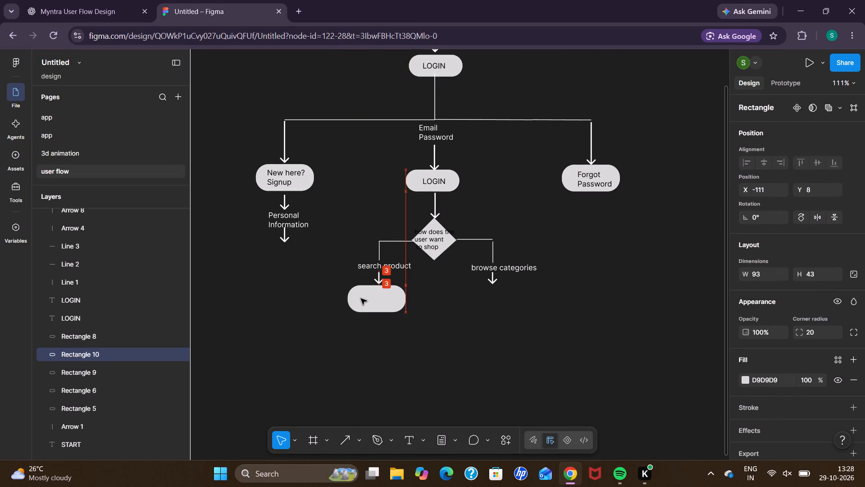
drag(361, 299, 361, 299)
click(308, 368)
Duplicate the empty box under "search product" and place the copy below the "browse categories" arrow at the same height.
click(361, 306)
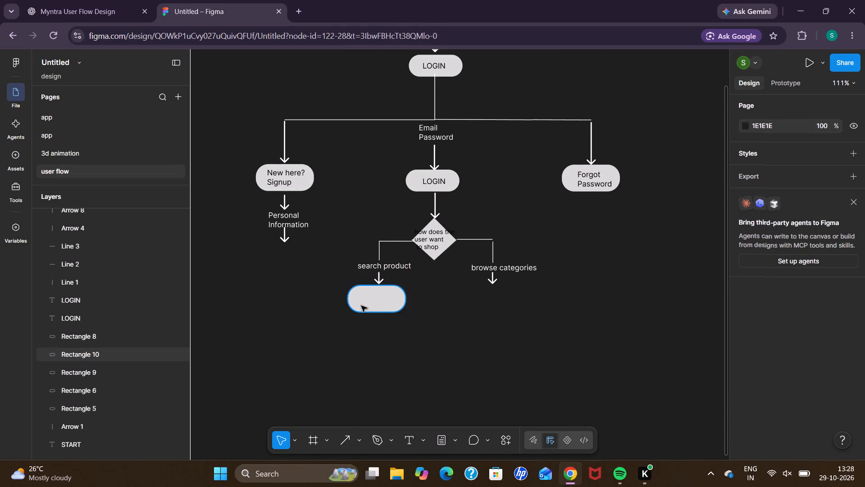
key(ctrl+d)
drag(361, 306, 499, 324)
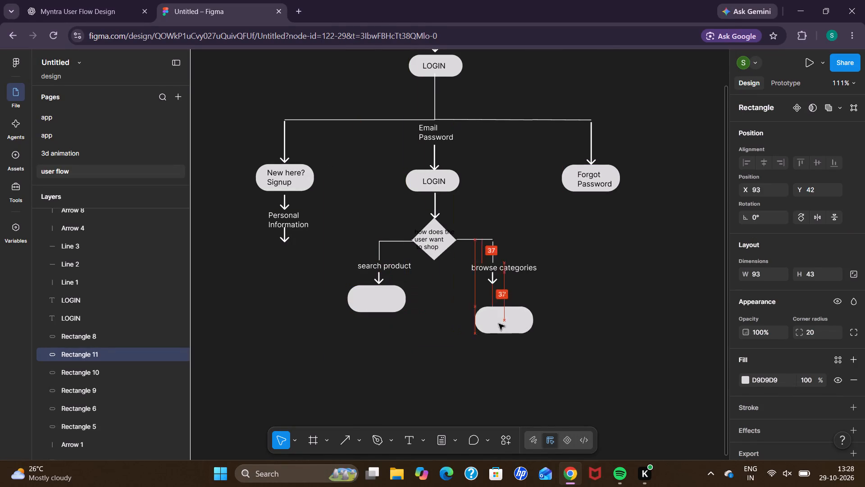
drag(499, 324, 479, 306)
click(437, 344)
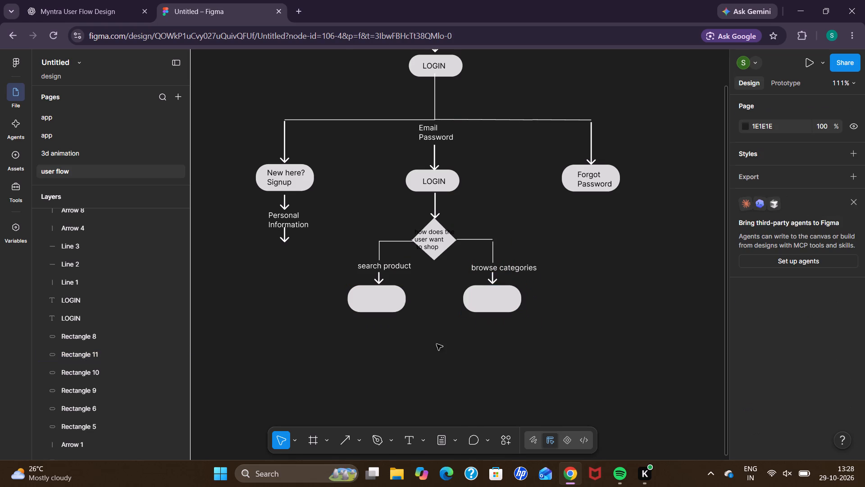
Following the reference flowchart, add the label "Search results" with a black 000000 fill in the rounded box under "search product".
click(412, 436)
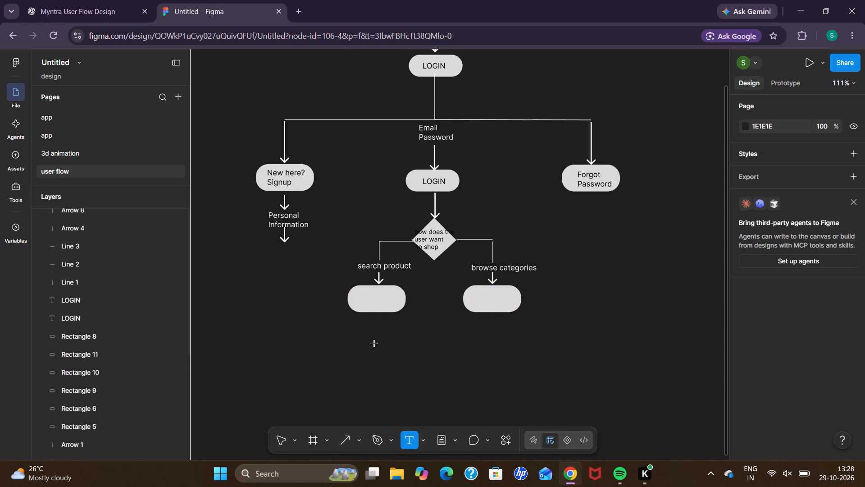
click(357, 293)
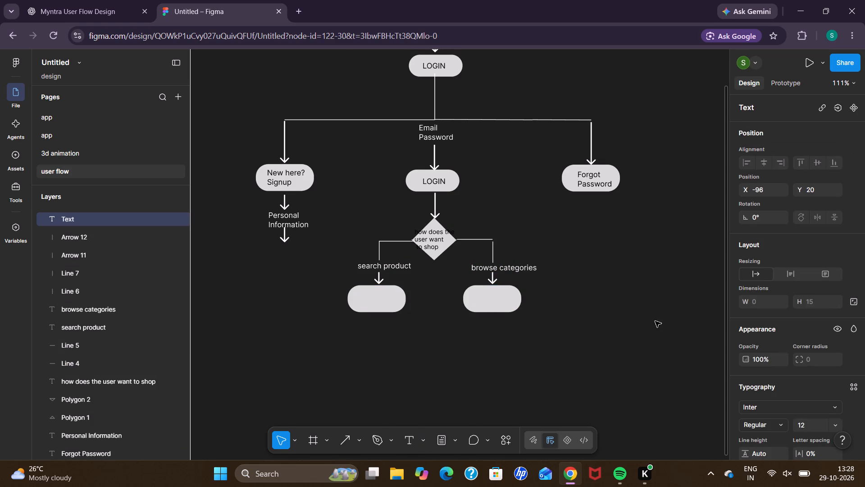
scroll(792, 397, down, 2)
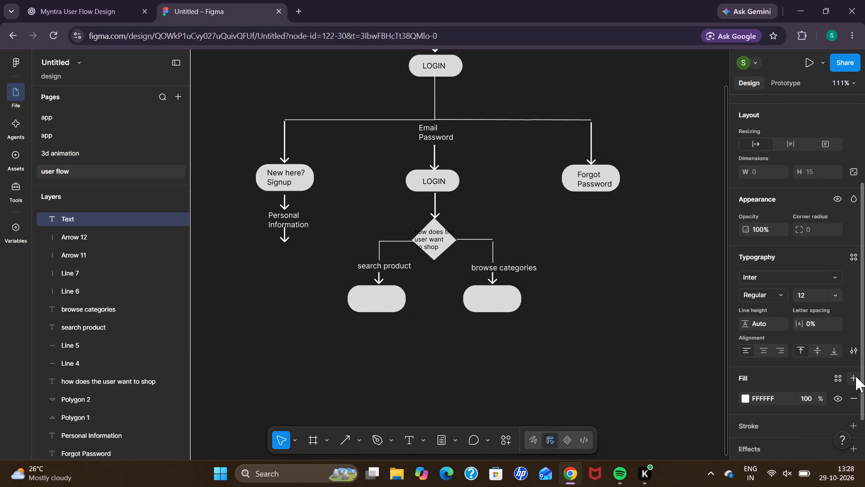
click(856, 376)
click(637, 437)
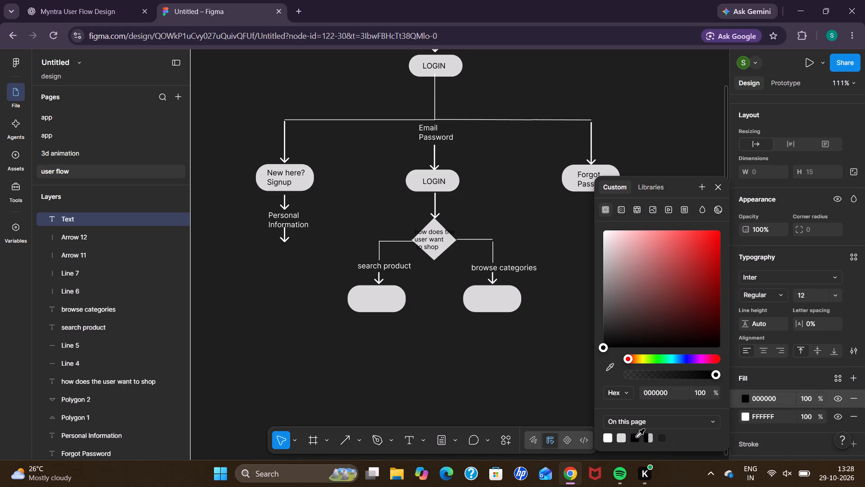
click(357, 291)
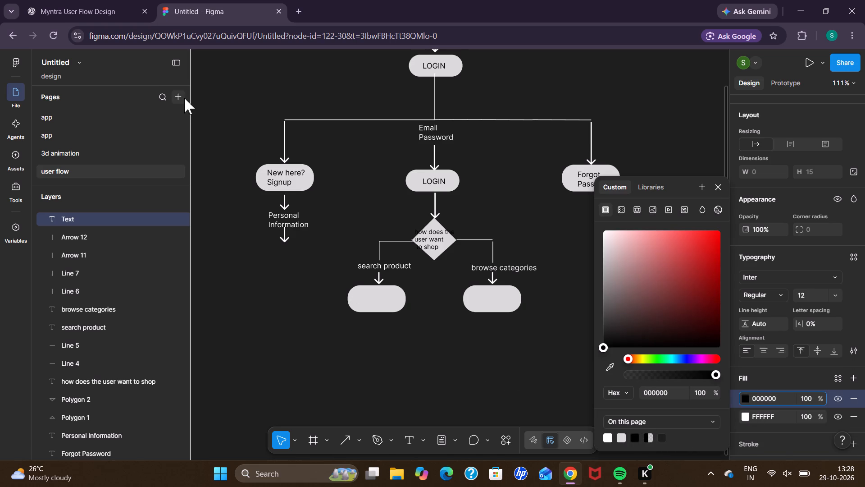
click(59, 0)
click(177, 3)
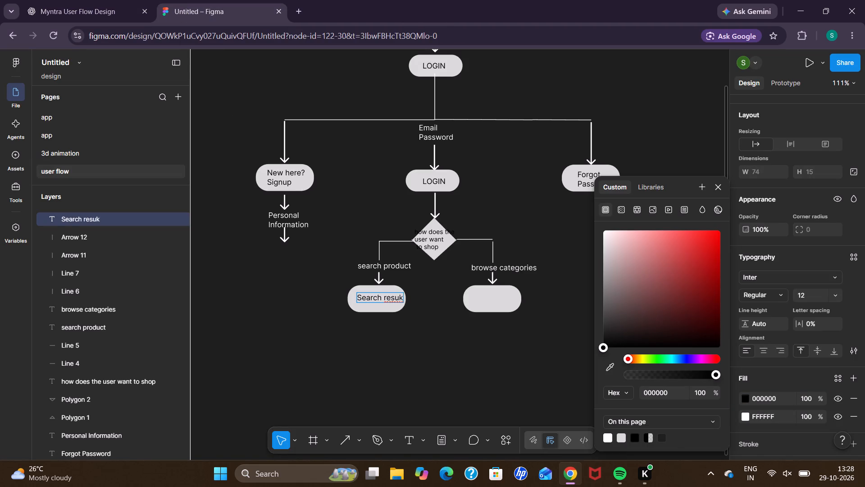
key(BackSpace)
text(ly)
key(BackSpace)
text(ts)
click(471, 296)
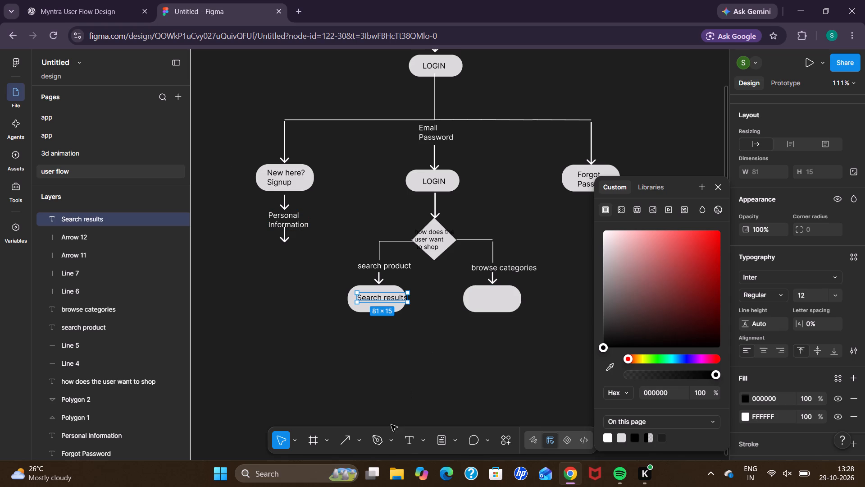
Center the "Search results" label inside its rounded box.
drag(389, 297, 384, 297)
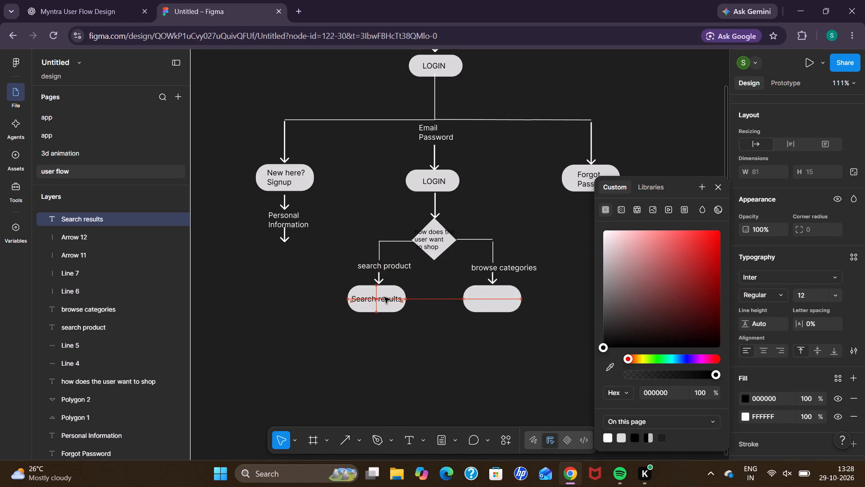
drag(384, 297, 385, 297)
click(385, 297)
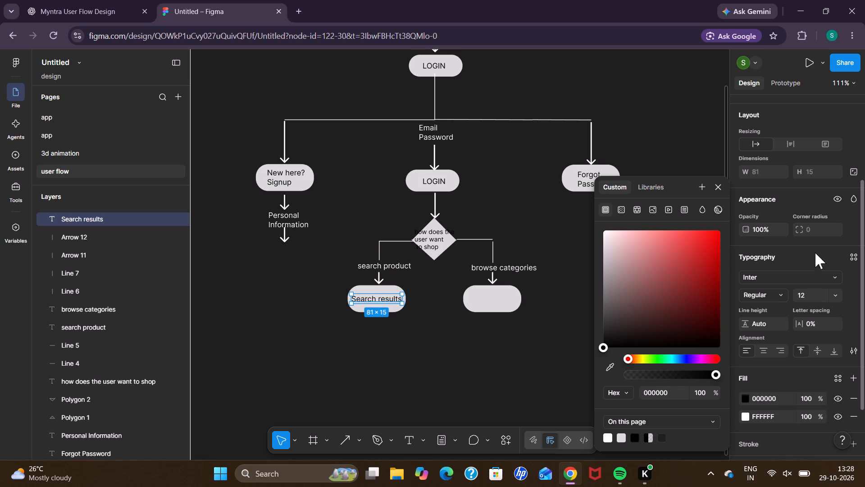
click(446, 361)
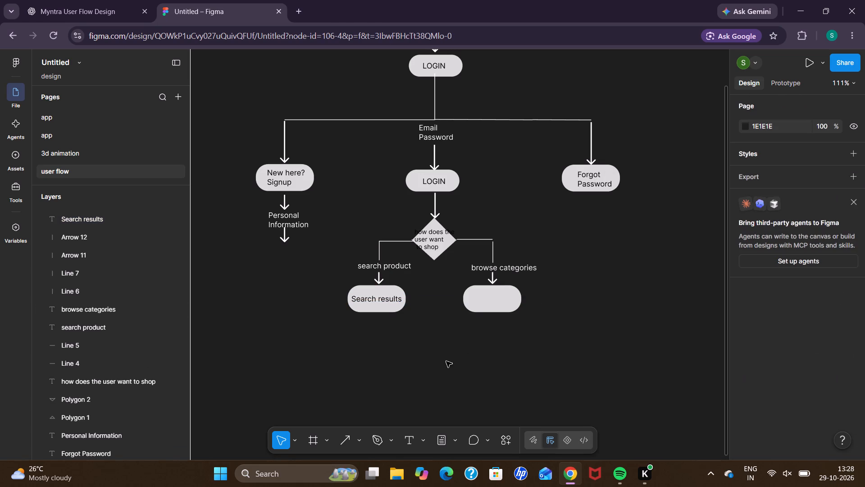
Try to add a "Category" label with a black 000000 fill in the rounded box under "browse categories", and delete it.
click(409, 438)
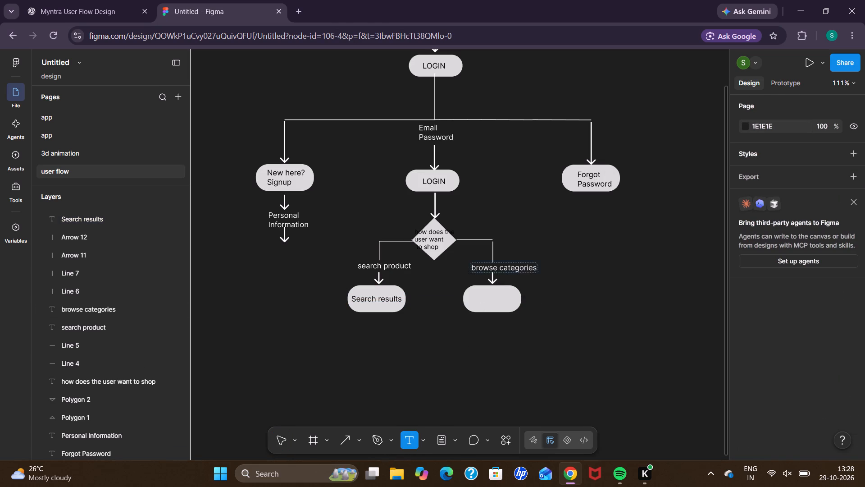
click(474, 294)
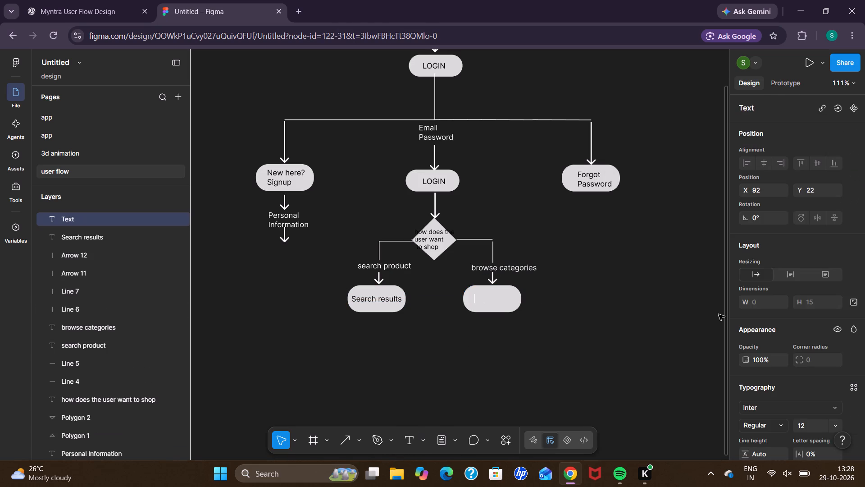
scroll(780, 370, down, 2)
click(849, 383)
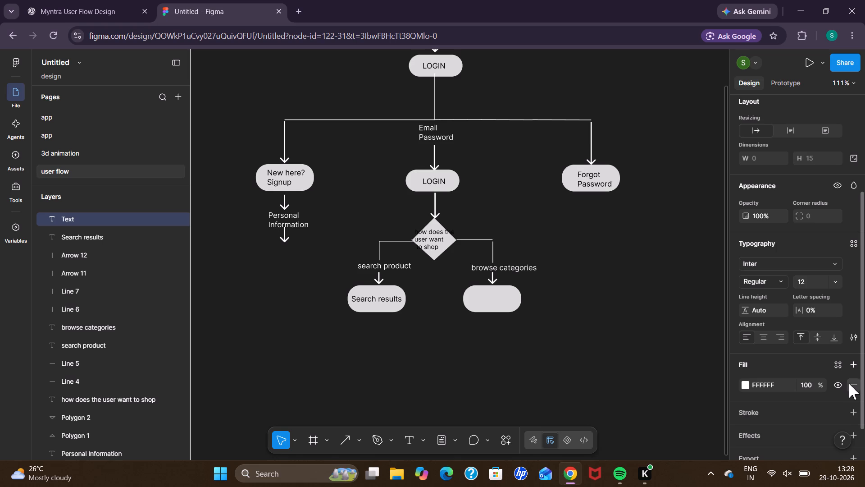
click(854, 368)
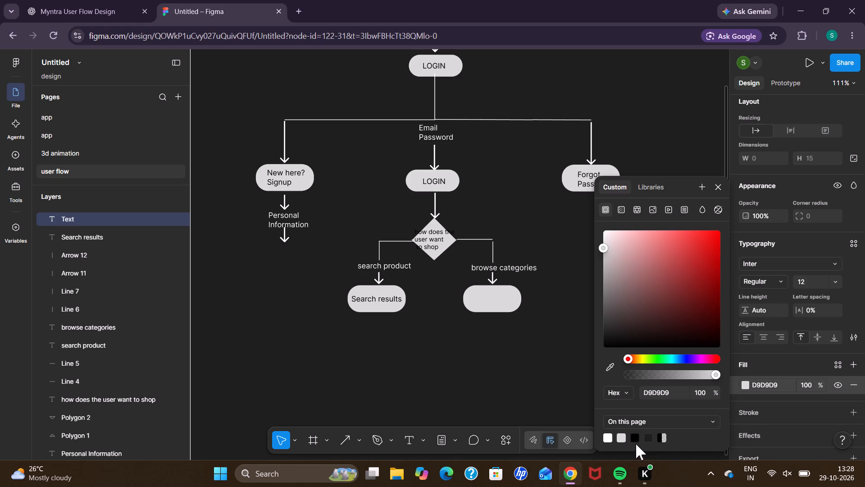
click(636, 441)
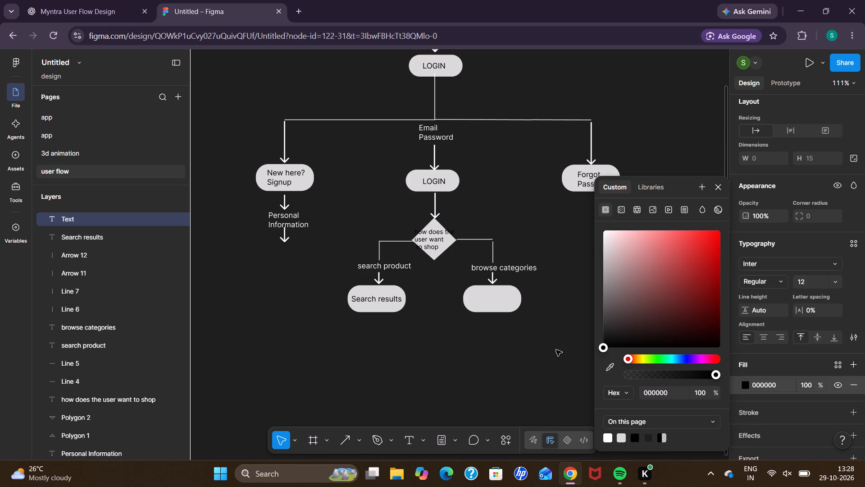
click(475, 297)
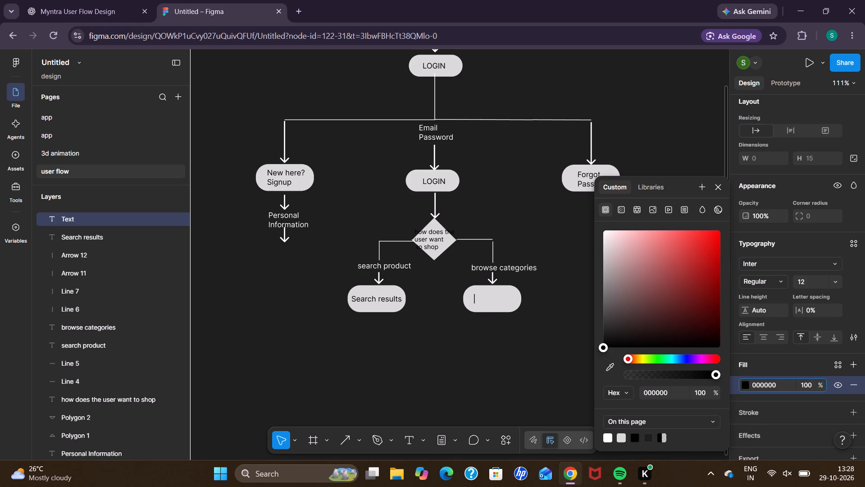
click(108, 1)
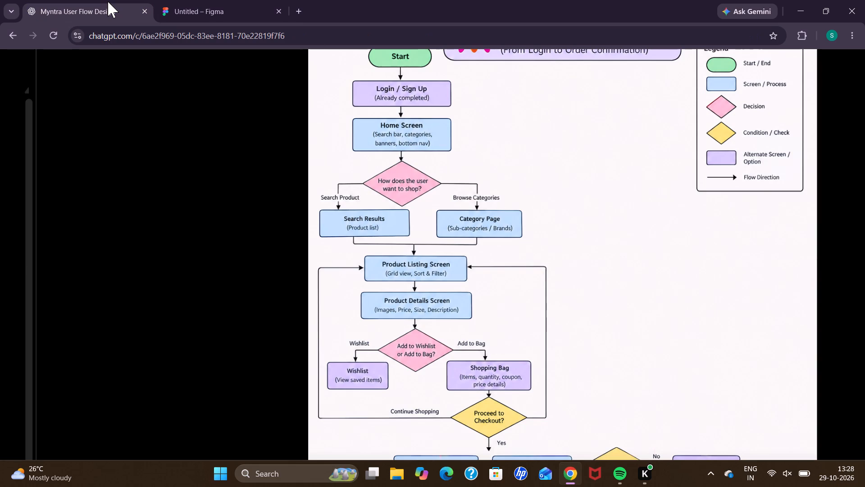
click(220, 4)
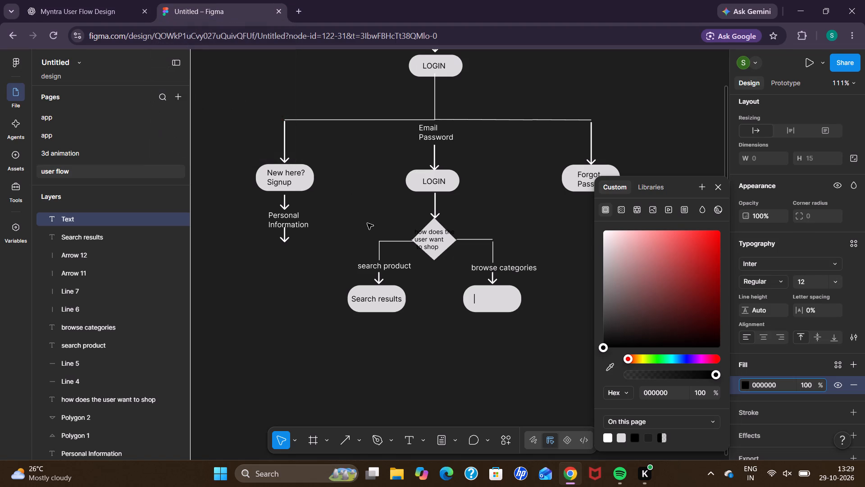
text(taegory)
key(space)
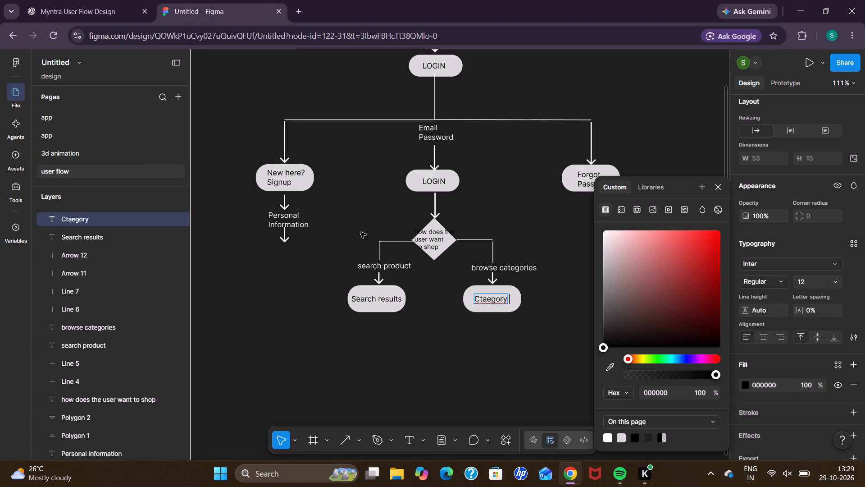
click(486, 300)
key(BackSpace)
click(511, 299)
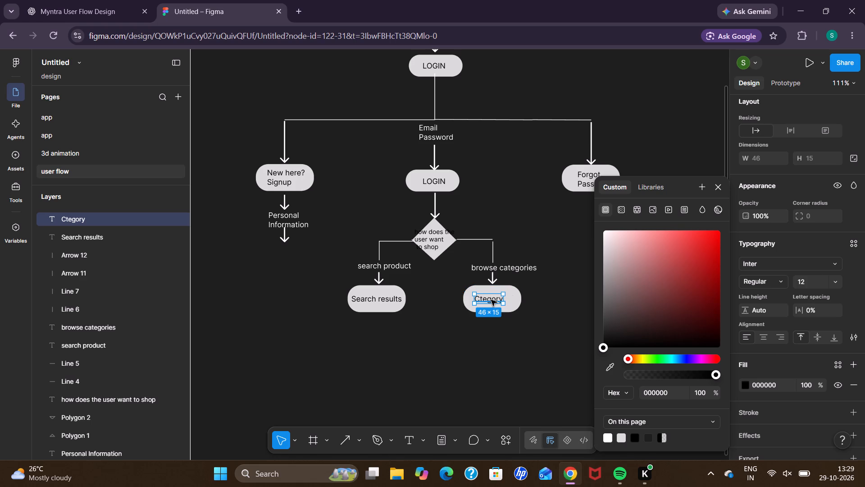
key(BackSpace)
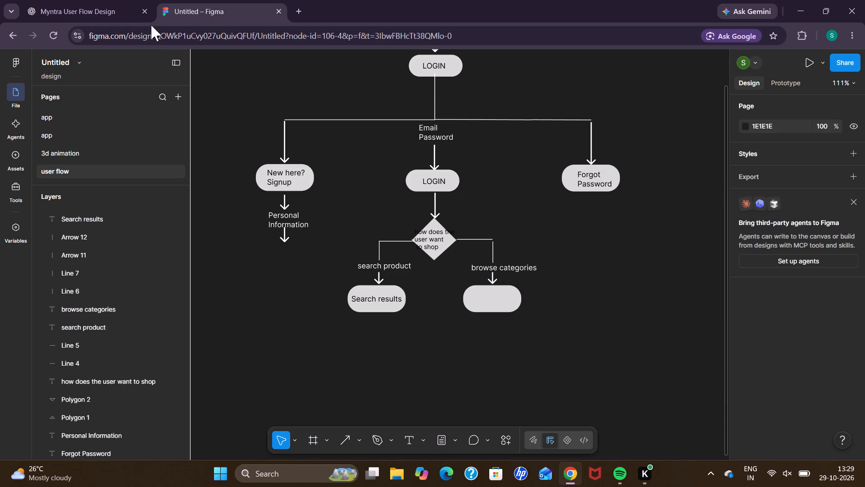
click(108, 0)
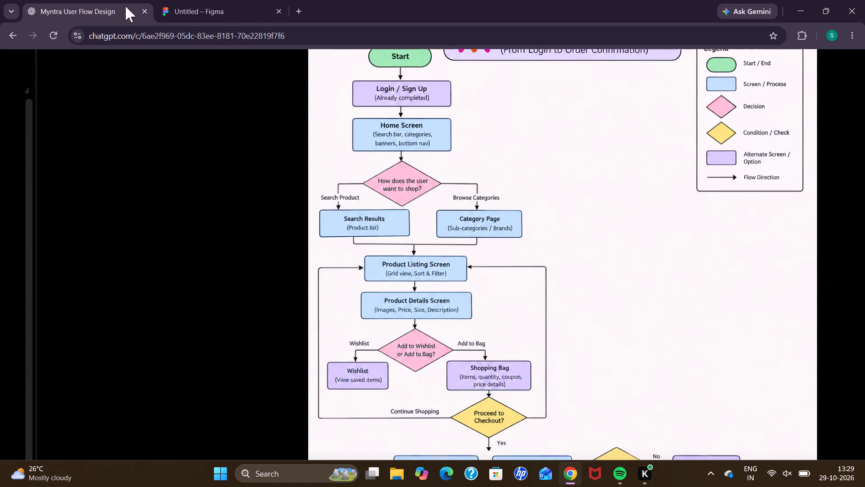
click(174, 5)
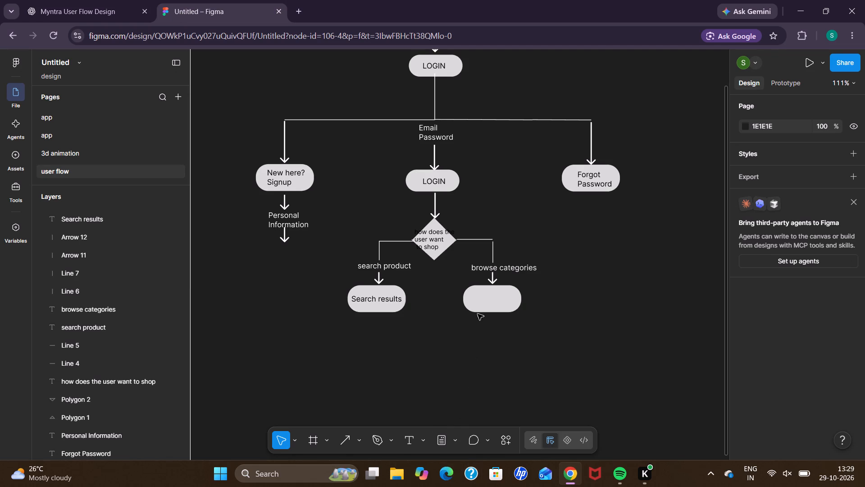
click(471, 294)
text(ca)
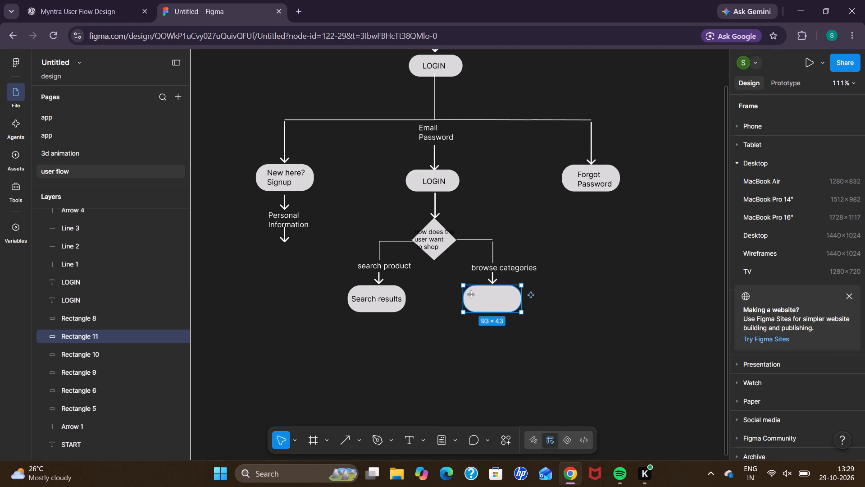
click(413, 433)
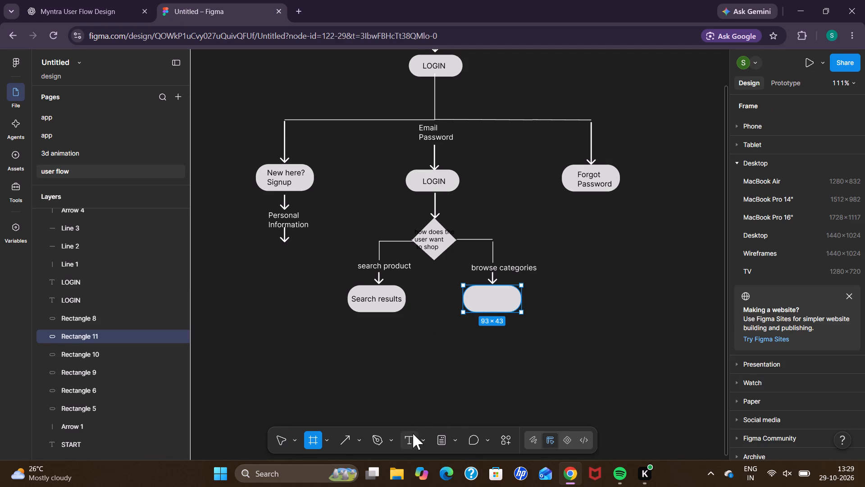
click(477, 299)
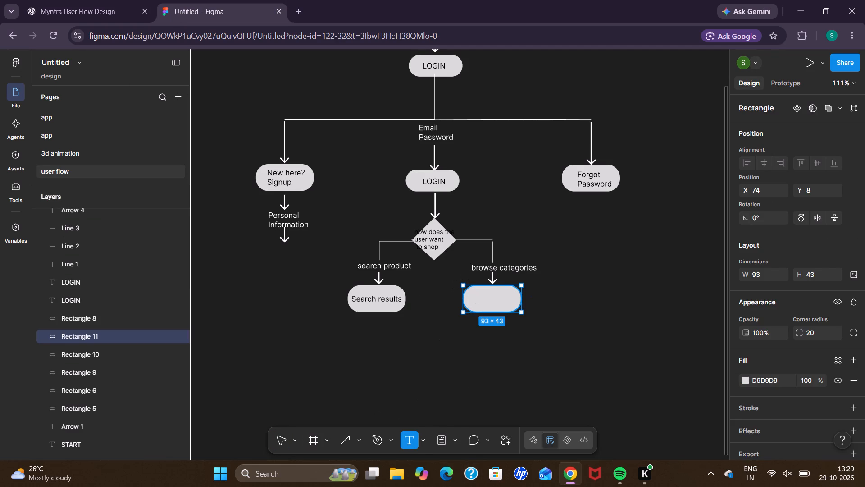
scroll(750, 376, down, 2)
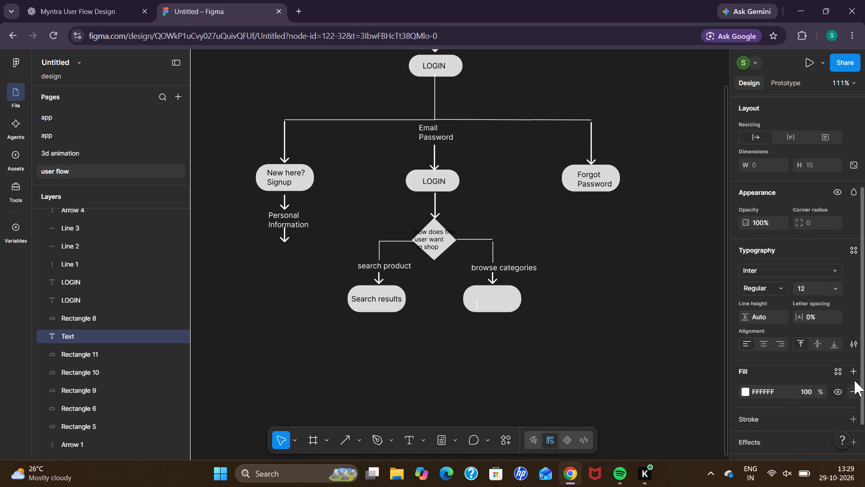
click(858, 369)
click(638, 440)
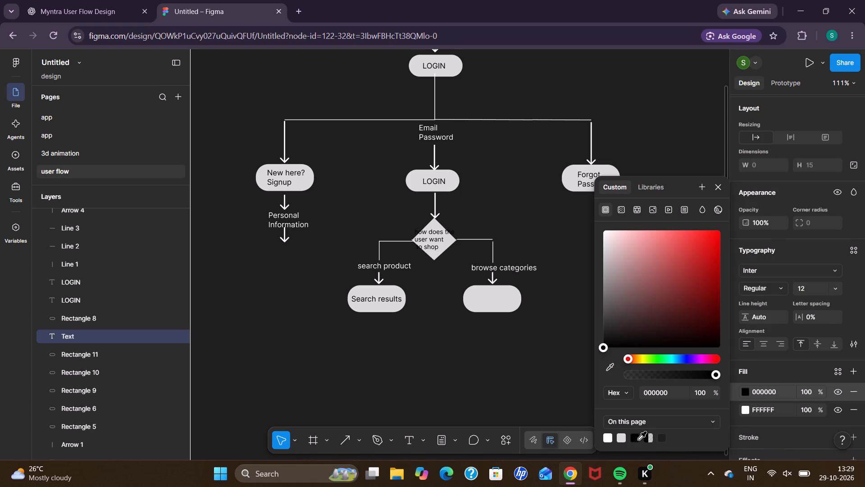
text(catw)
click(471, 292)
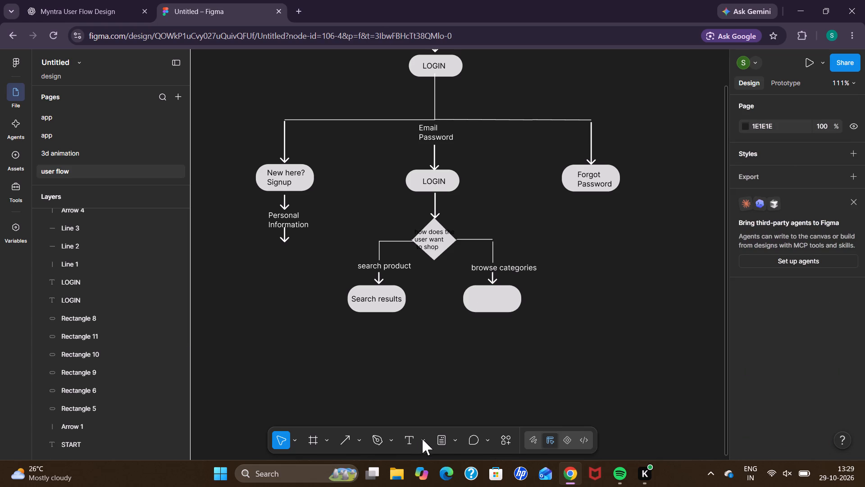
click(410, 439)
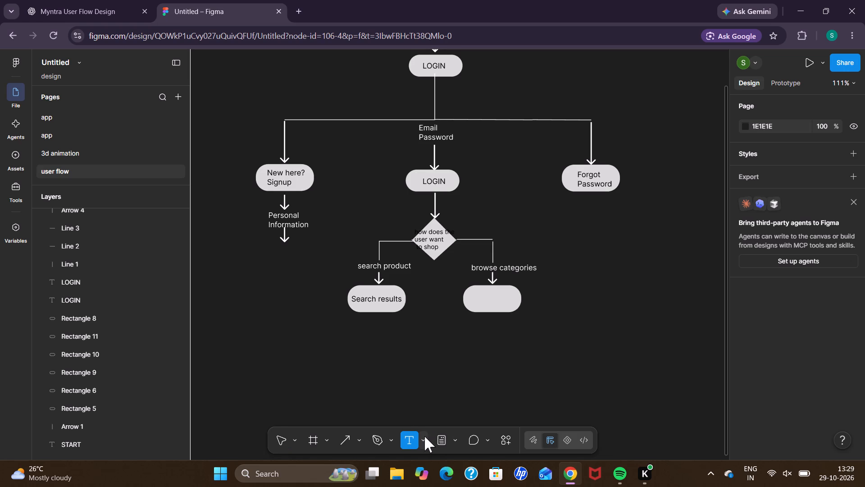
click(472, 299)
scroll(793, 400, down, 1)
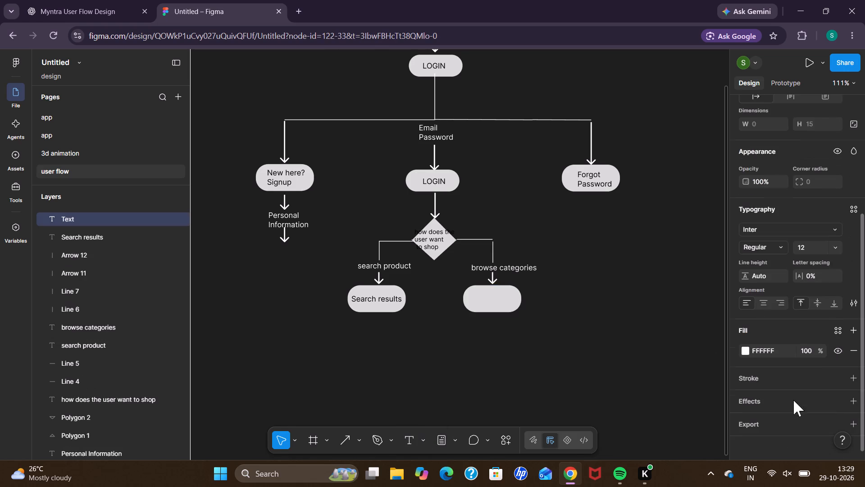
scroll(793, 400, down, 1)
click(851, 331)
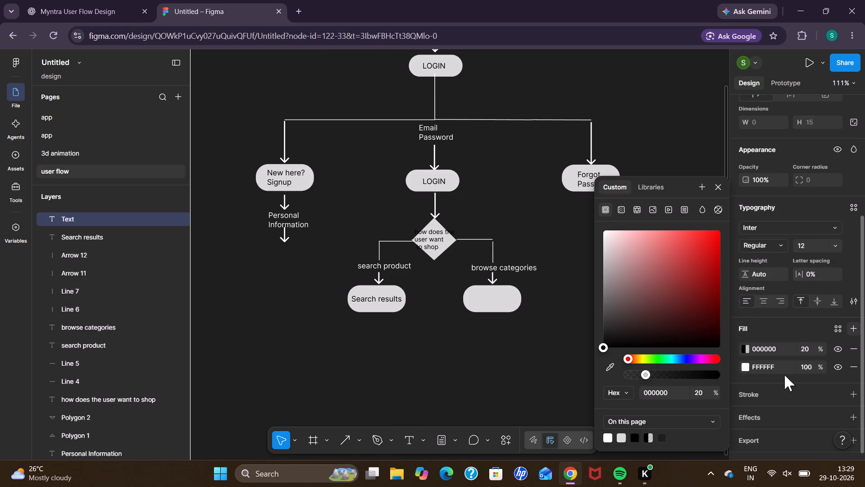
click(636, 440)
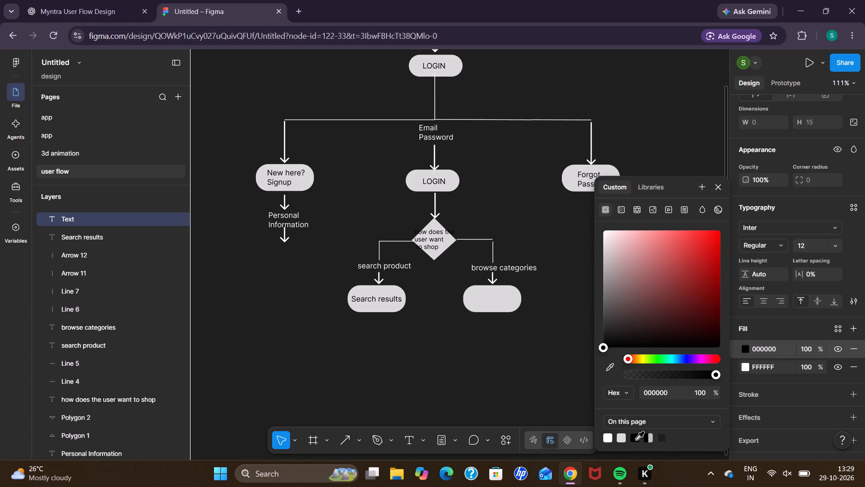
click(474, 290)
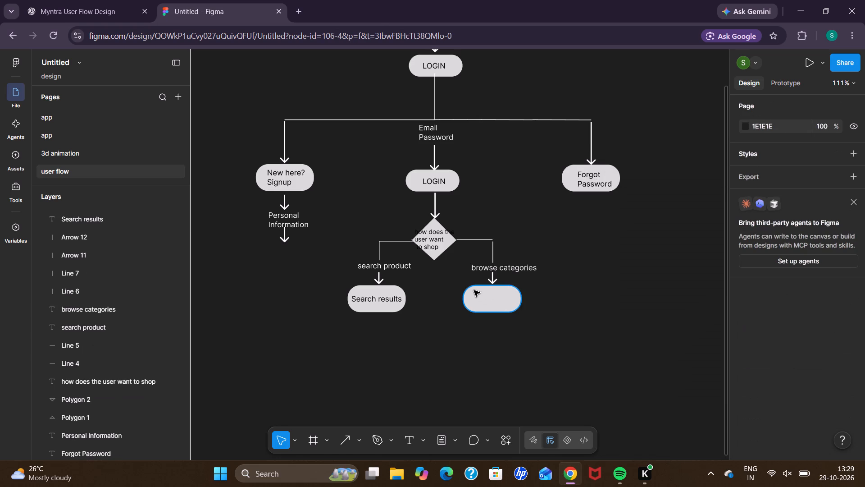
Following the reference flowchart, add the label "category page" at the rounded box under "browse categories".
click(408, 436)
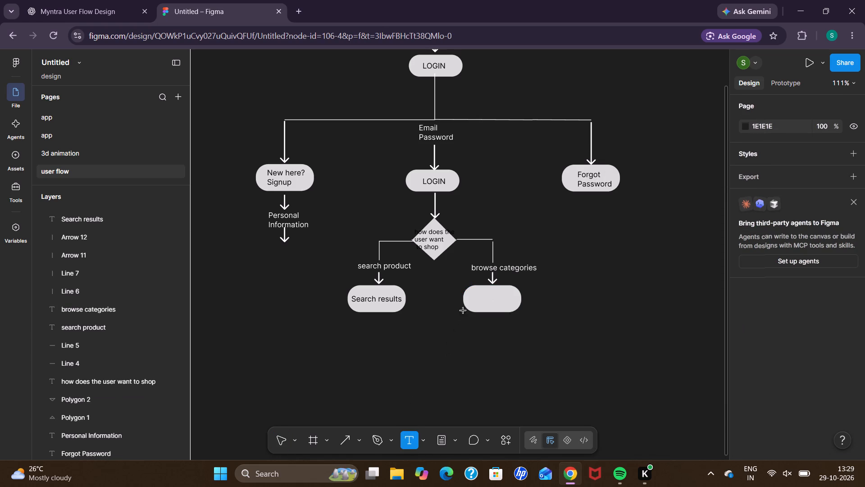
click(473, 303)
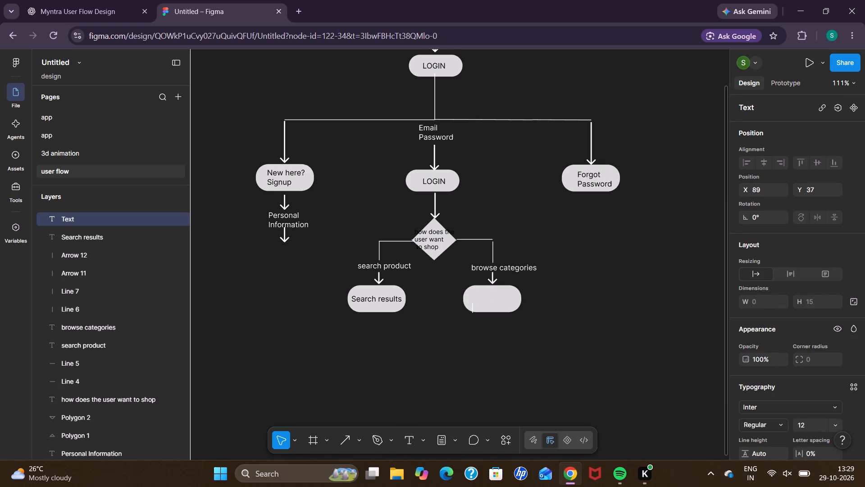
click(105, 12)
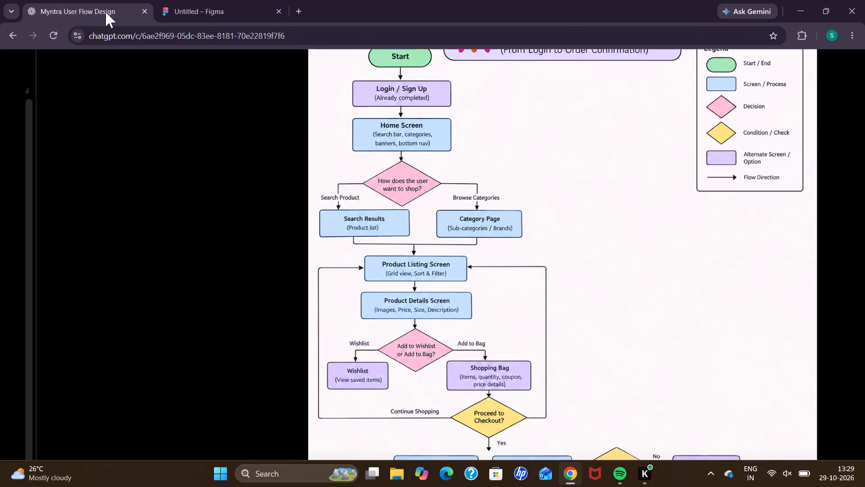
click(178, 9)
text(category page)
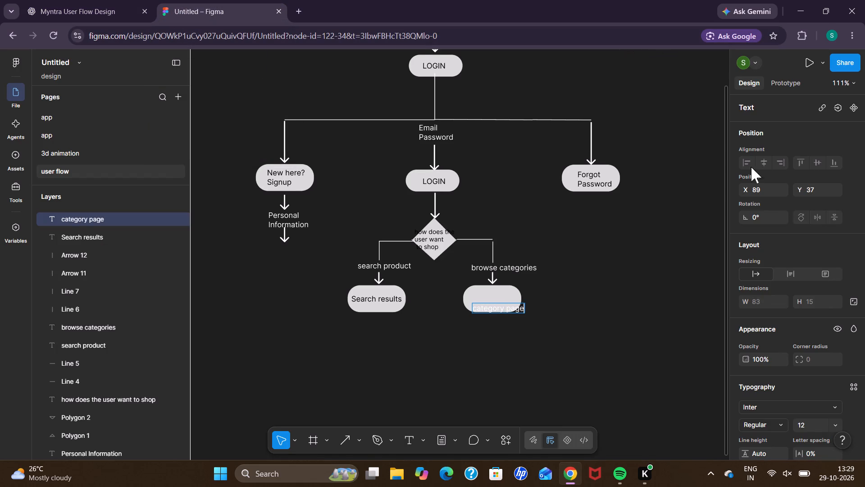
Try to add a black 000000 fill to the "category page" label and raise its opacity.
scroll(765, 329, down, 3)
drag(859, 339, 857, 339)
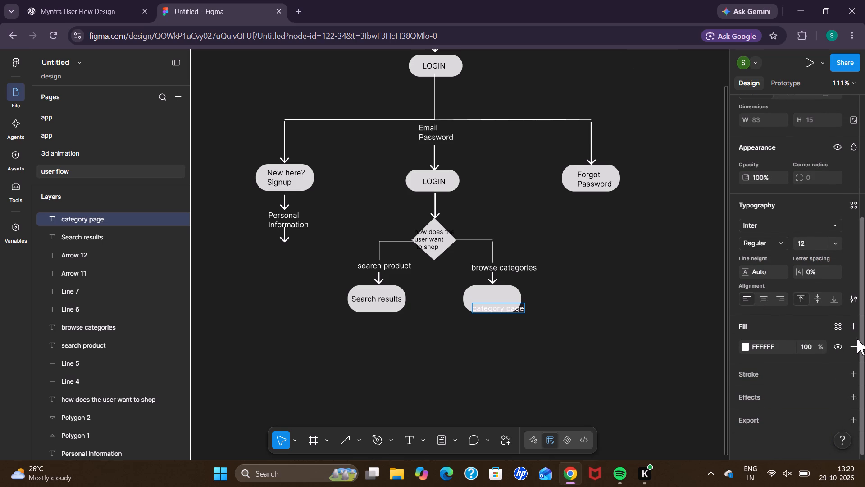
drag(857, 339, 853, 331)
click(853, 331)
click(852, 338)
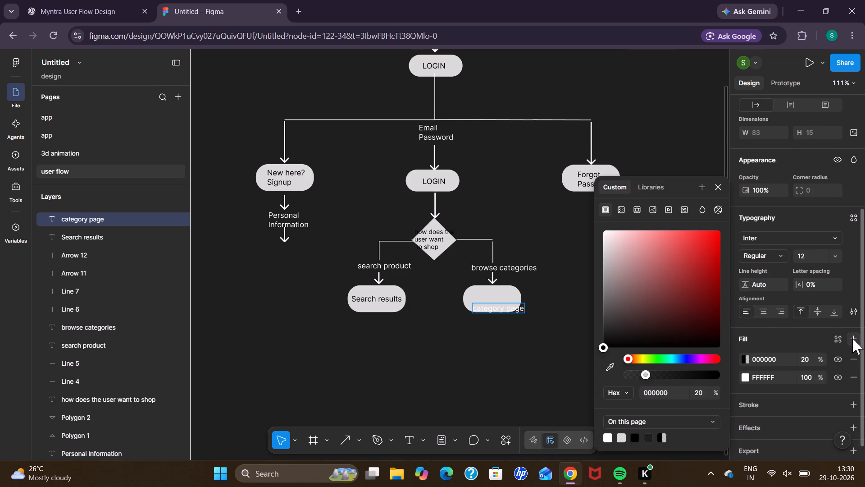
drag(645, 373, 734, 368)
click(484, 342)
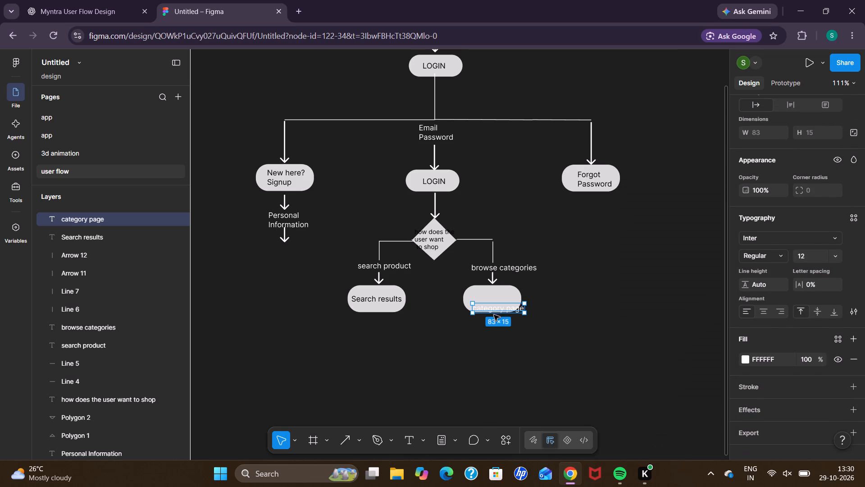
Center the "category page" label inside the rounded box under "browse categories".
drag(494, 309, 489, 300)
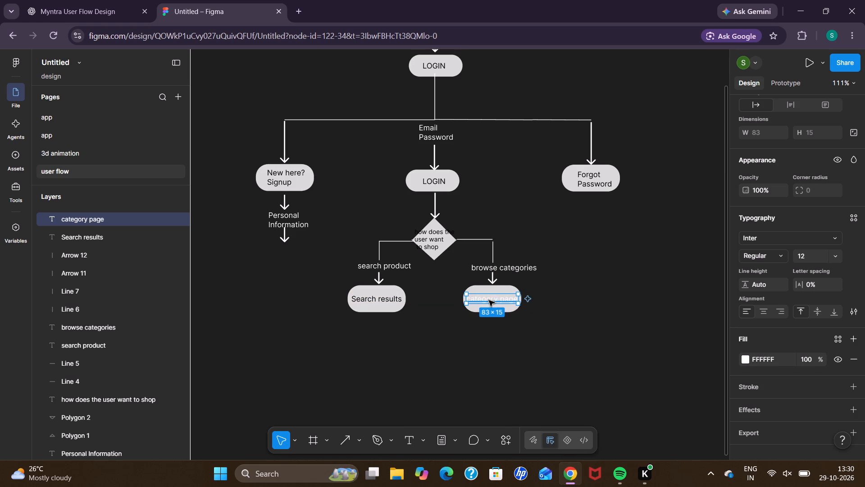
Add a black 000000 fill at full opacity to the "category page" label.
click(851, 340)
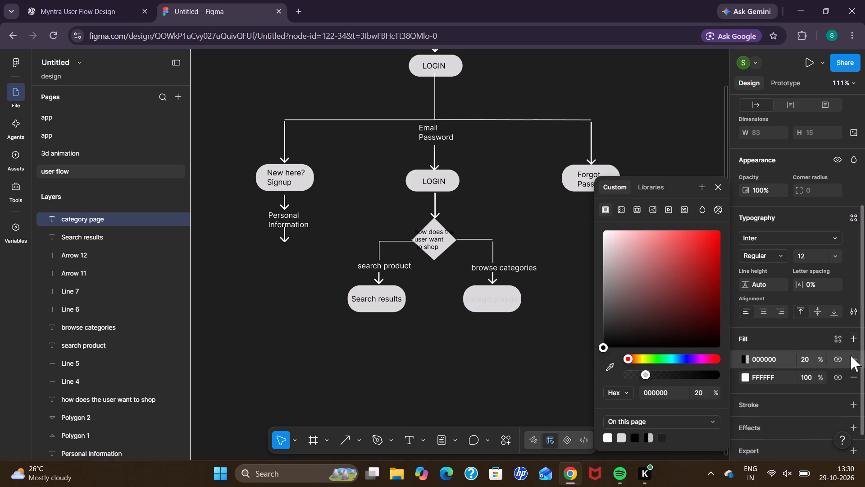
drag(643, 375, 726, 369)
click(518, 354)
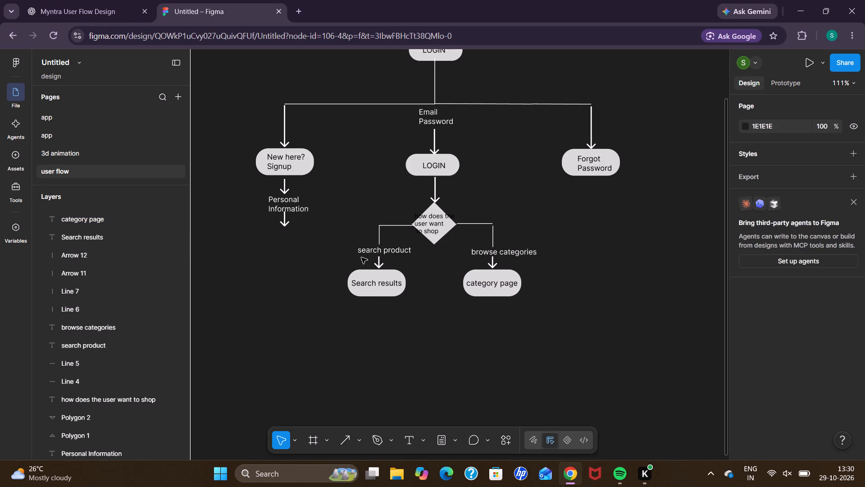
Following the reference flowchart, draw a vertical line about 31 long down from the bottom of the "Search results" box.
scroll(361, 257, down, 1)
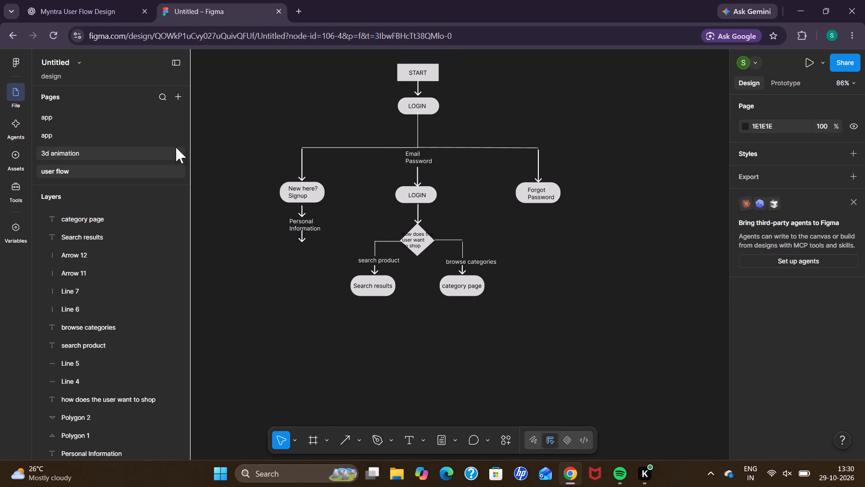
click(83, 10)
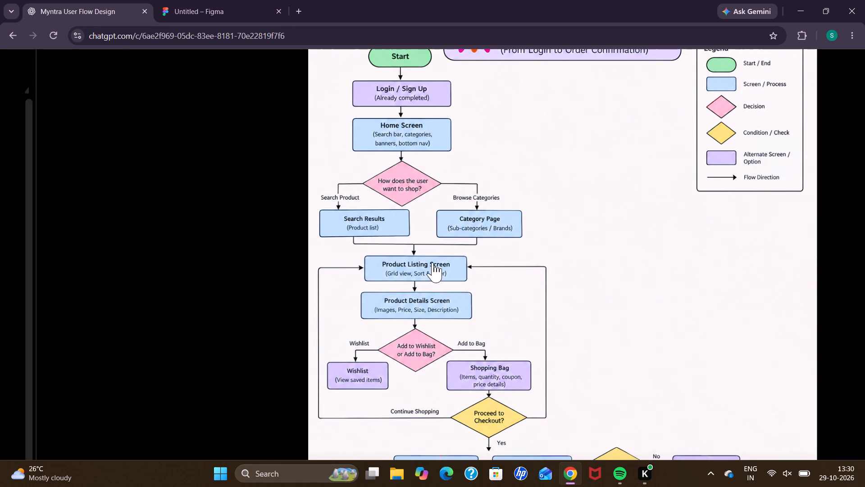
scroll(432, 262, down, 2)
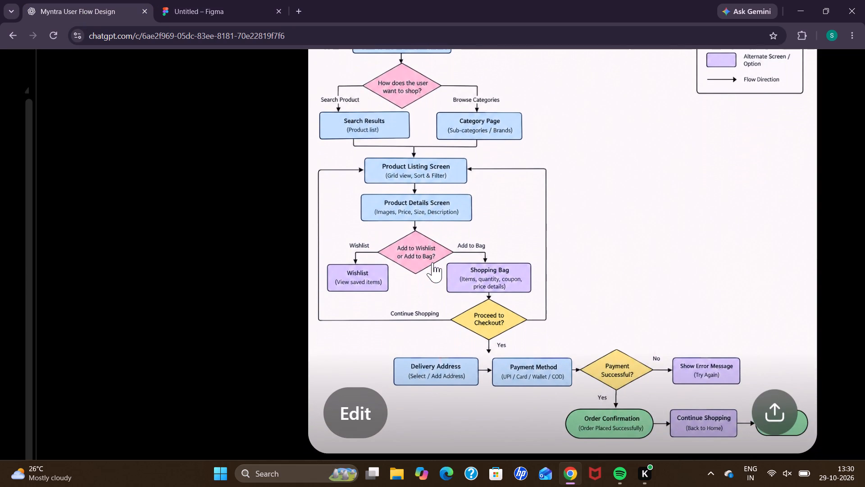
scroll(432, 262, down, 1)
click(198, 1)
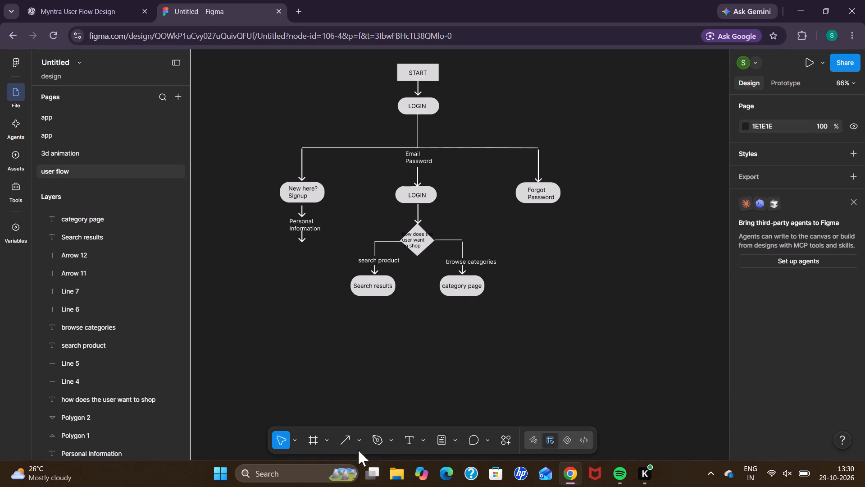
click(359, 444)
click(387, 354)
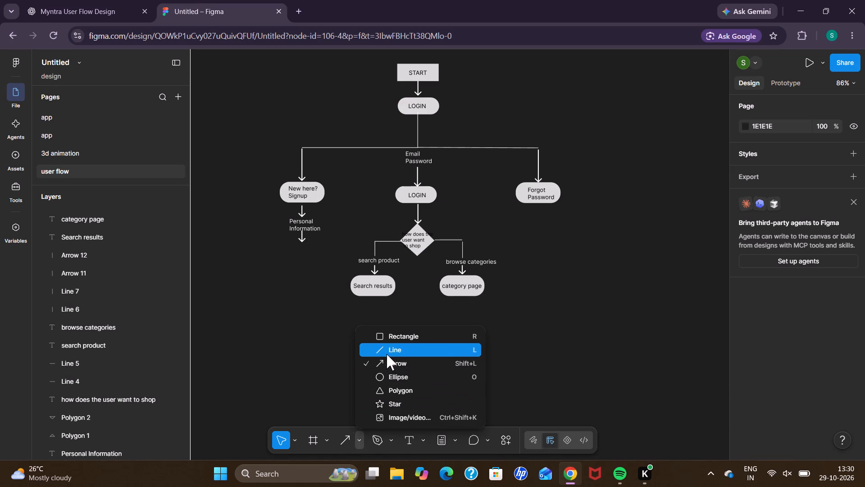
drag(372, 299, 370, 312)
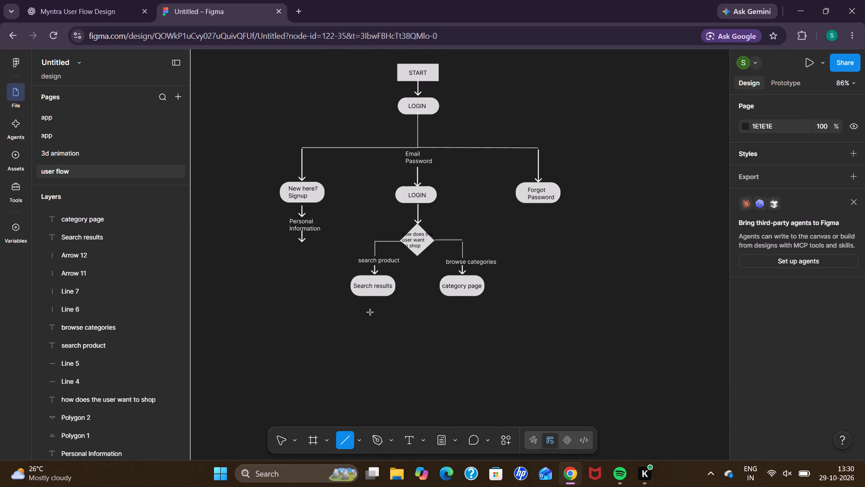
drag(370, 312, 371, 311)
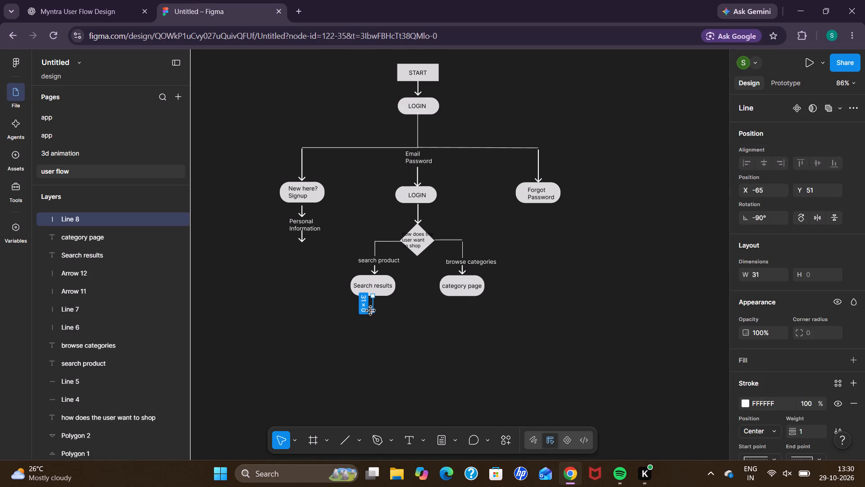
Duplicate the vertical line and place the copy under the "category page" box, level with the original.
key(ctrl+d)
drag(373, 304, 465, 301)
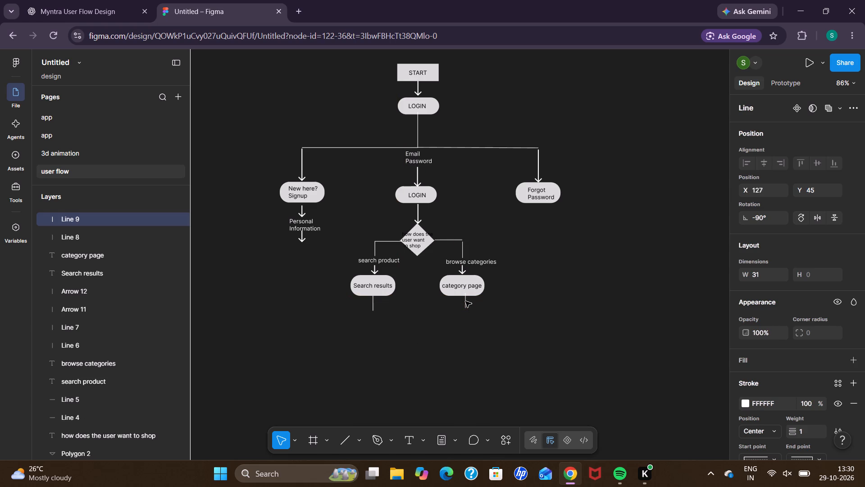
drag(465, 301, 465, 303)
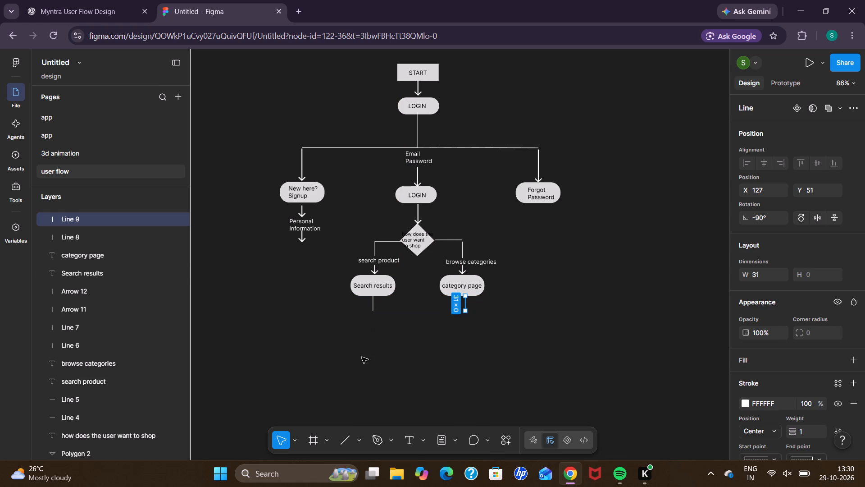
click(365, 370)
Draw a horizontal line joining the lower ends of the two vertical lines under "Search results" and "category page".
click(349, 442)
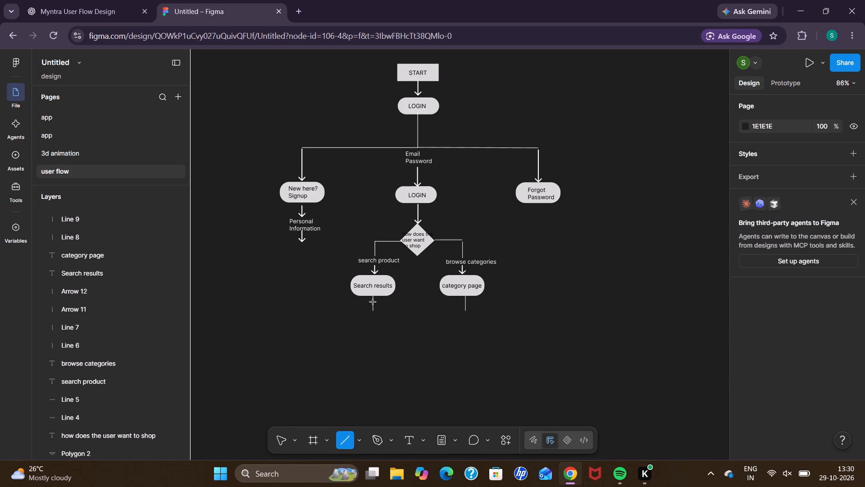
drag(374, 312, 455, 312)
drag(456, 311, 469, 311)
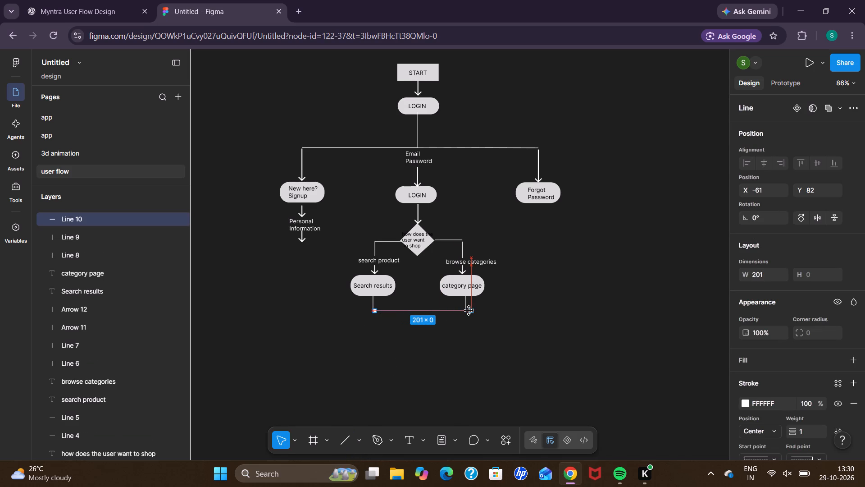
drag(469, 311, 466, 312)
click(452, 337)
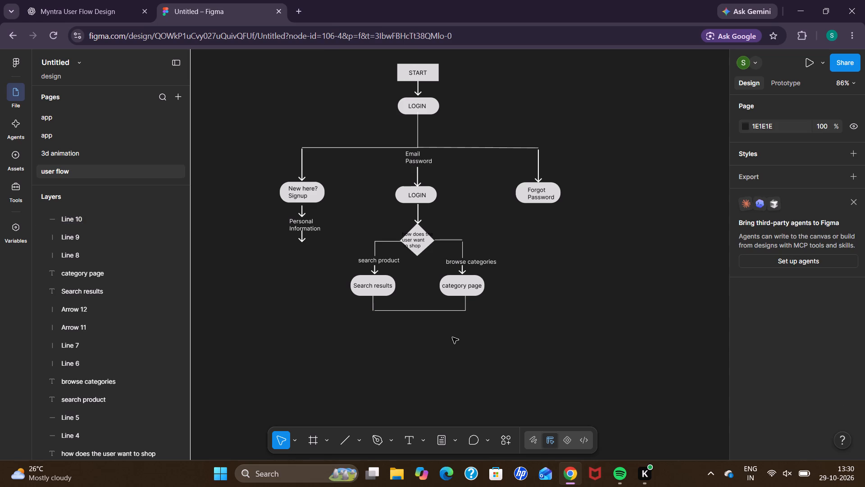
click(358, 439)
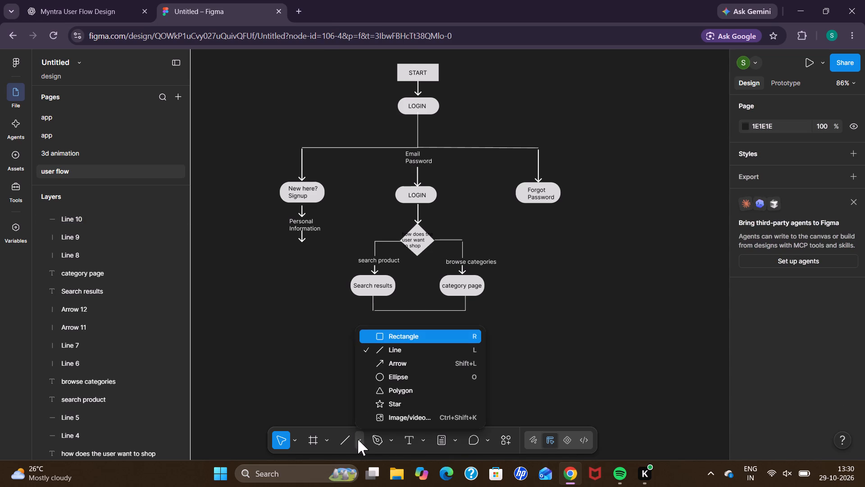
click(382, 364)
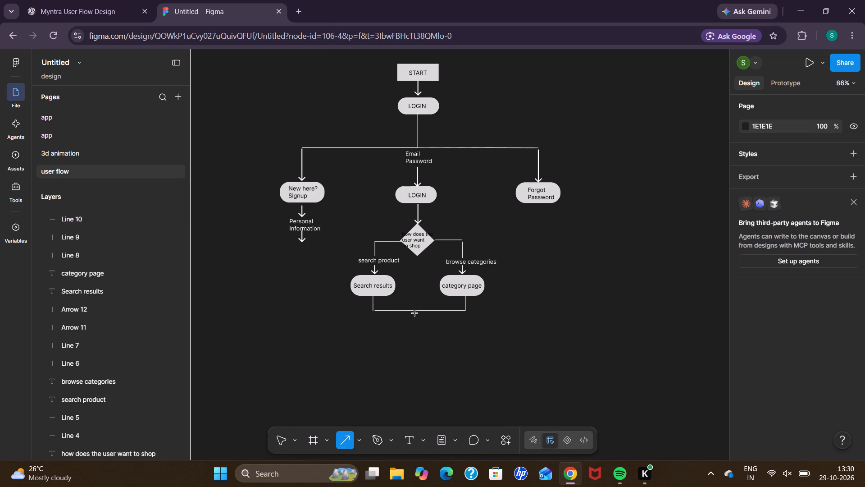
drag(419, 313, 419, 327)
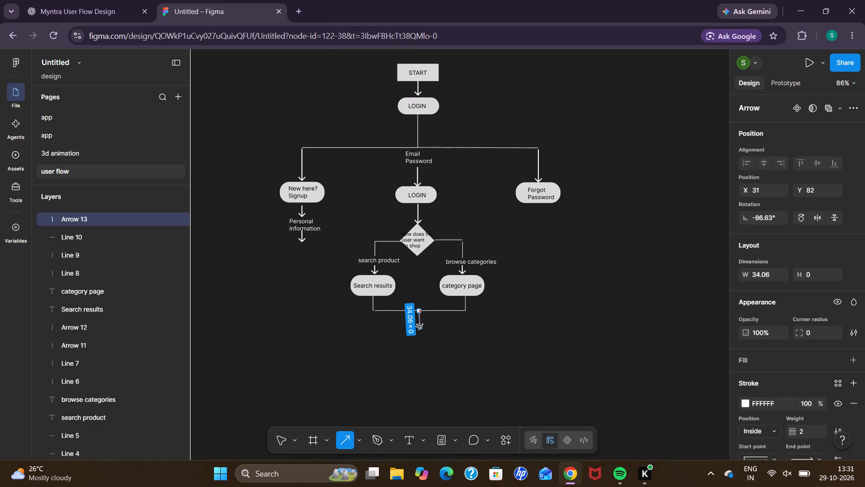
drag(419, 327, 420, 331)
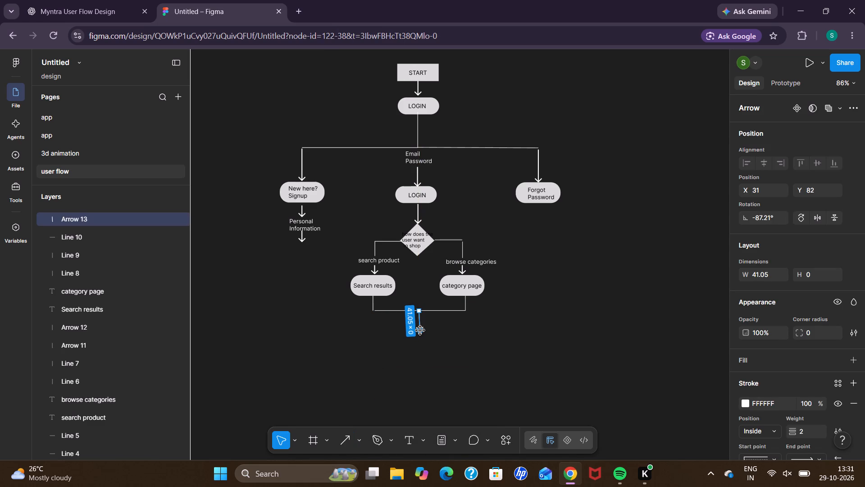
click(420, 331)
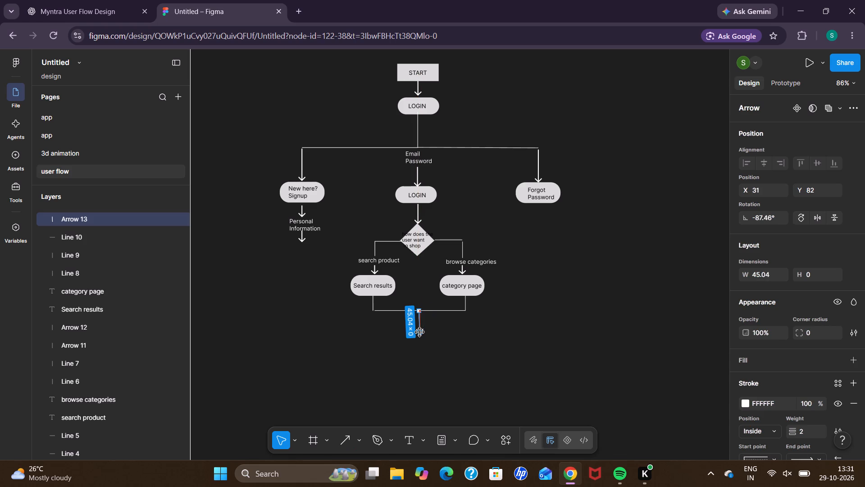
click(411, 354)
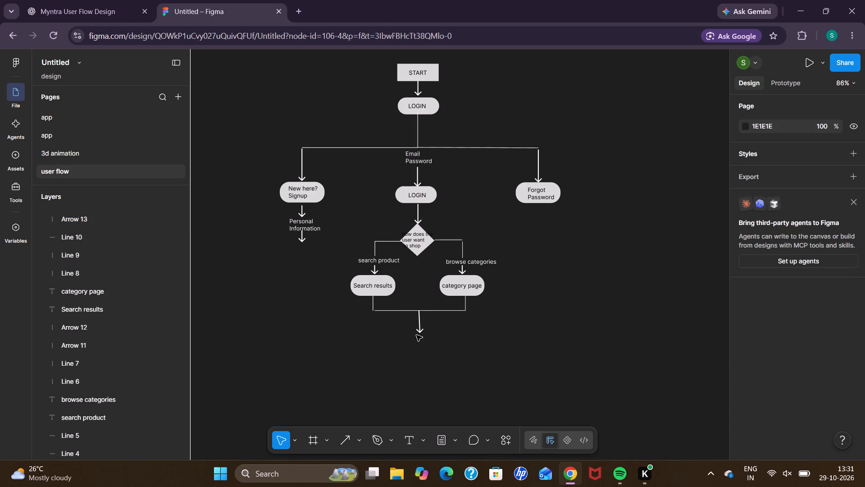
click(418, 332)
click(418, 332)
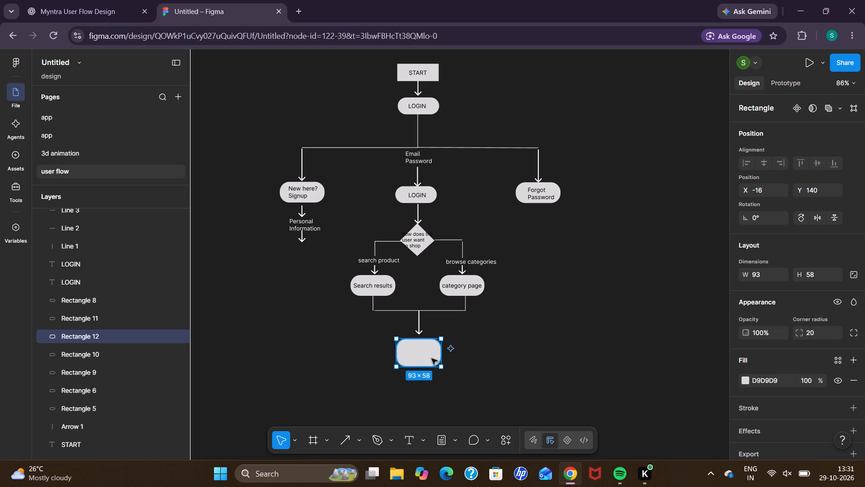
drag(444, 351, 435, 354)
click(435, 354)
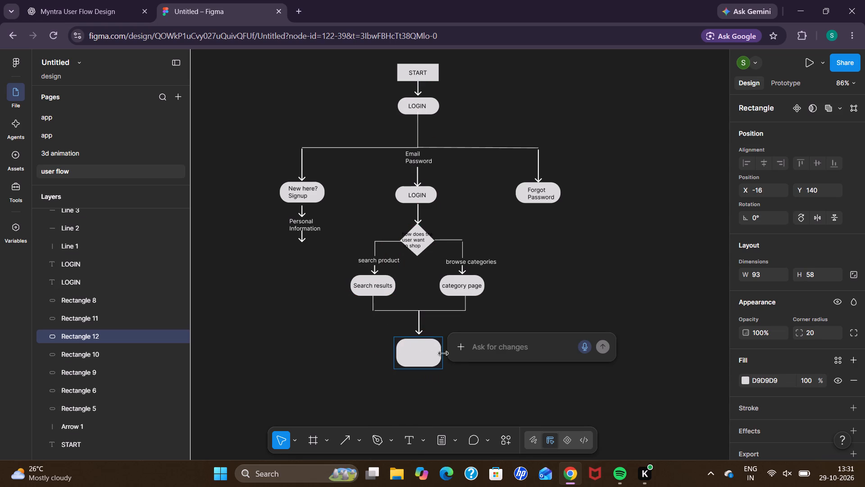
click(461, 391)
click(423, 356)
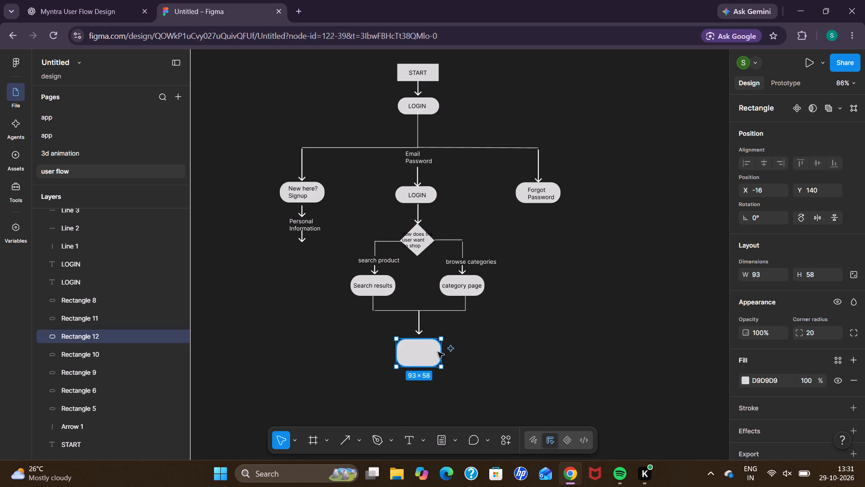
drag(441, 350, 473, 349)
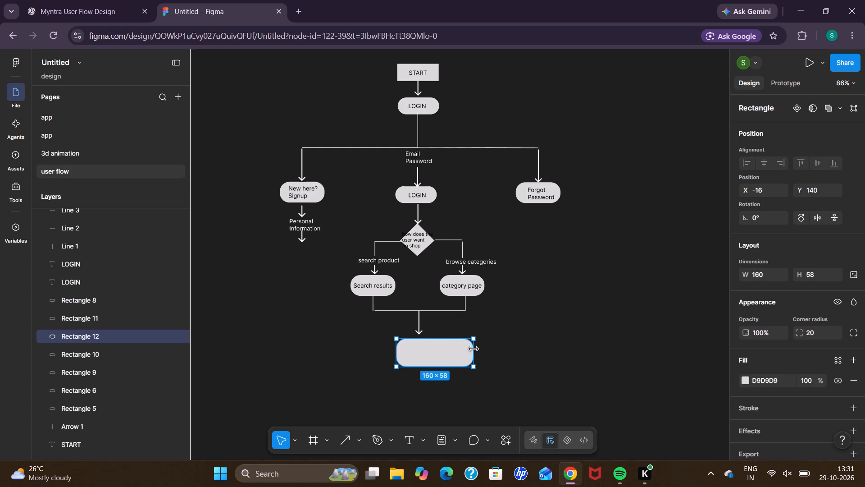
Center the enlarged rounded box, about 161 × 58, directly under the merging arrow.
drag(473, 349, 473, 349)
drag(439, 349, 422, 345)
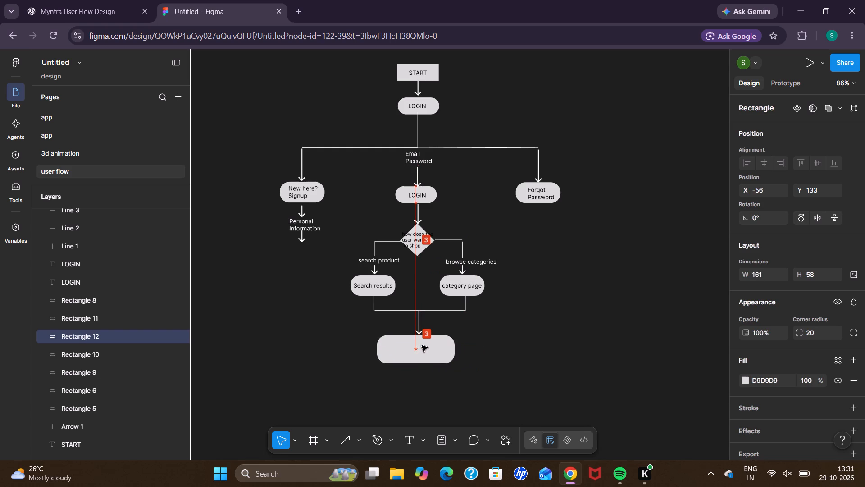
drag(422, 345, 424, 345)
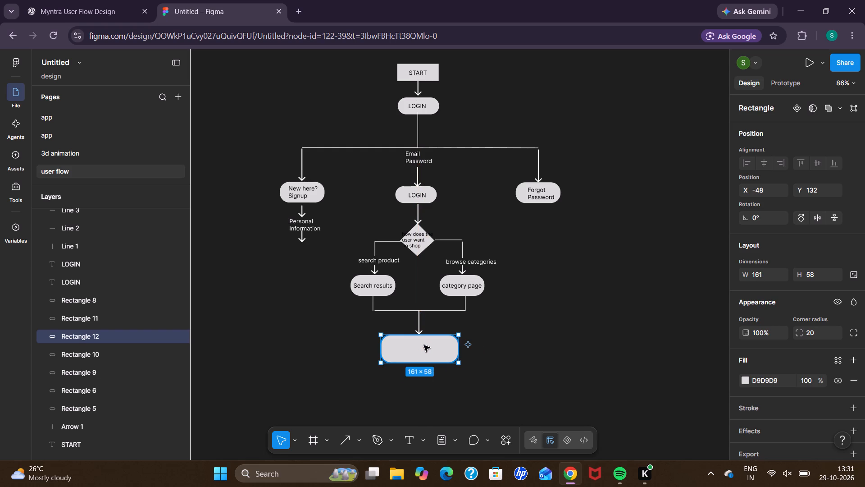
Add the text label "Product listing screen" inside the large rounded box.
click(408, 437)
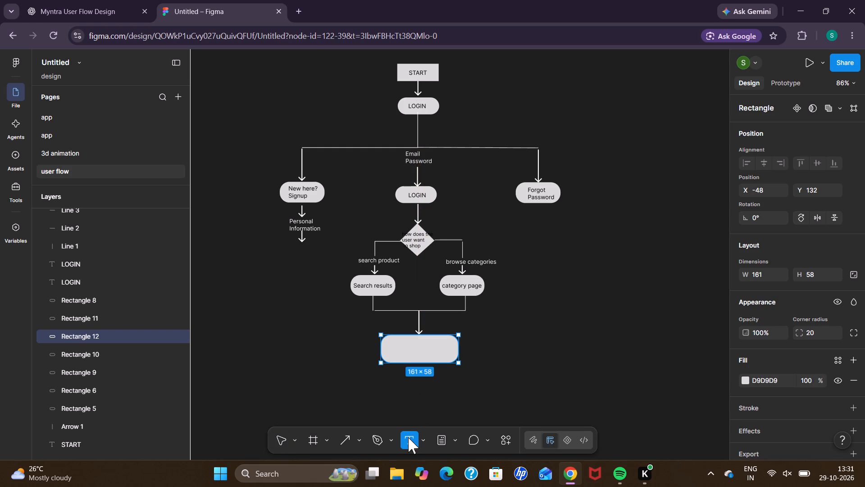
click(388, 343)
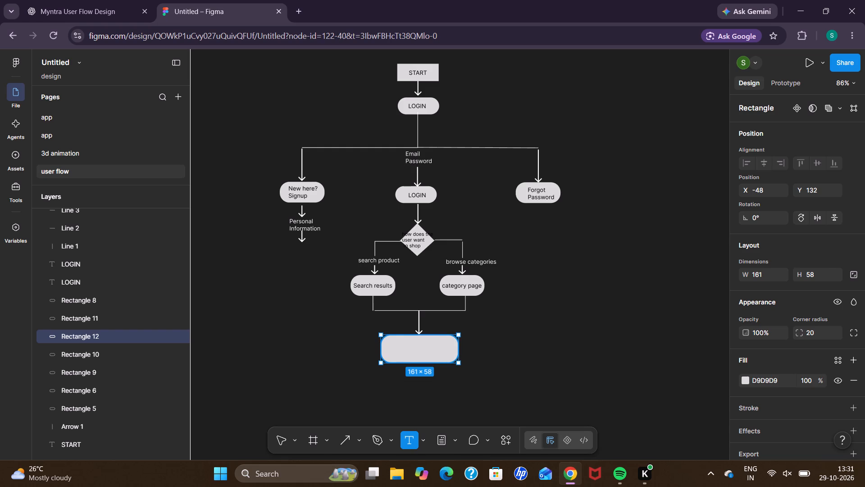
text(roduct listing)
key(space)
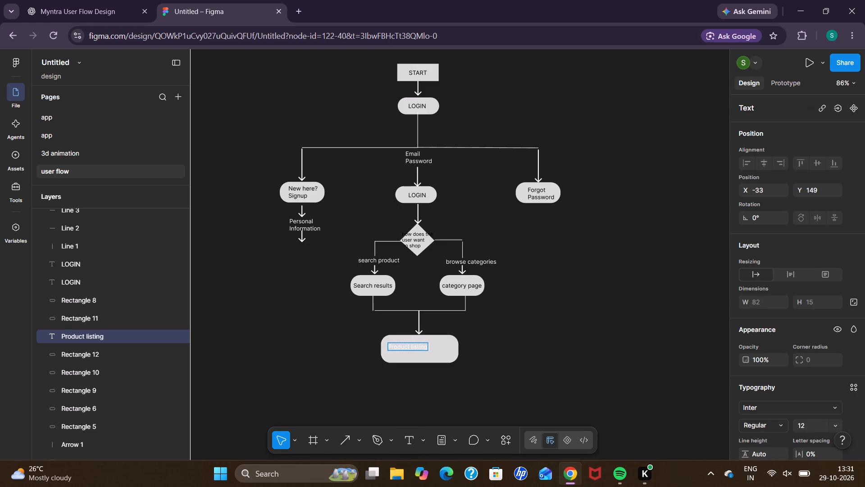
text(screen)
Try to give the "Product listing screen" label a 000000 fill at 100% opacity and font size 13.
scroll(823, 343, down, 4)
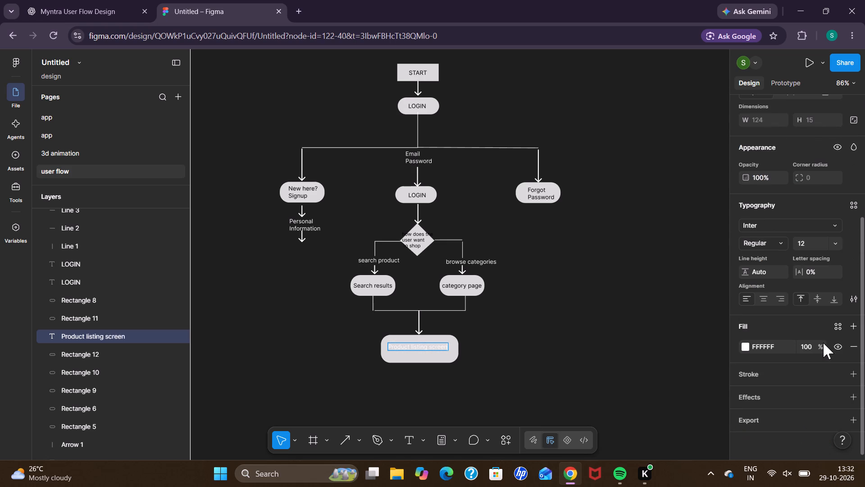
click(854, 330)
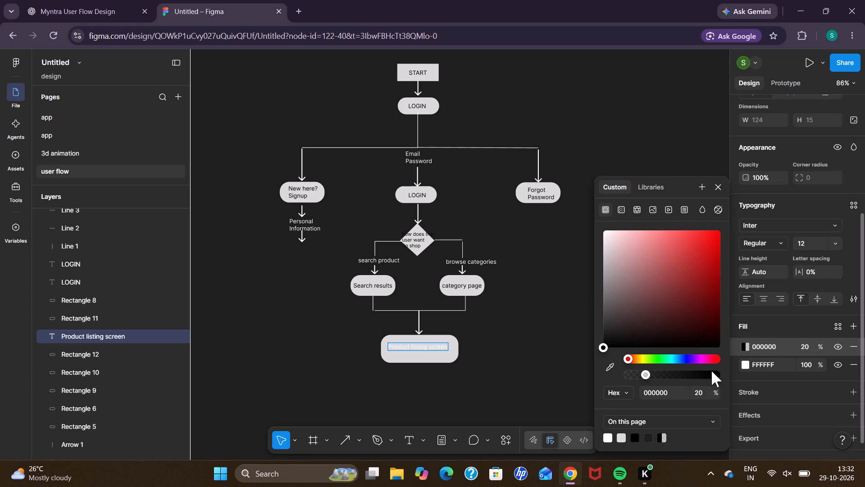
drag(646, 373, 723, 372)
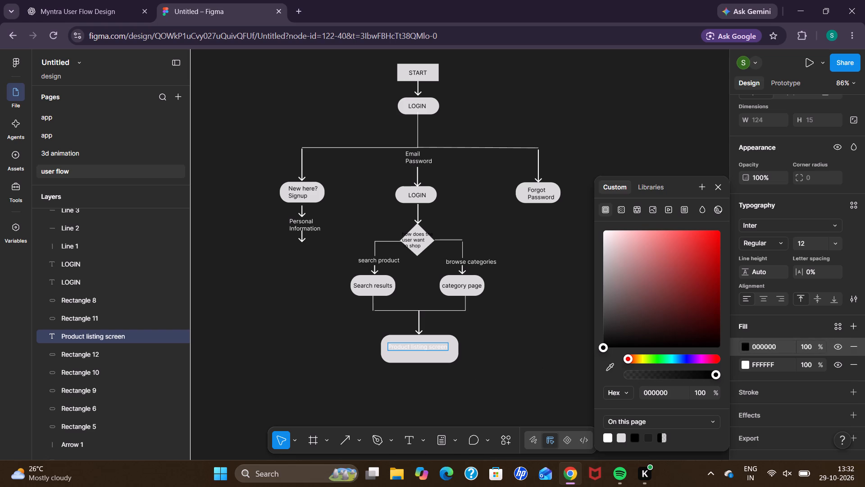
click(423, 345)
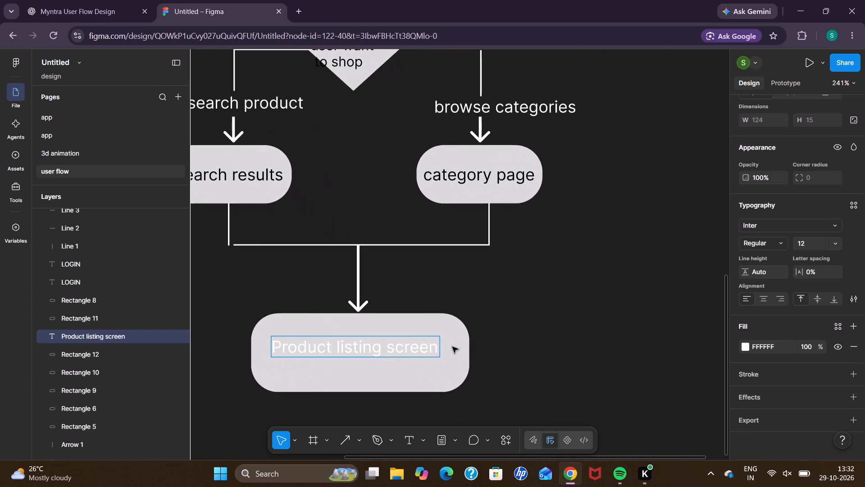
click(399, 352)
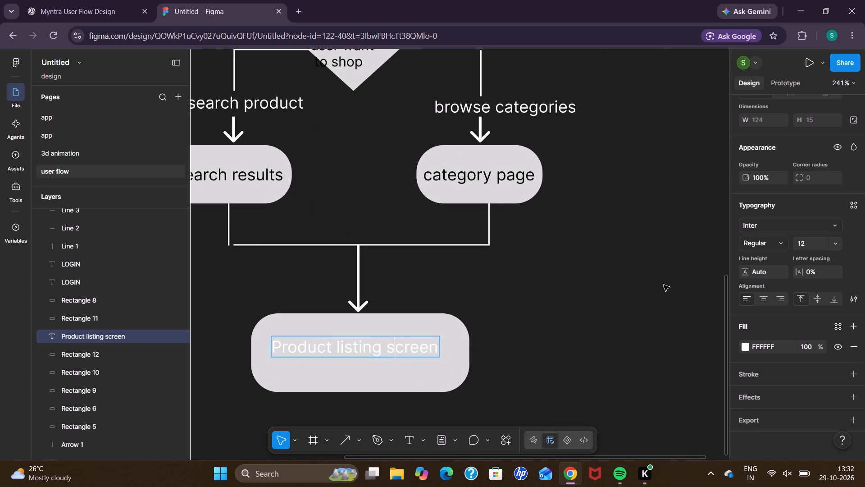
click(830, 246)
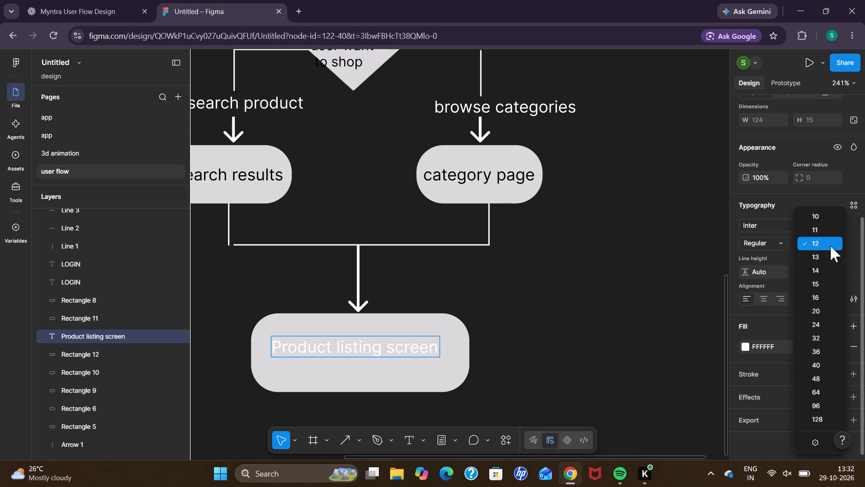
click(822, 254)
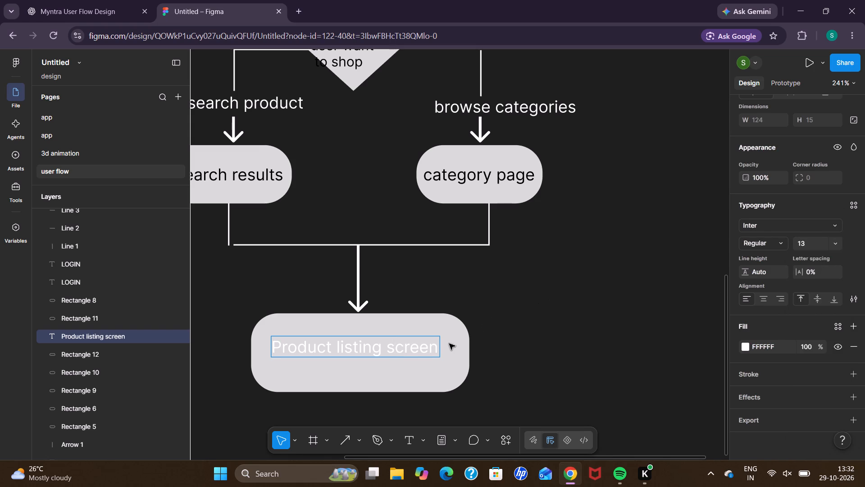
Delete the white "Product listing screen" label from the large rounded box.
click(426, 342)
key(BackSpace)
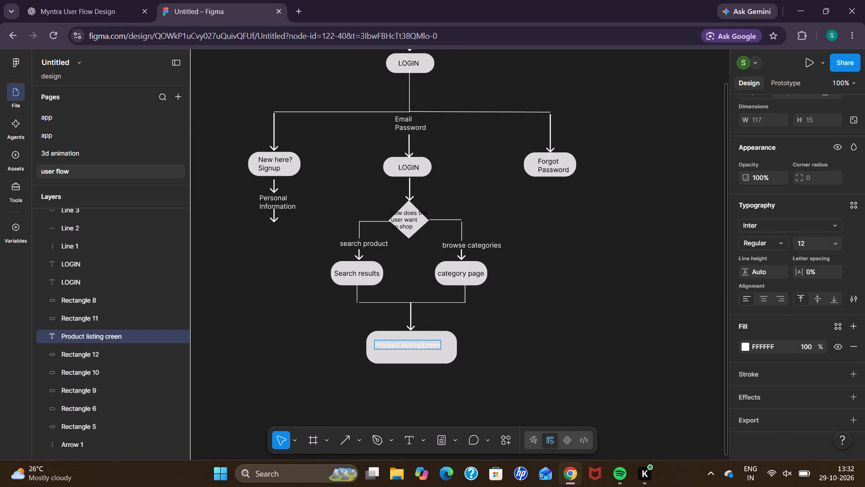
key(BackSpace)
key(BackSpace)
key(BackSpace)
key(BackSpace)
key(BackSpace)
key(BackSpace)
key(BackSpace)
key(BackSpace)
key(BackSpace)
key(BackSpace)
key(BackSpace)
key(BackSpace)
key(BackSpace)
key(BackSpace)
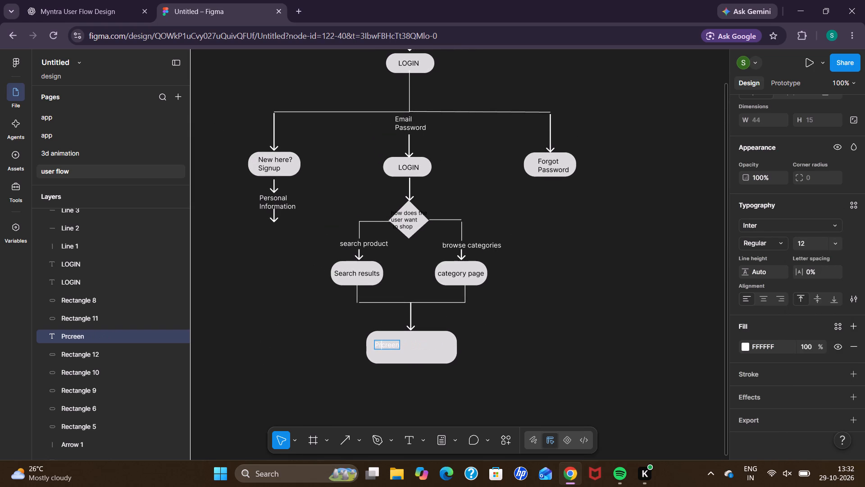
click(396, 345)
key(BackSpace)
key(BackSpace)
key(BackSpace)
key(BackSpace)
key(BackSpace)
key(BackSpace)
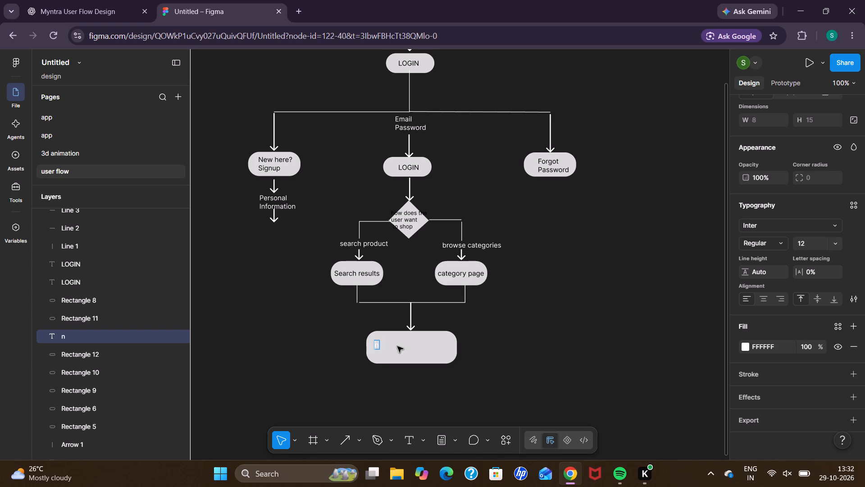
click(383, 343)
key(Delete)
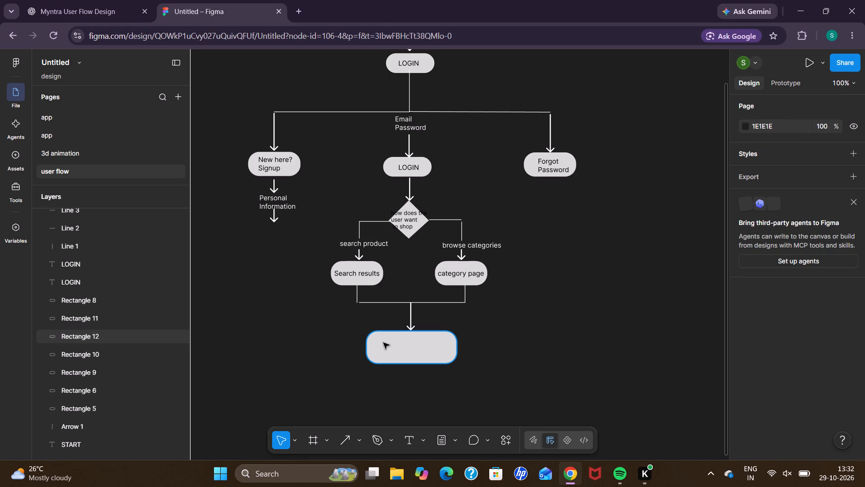
Add the label "Product listing screen" in the large rounded box, at font size 13 with a 000000 fill at 100%.
click(413, 443)
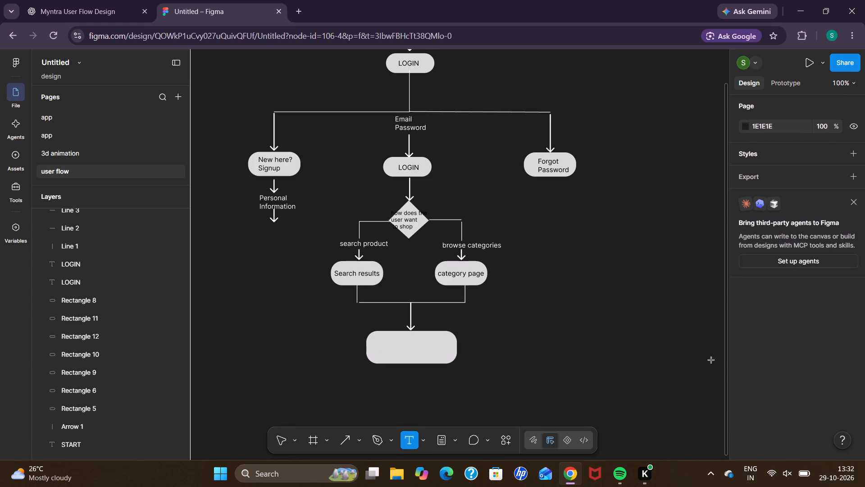
click(373, 339)
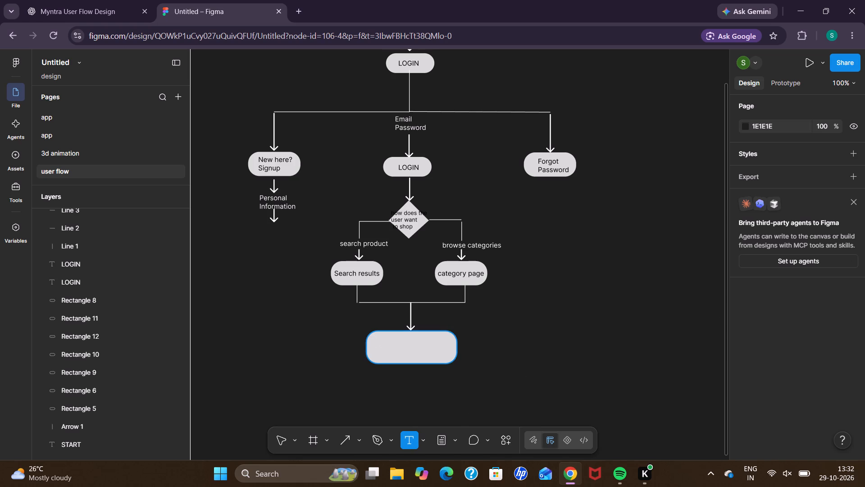
scroll(820, 361, down, 1)
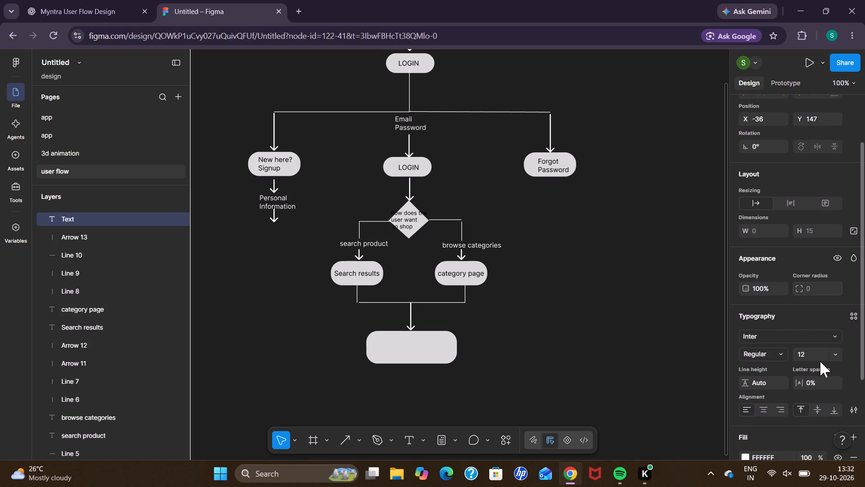
scroll(820, 361, down, 1)
click(835, 336)
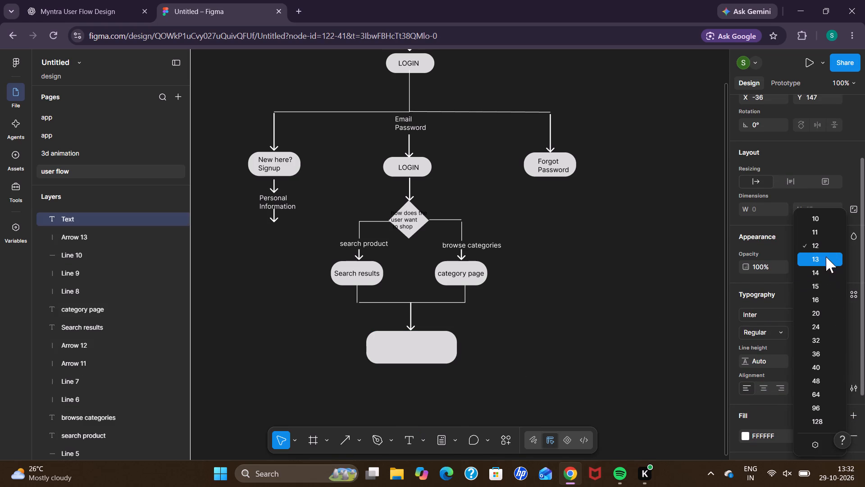
click(826, 254)
scroll(792, 335, down, 2)
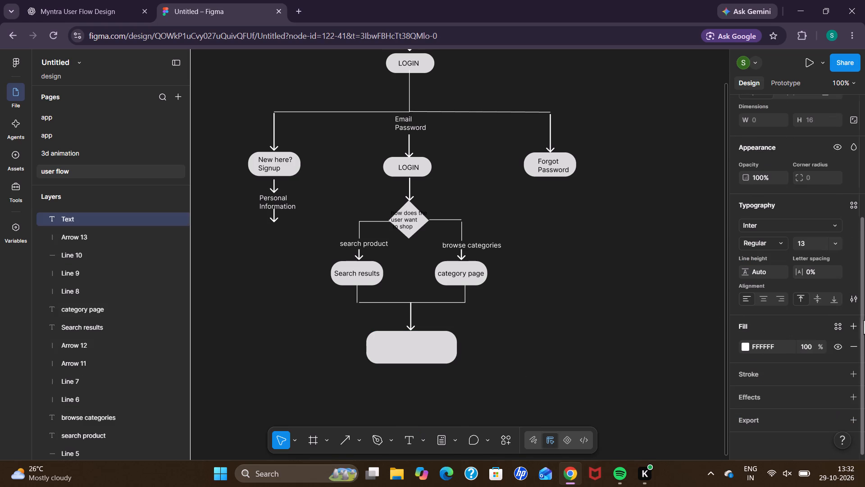
click(854, 323)
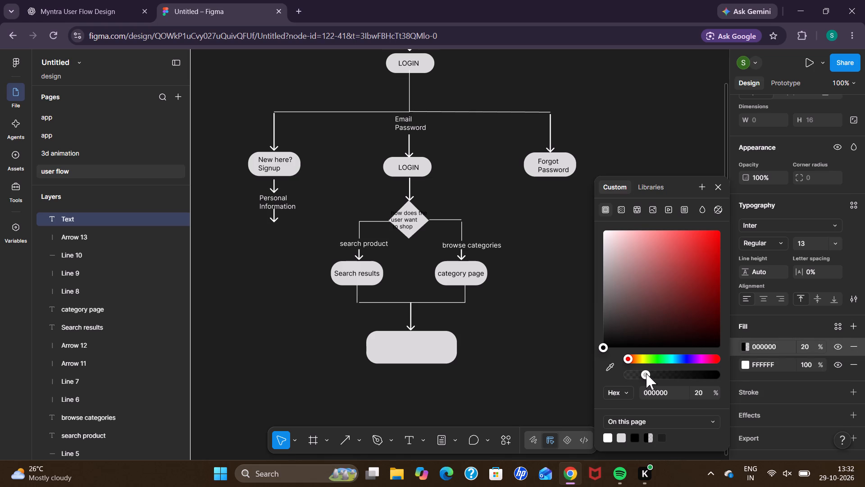
drag(644, 372, 717, 378)
key(p)
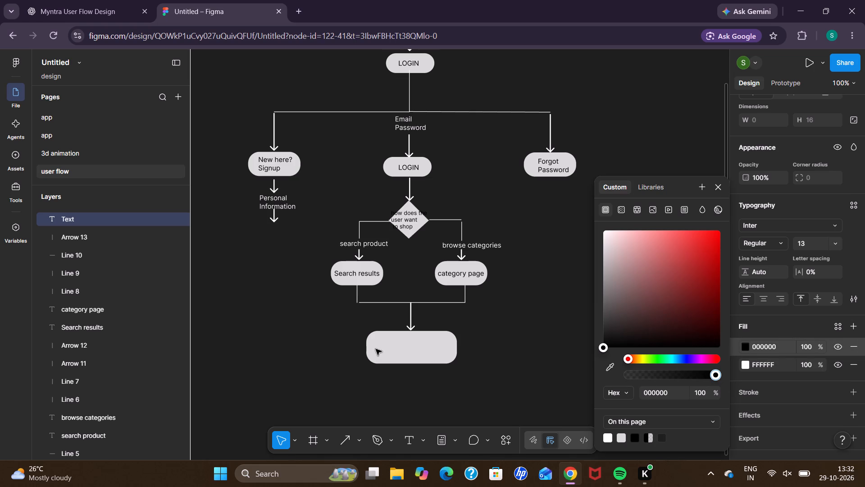
click(375, 342)
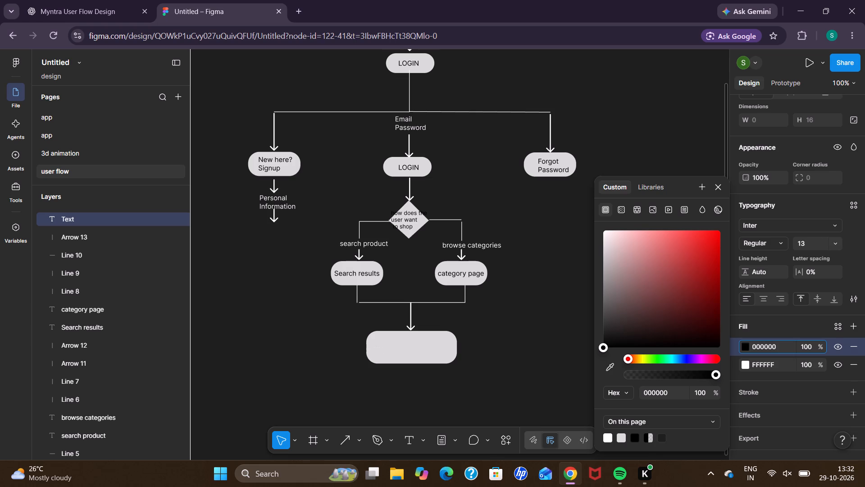
text(roduct listing)
key(space)
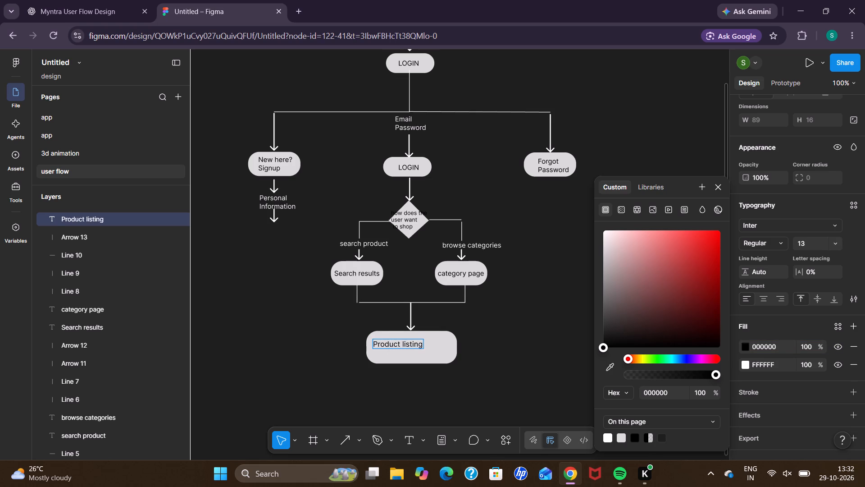
text(screen)
click(444, 393)
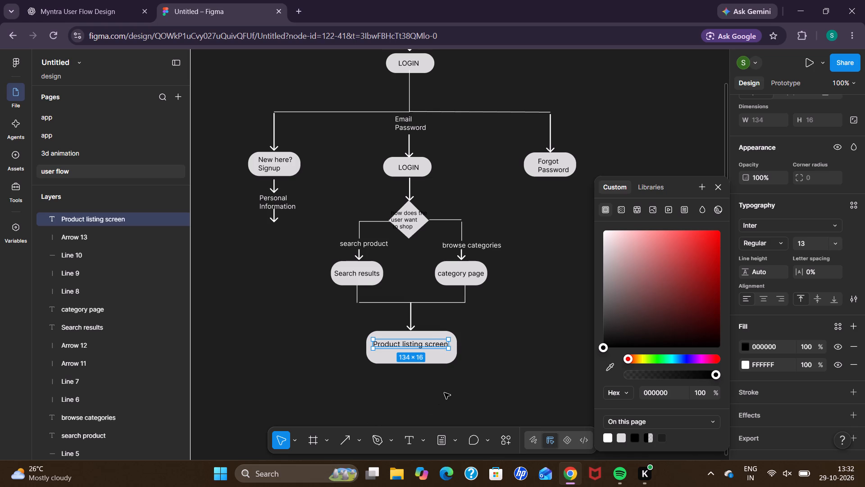
Center the "Product listing screen" label within its rounded box.
drag(415, 345, 418, 347)
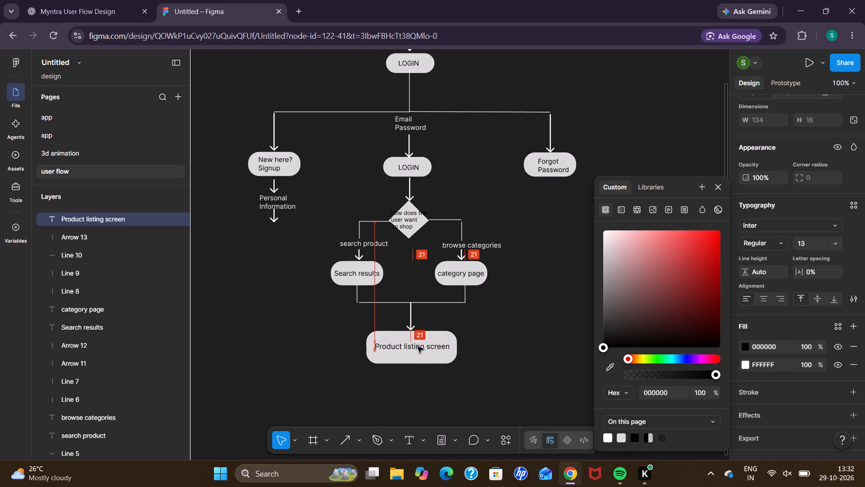
drag(418, 347, 418, 349)
click(442, 395)
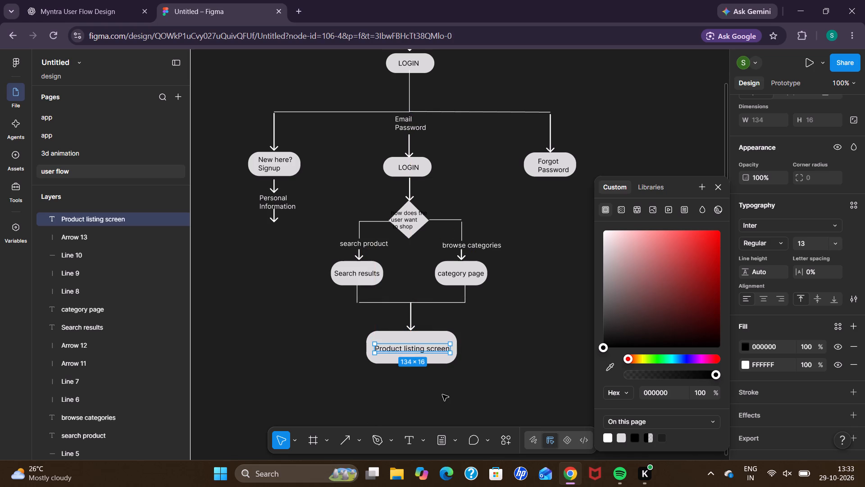
Following the reference flowchart, duplicate the short arrow above "Search results" and place the copy beneath the "Product listing screen" box.
click(64, 0)
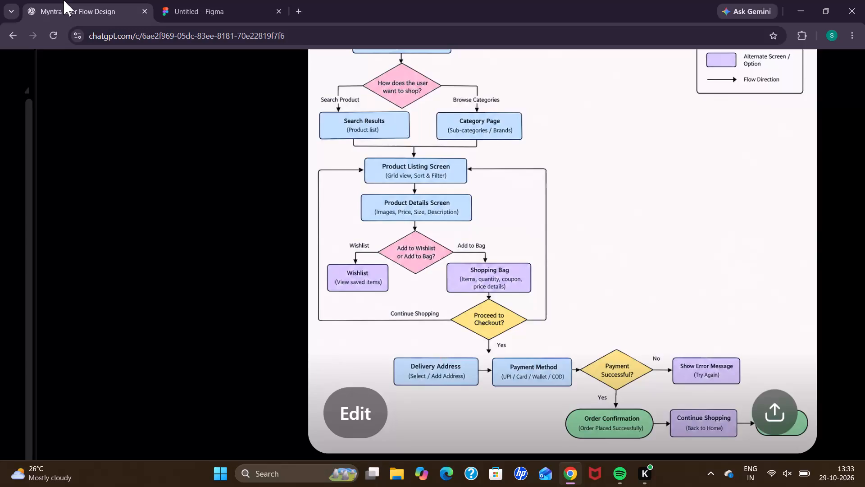
click(182, 3)
scroll(332, 231, down, 1)
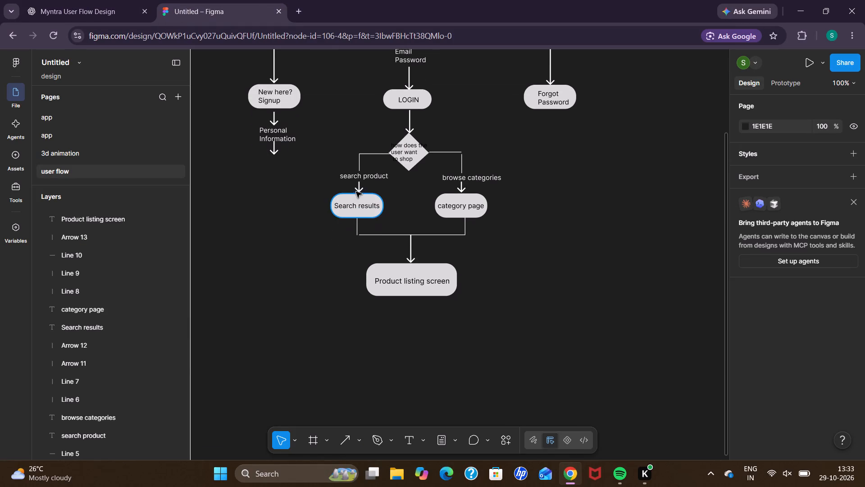
click(358, 187)
key(ctrl+d)
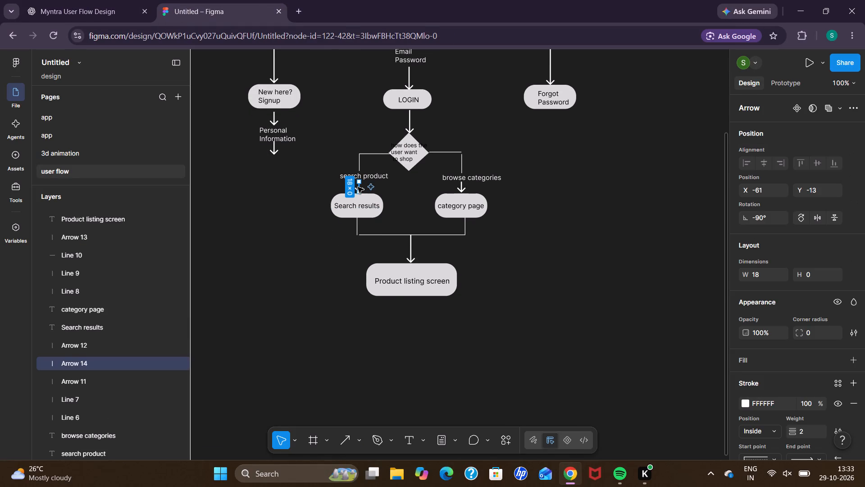
drag(358, 187, 412, 306)
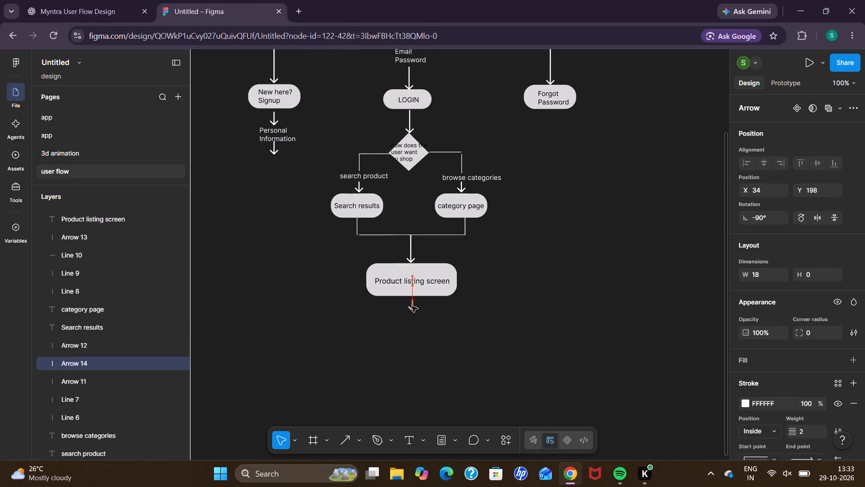
Align the short arrow centrally beneath the "Product listing screen" box, at about X 31, Y 197.
drag(412, 306, 410, 306)
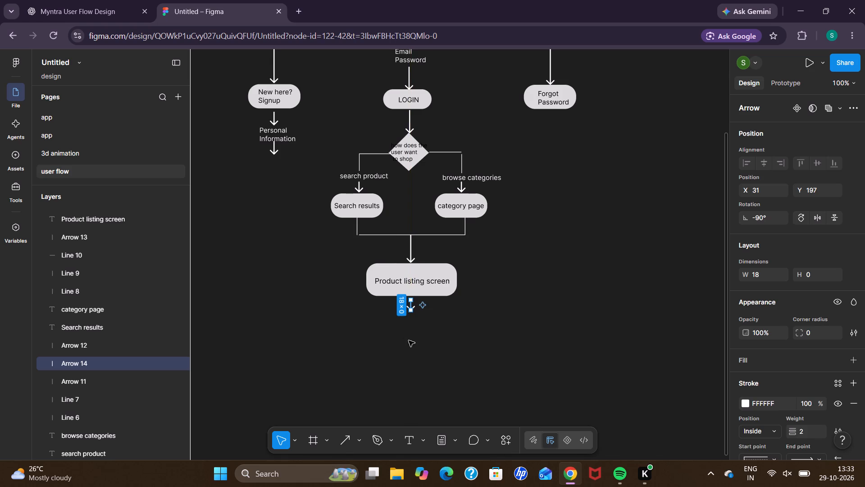
click(409, 340)
Duplicate the "Product listing screen" rounded box and place the copy just below the short arrow, at about X -48, Y 217.
click(392, 266)
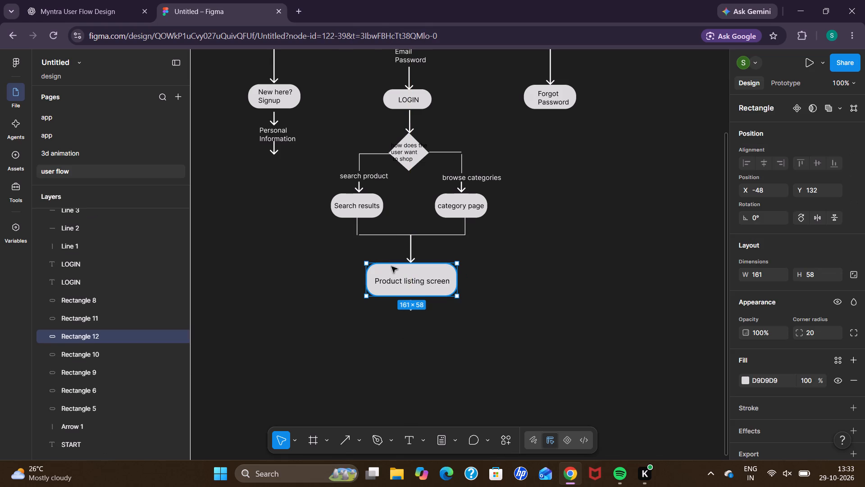
key(ctrl+d)
drag(392, 266, 391, 316)
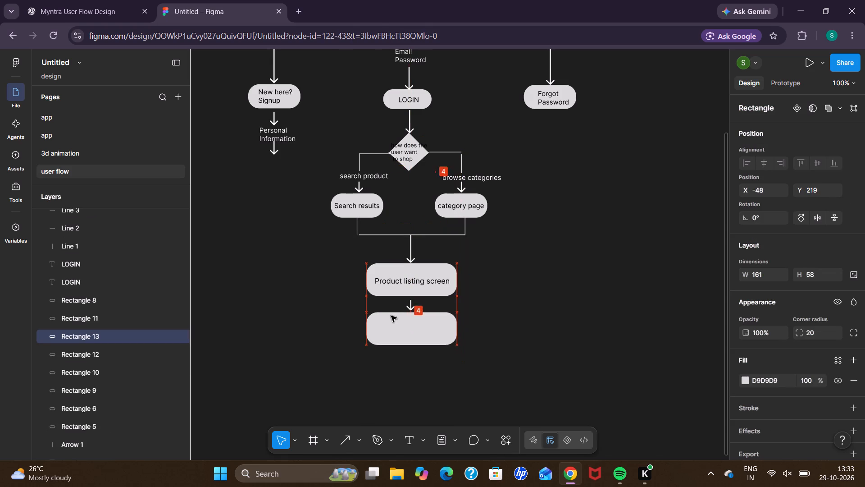
drag(391, 316, 391, 315)
Duplicate the "Product listing screen" label and center the copy inside the new empty rounded box.
click(391, 281)
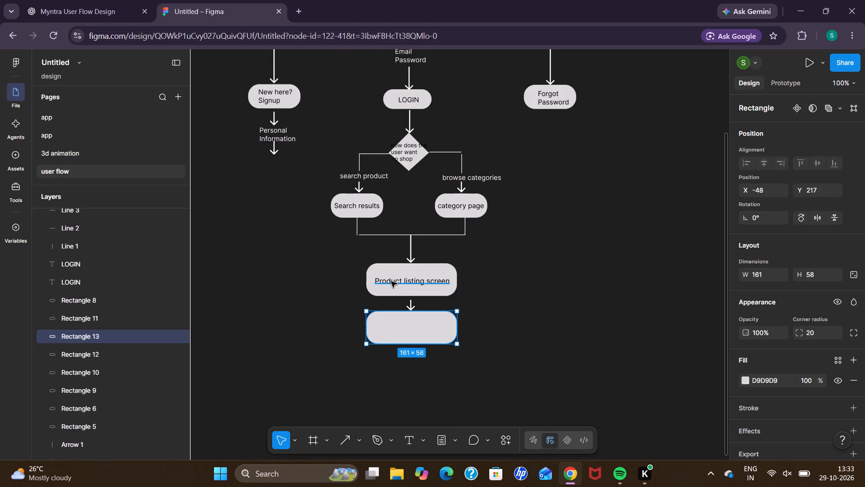
key(ctrl+d)
drag(391, 281, 394, 311)
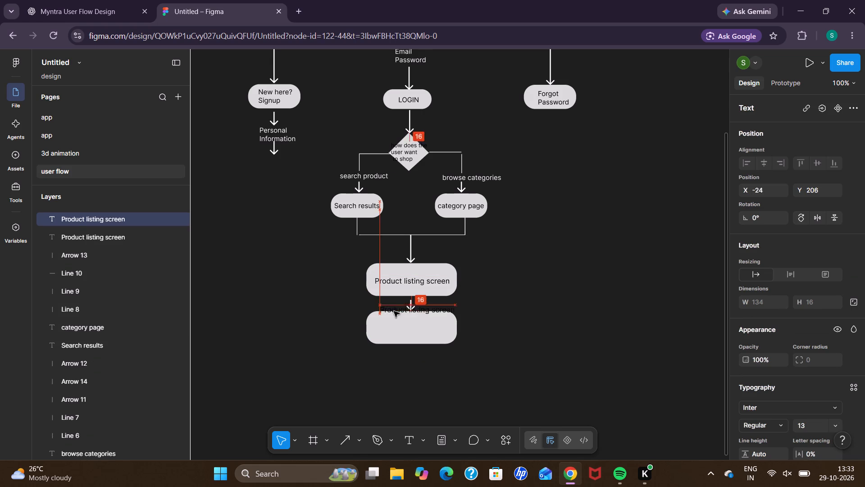
drag(394, 311, 390, 330)
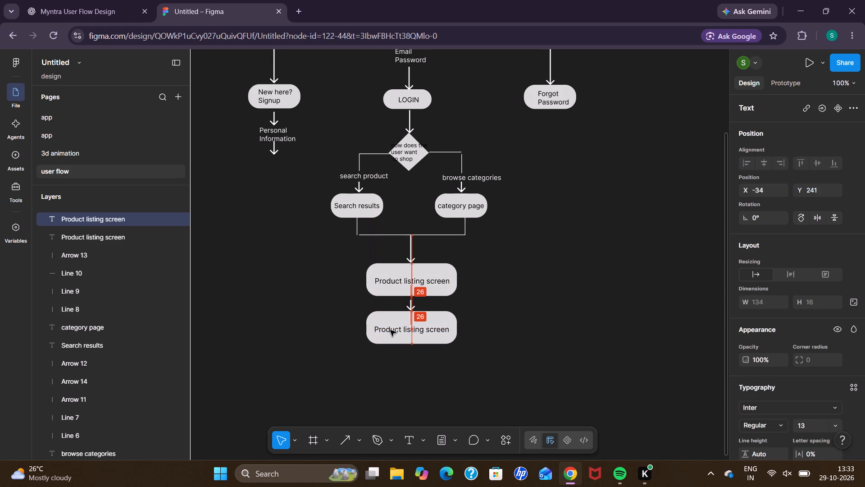
drag(390, 330, 391, 328)
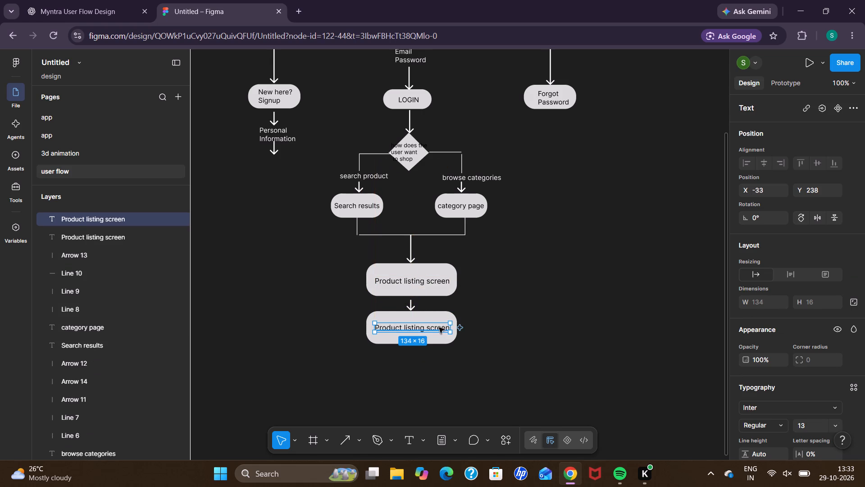
Change the copied label in the lower rounded box to read "Product details screen".
click(408, 433)
click(447, 327)
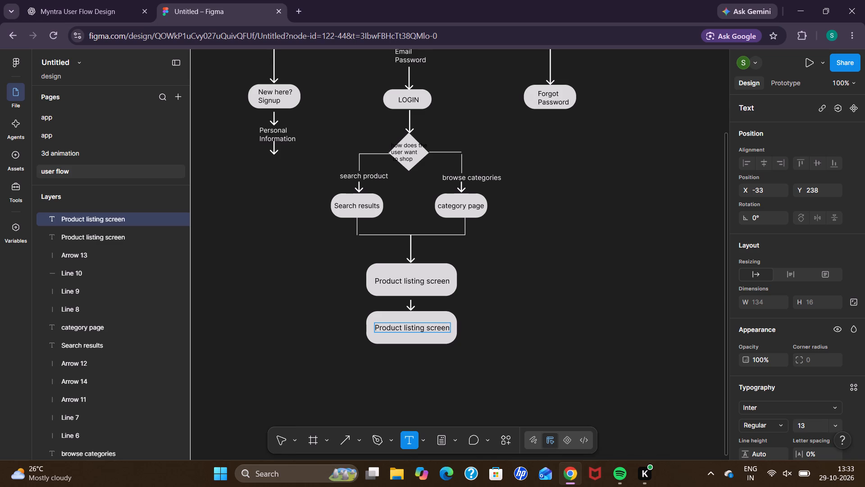
click(426, 327)
key(BackSpace)
key(BackSpace)
key(BackSpace)
key(BackSpace)
key(BackSpace)
key(BackSpace)
key(BackSpace)
key(BackSpace)
text(details)
key(space)
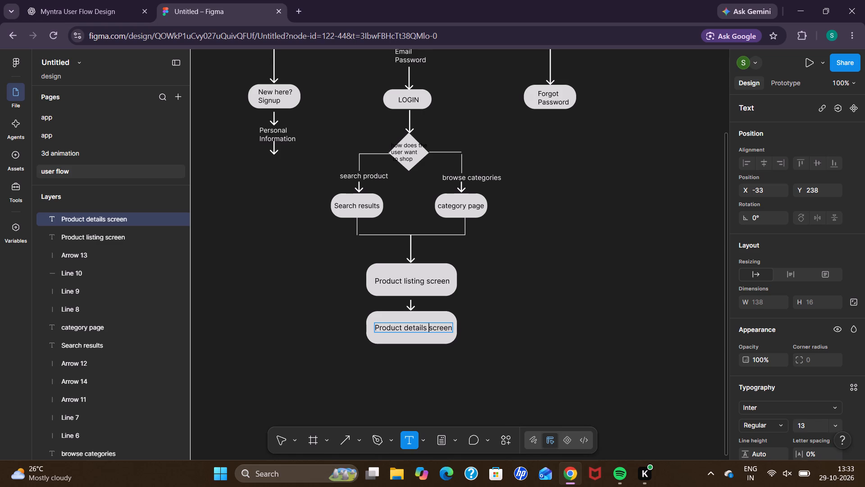
click(396, 400)
Duplicate the long arrow above "Product listing screen" and place the copy centered beneath the "Product details screen" box.
scroll(396, 400, down, 1)
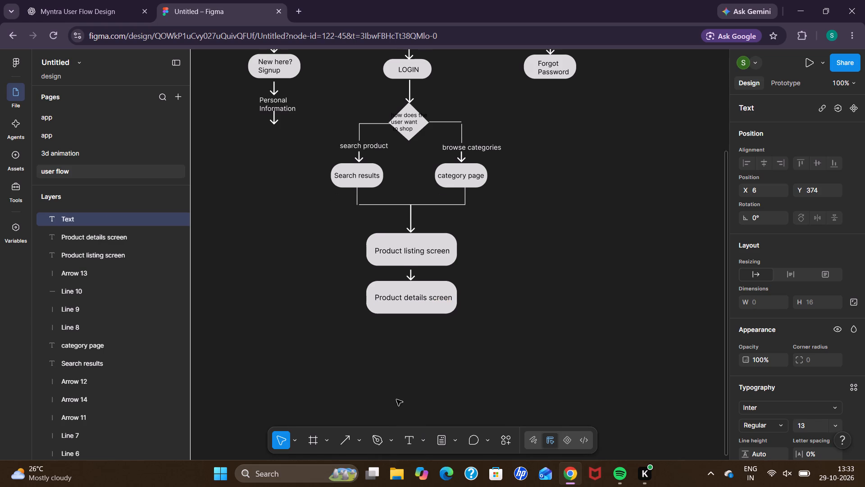
scroll(396, 400, down, 1)
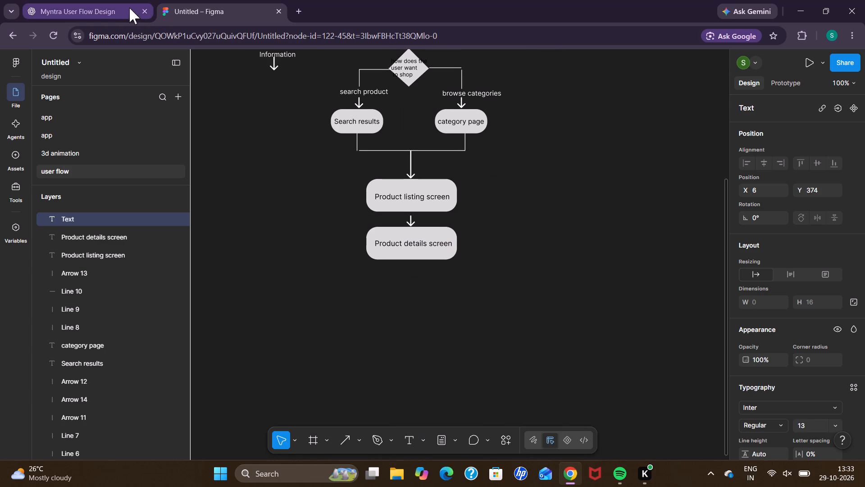
click(410, 224)
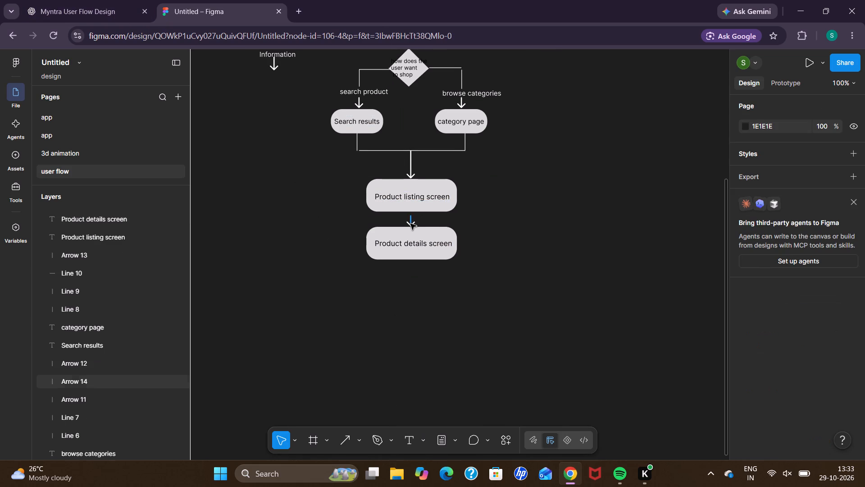
click(410, 224)
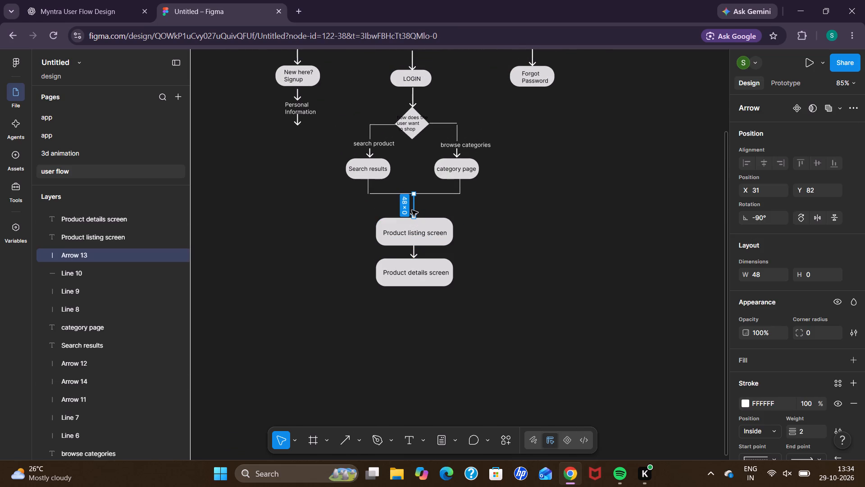
key(ctrl+d)
drag(412, 210, 409, 307)
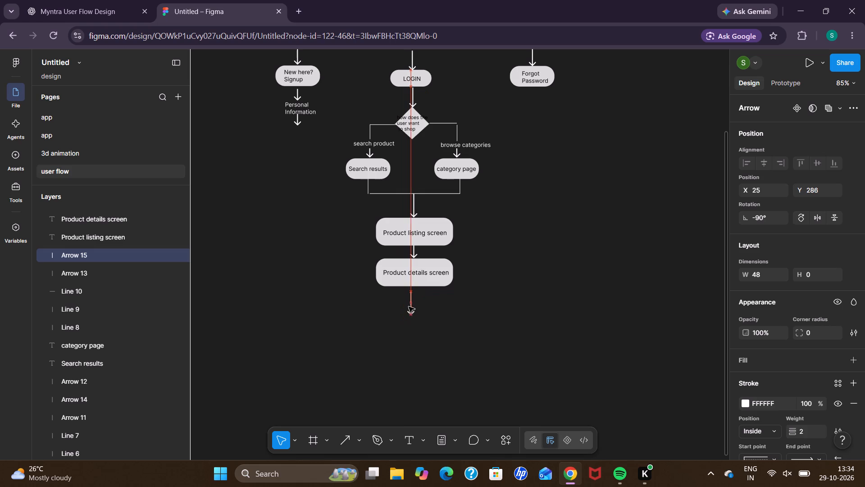
drag(409, 307, 411, 303)
click(411, 321)
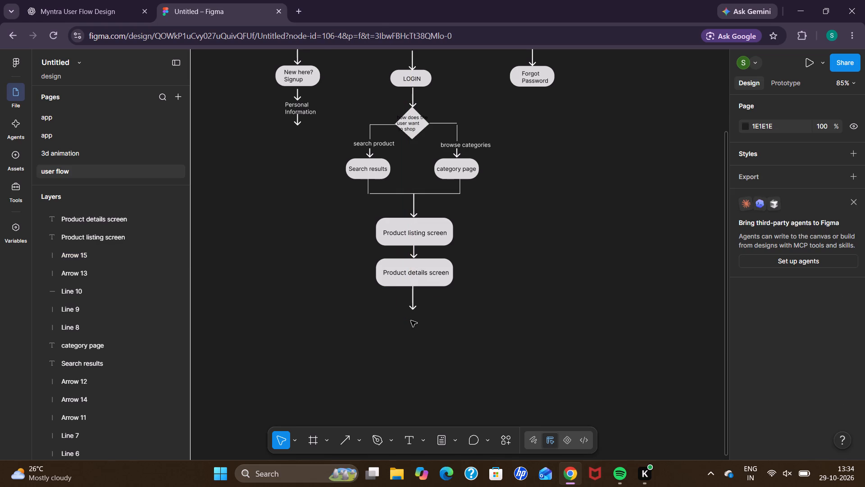
Following the reference flowchart's decision shape, draw a triangle about 136 × 91 and center its tip under the lowest arrow.
scroll(411, 321, down, 1)
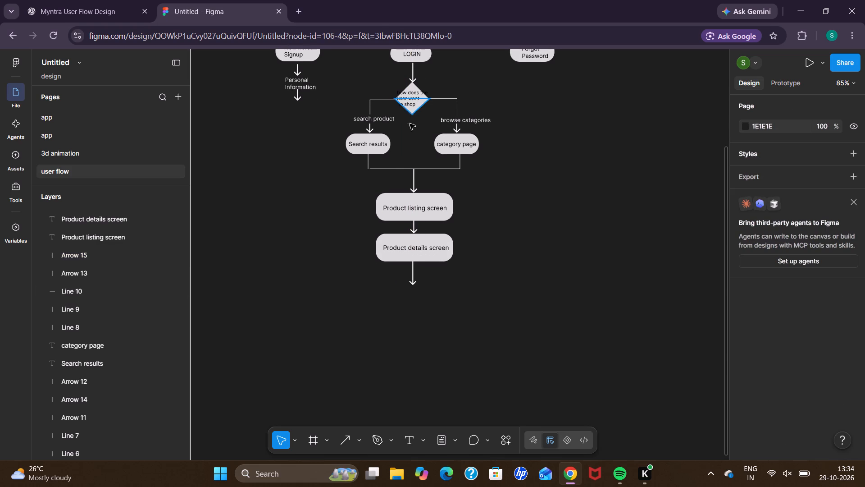
click(356, 441)
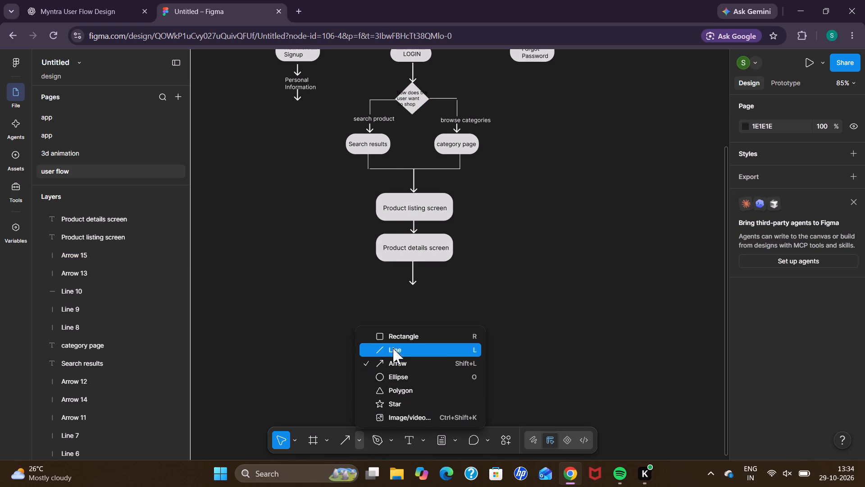
click(95, 0)
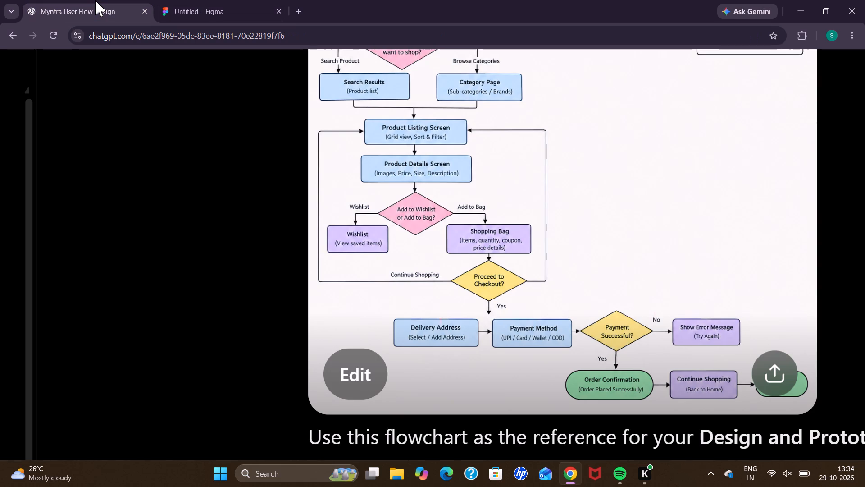
click(180, 7)
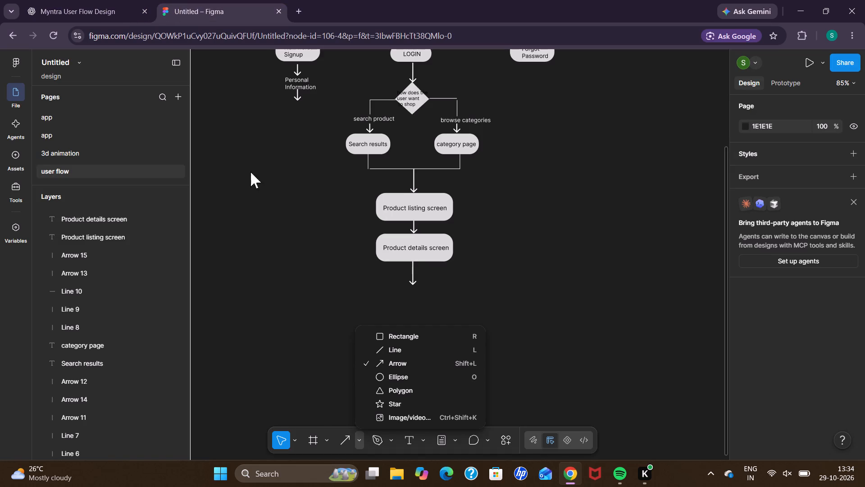
click(405, 392)
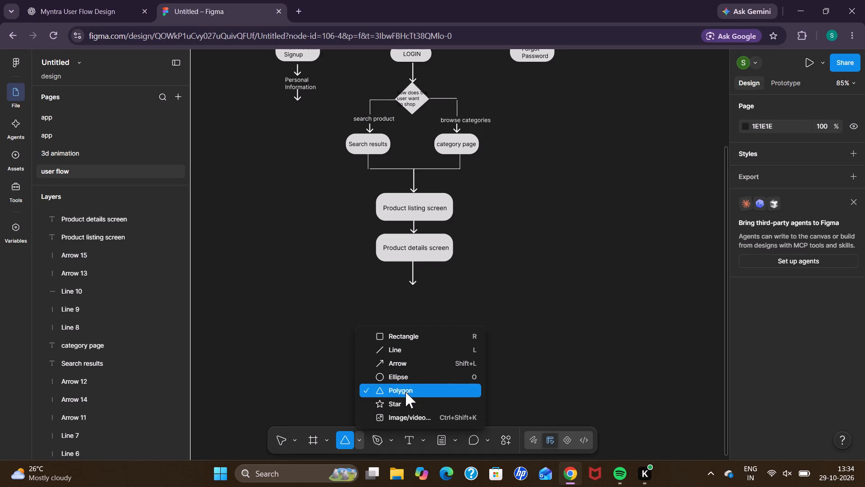
drag(410, 289, 372, 327)
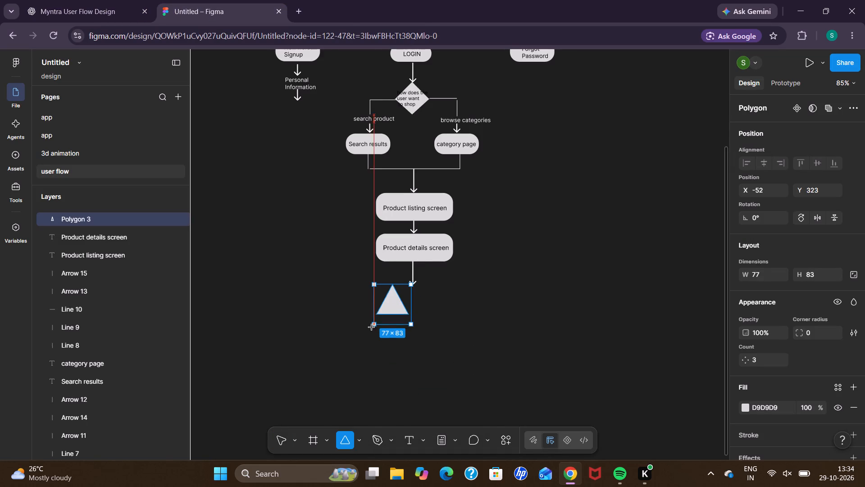
drag(372, 327, 344, 328)
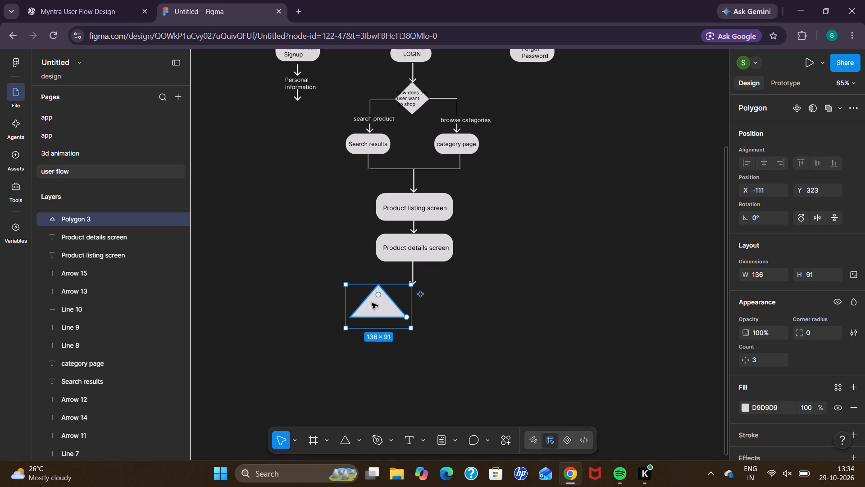
drag(372, 303, 407, 306)
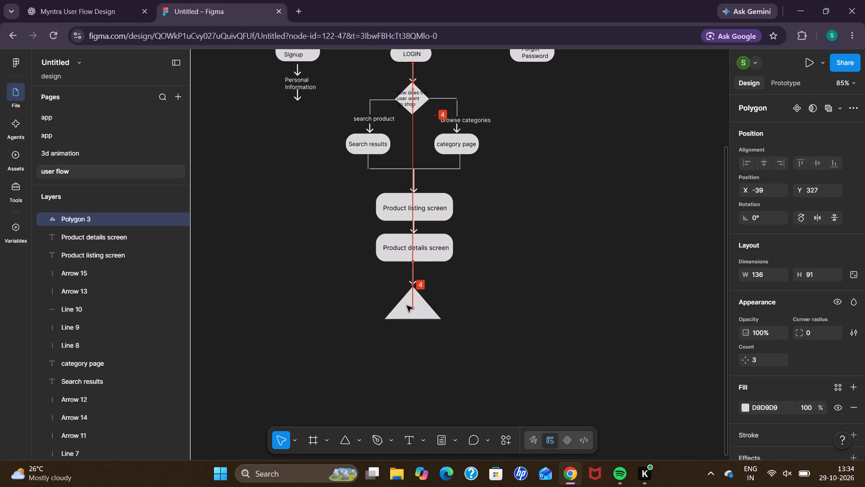
drag(407, 306, 407, 305)
Duplicate the triangle and place the copy directly beneath the original.
click(407, 305)
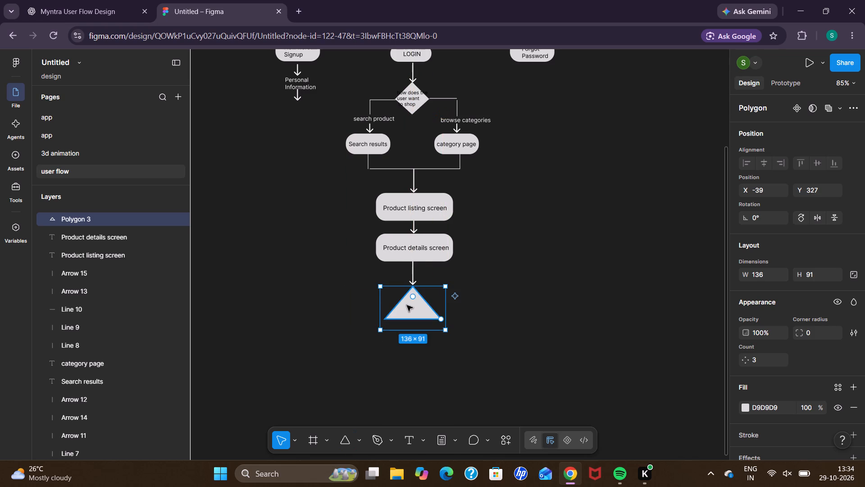
key(ctrl+d)
drag(407, 305, 408, 349)
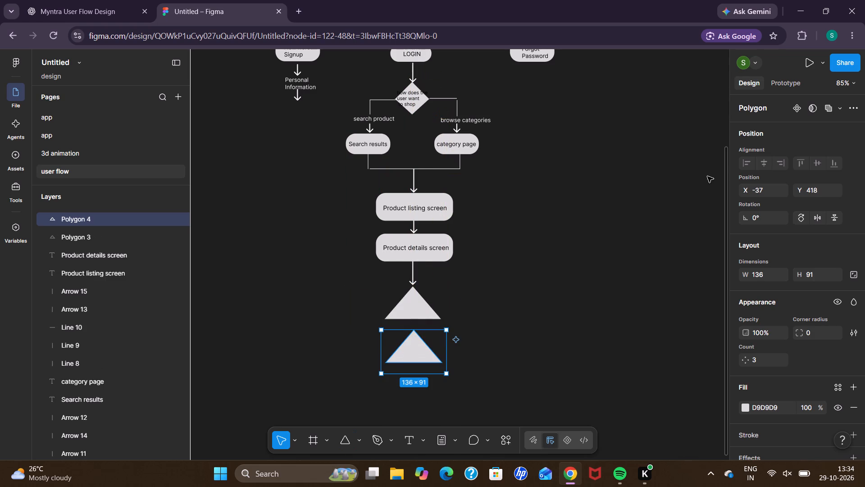
Set the lower triangle's rotation to 180°.
click(760, 213)
key(BackSpace)
text(180)
click(643, 260)
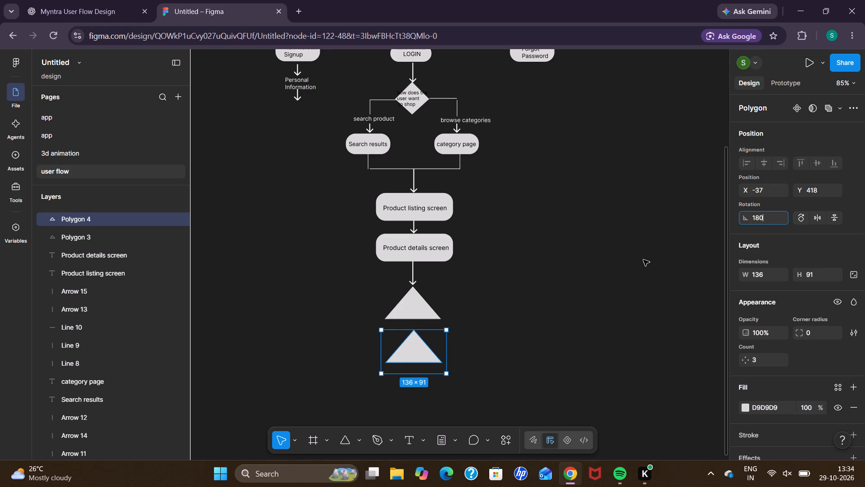
click(405, 354)
drag(405, 354, 409, 375)
click(314, 333)
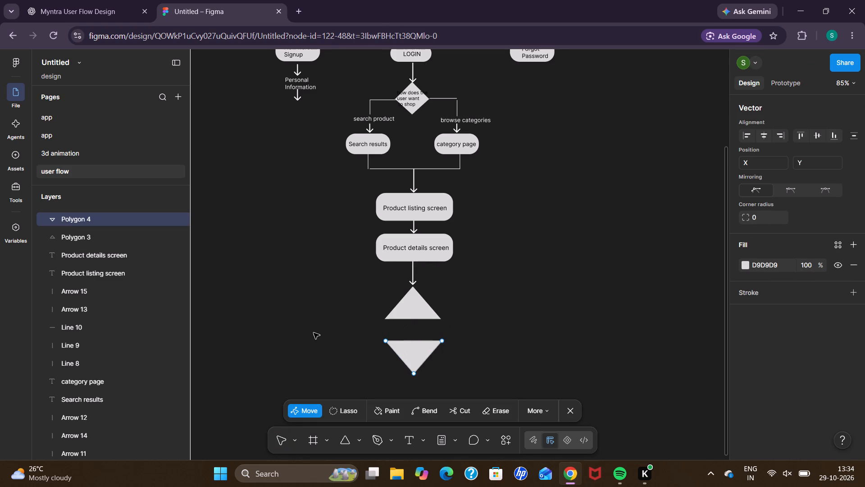
click(314, 333)
double_click(604, 278)
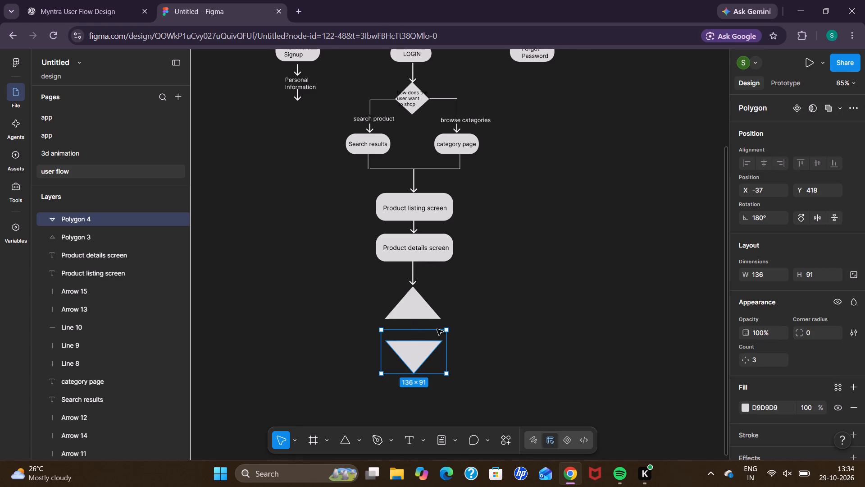
Move the inverted triangle up against the base of the upper one, aligned with it, to form a decision diamond.
drag(419, 349, 419, 328)
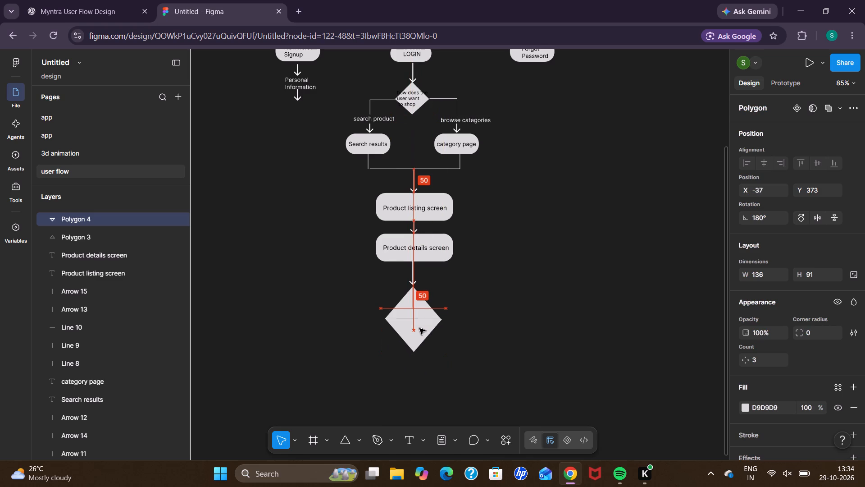
drag(419, 328, 419, 326)
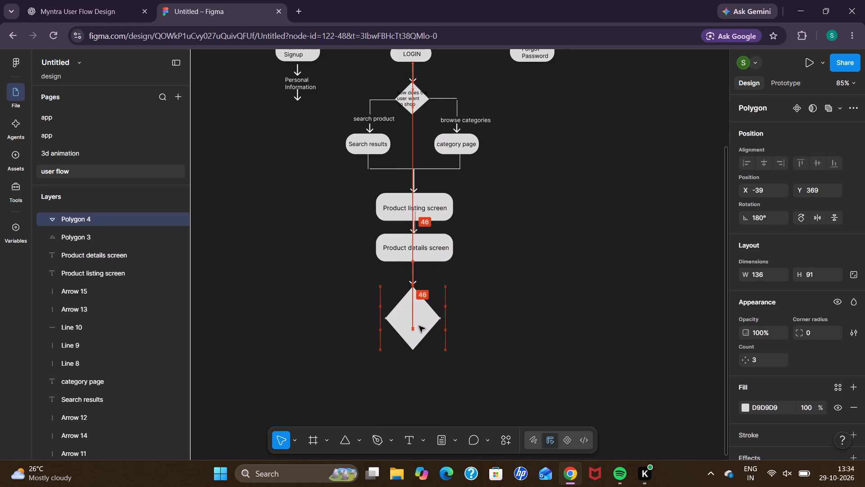
drag(419, 326, 419, 327)
click(482, 401)
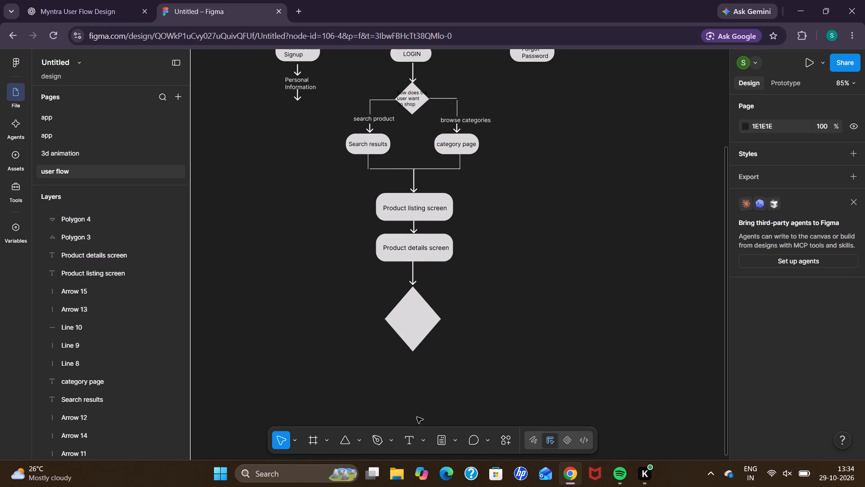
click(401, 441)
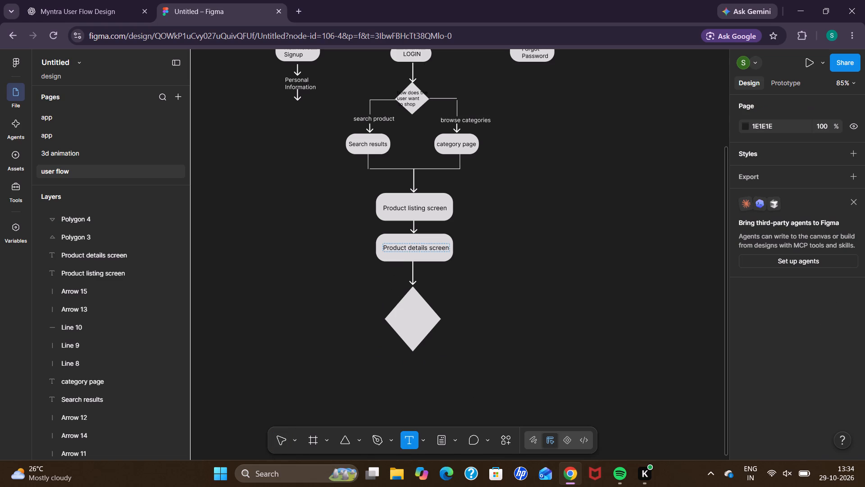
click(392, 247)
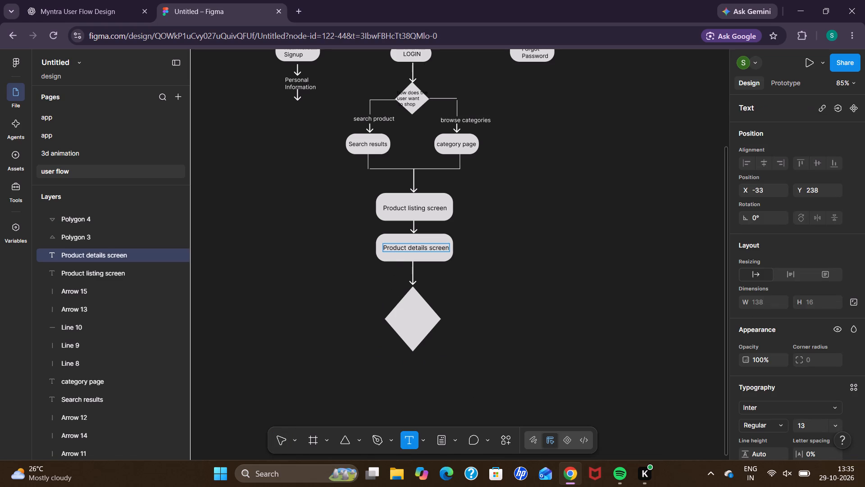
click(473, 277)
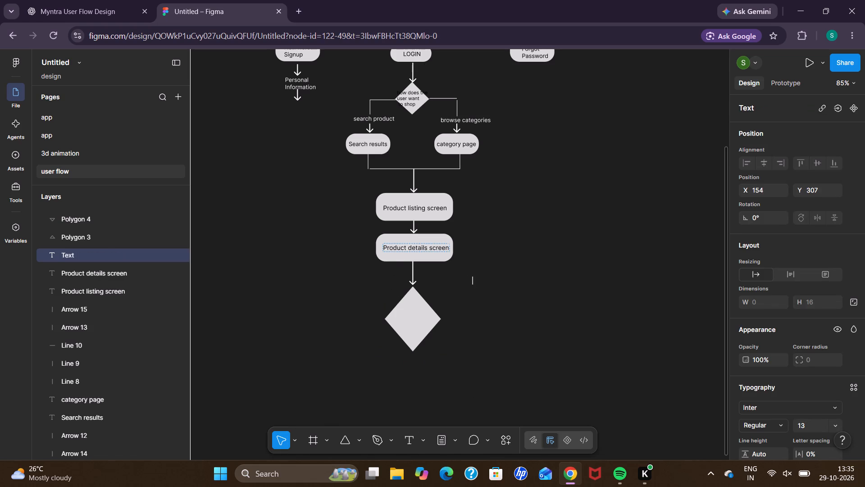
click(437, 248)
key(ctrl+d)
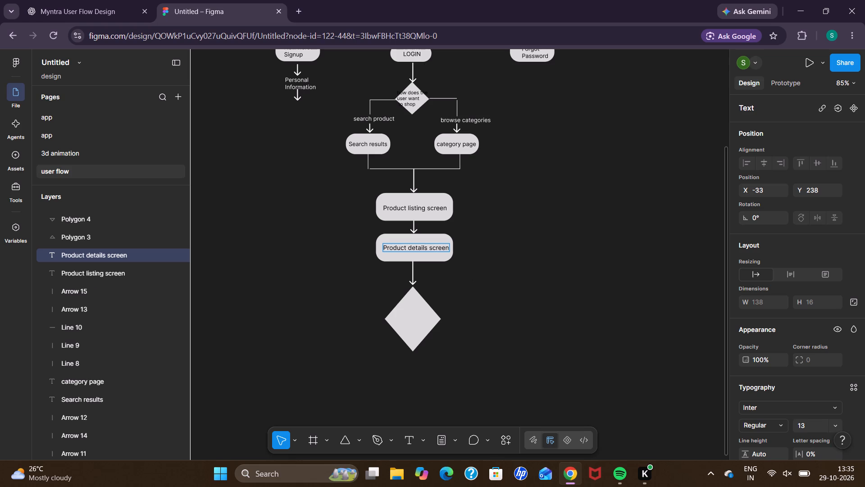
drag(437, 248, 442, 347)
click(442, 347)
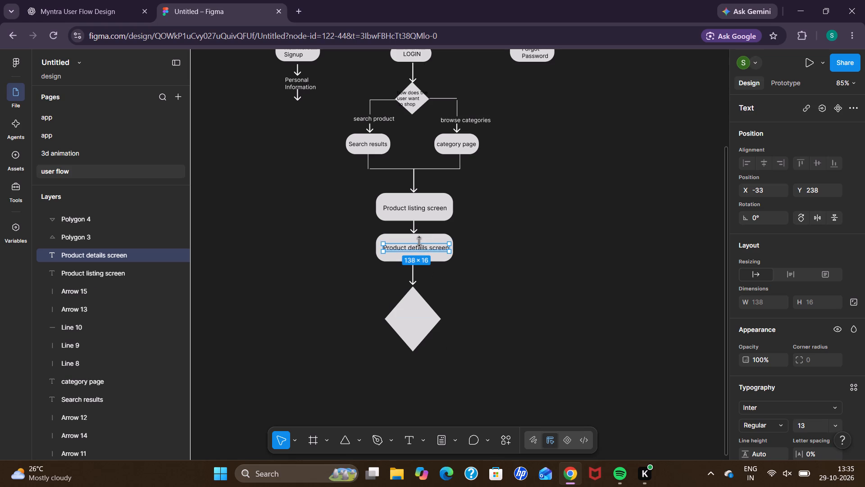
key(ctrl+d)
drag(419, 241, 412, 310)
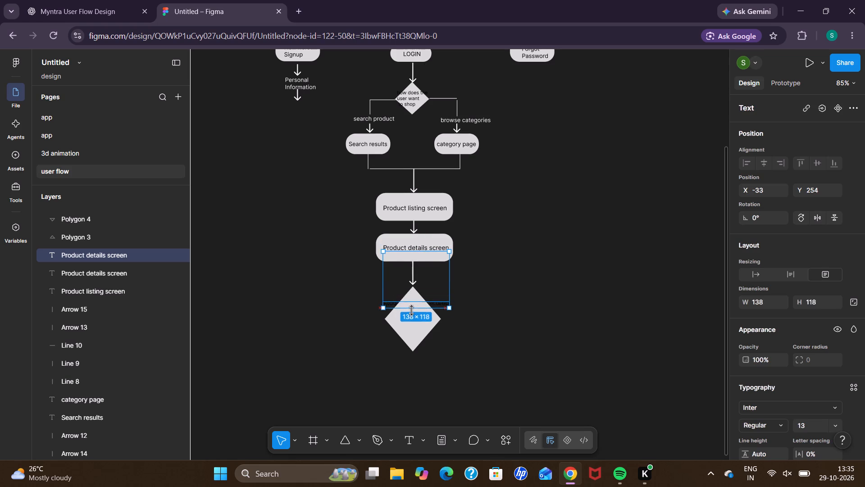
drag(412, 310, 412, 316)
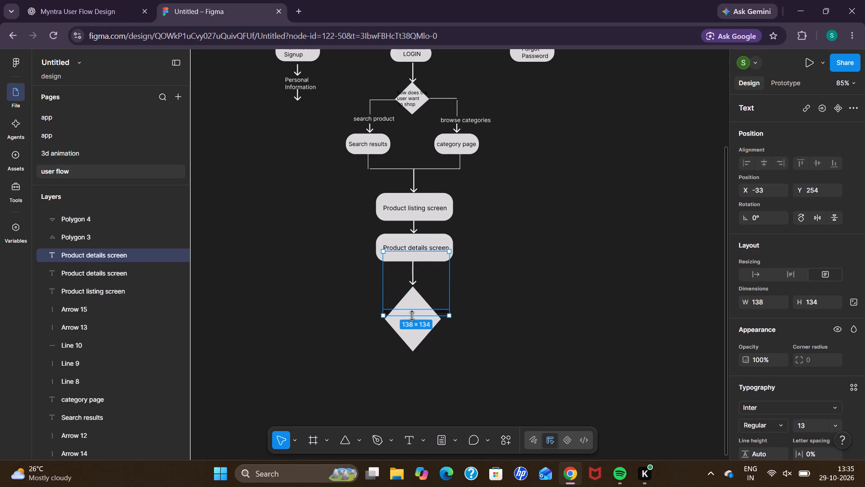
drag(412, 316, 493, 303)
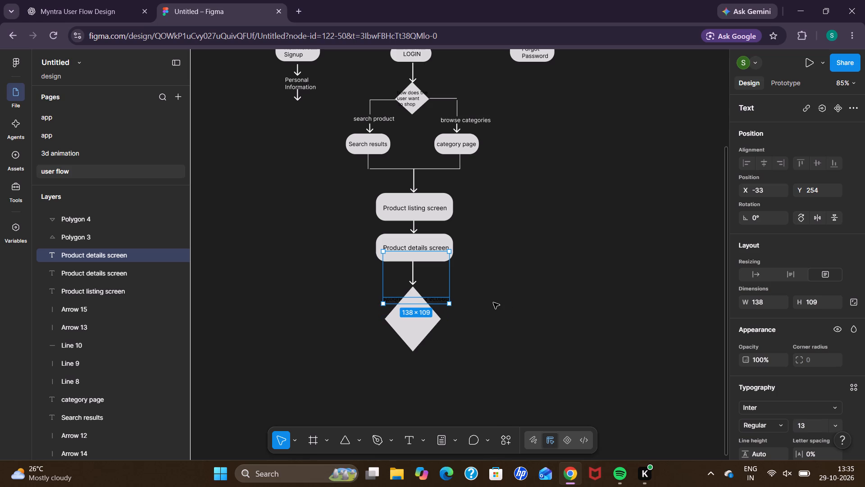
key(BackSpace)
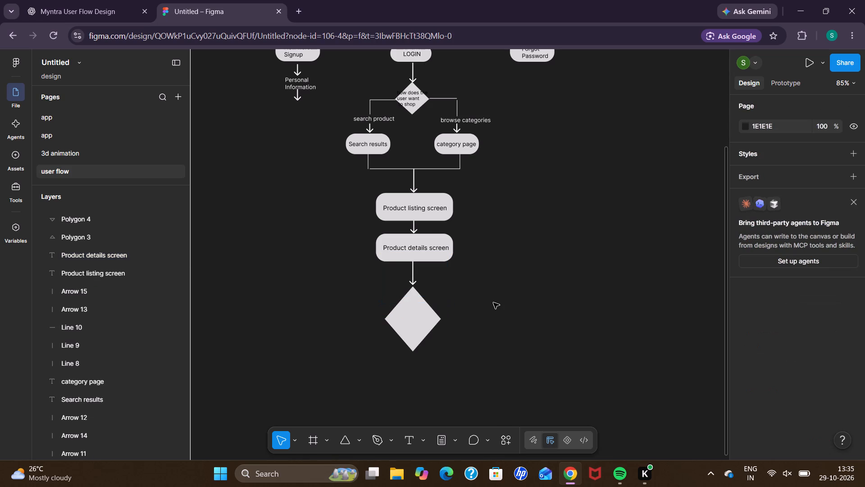
Add a three-line text label on the new decision diamond reading "Add to wishlist / or / add to bag".
click(402, 441)
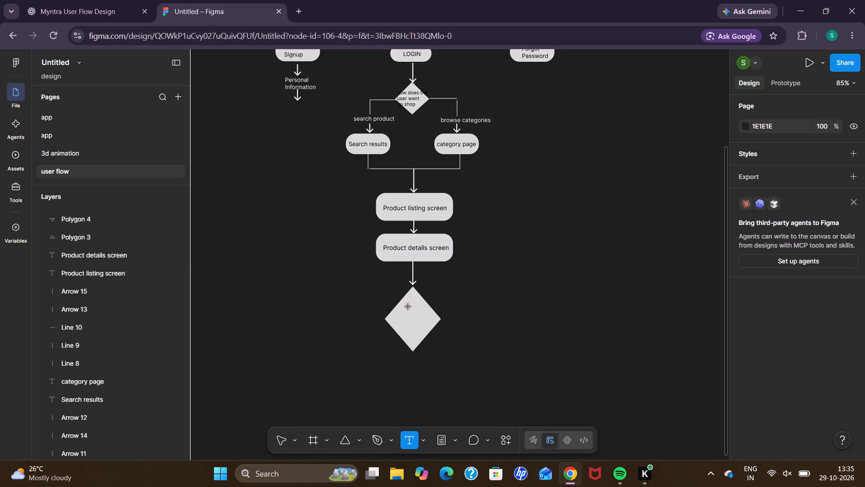
click(398, 310)
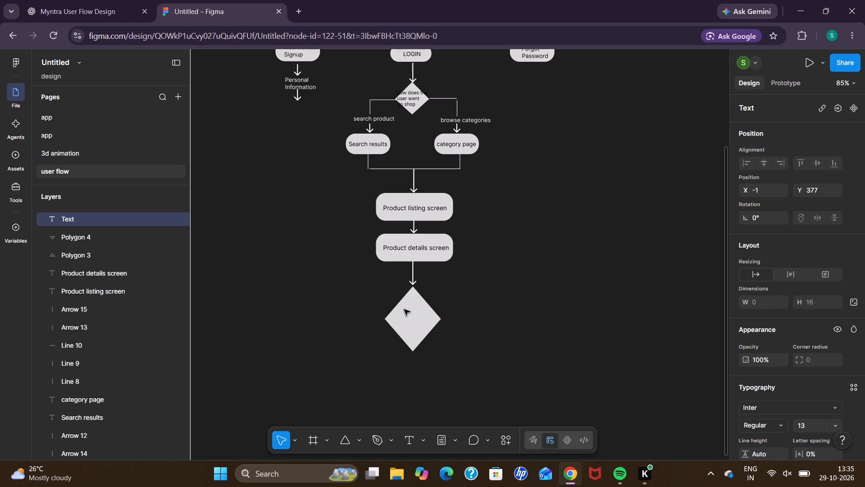
key(a)
text(dd to wishlist)
key(Return)
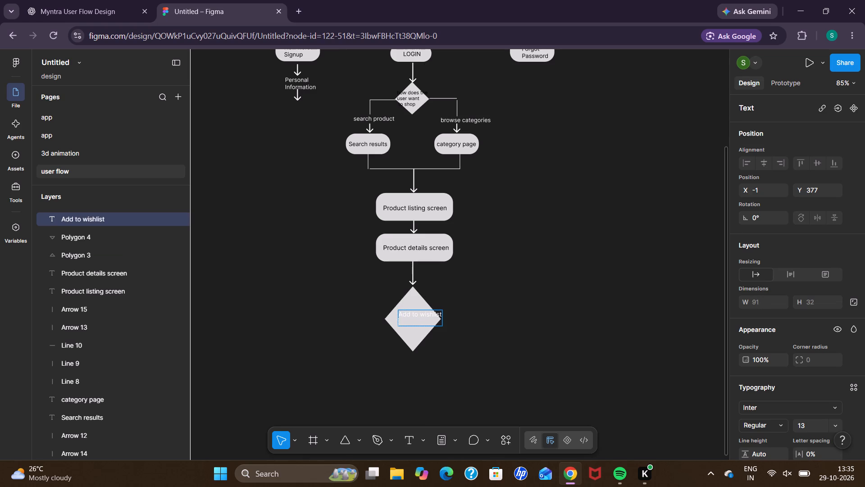
text(or)
key(Return)
text(add to bag)
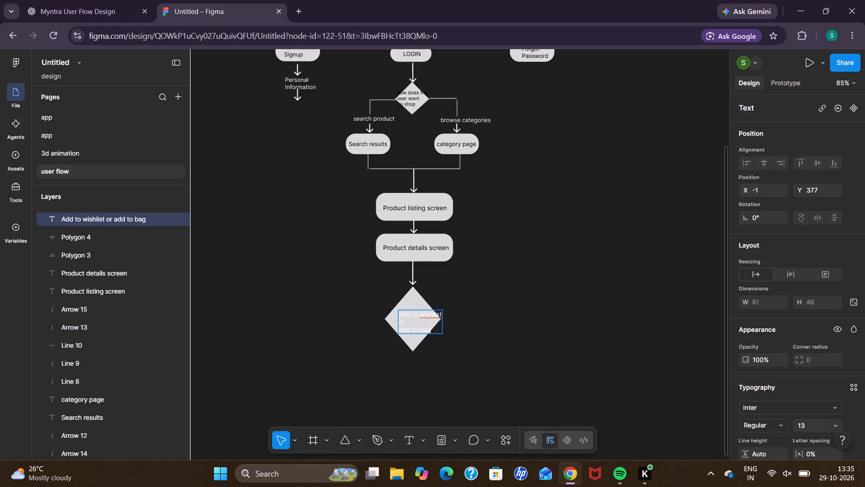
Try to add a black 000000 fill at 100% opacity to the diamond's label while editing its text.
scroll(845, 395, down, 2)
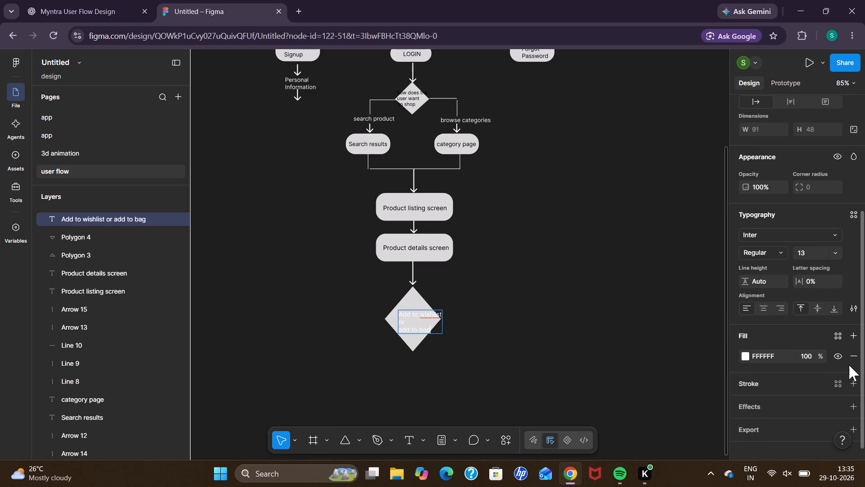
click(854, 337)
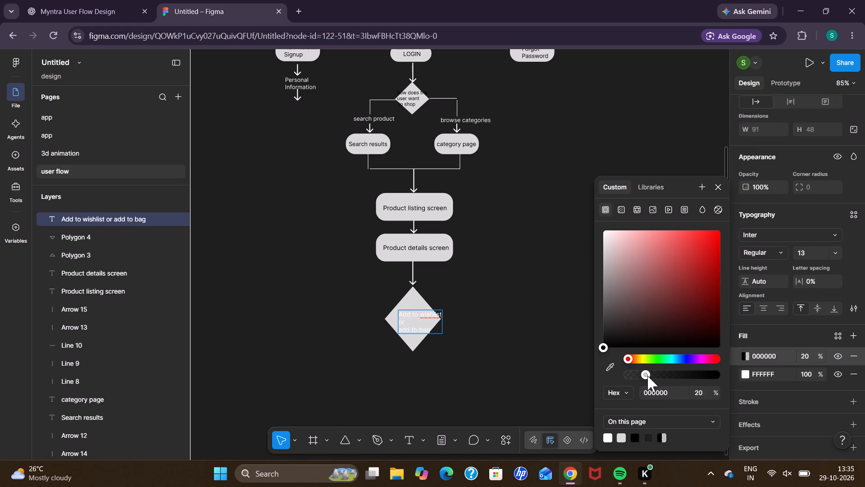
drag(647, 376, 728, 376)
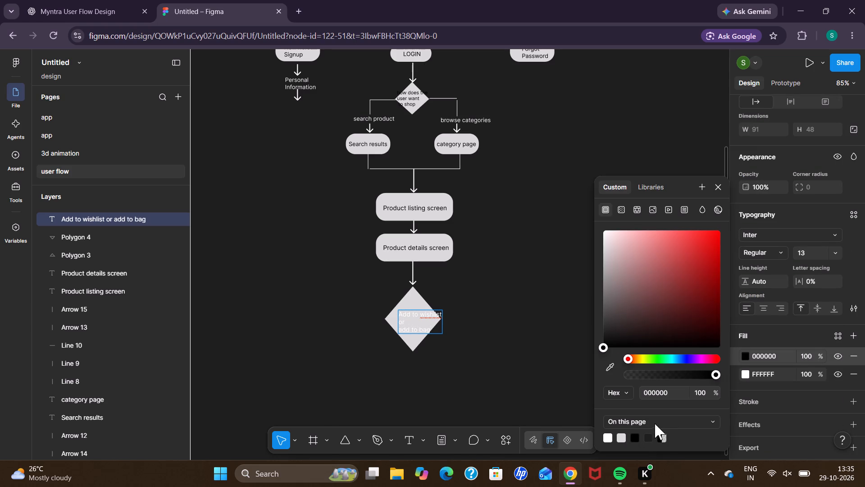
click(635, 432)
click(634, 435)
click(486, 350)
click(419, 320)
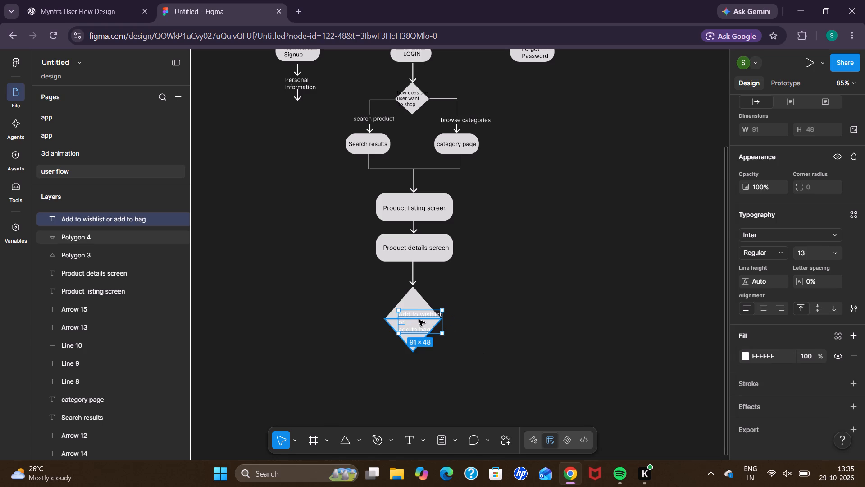
Move the label off the diamond into the empty canvas beside it and replace its white fill with black 000000.
click(422, 313)
drag(422, 313, 504, 299)
scroll(822, 413, down, 2)
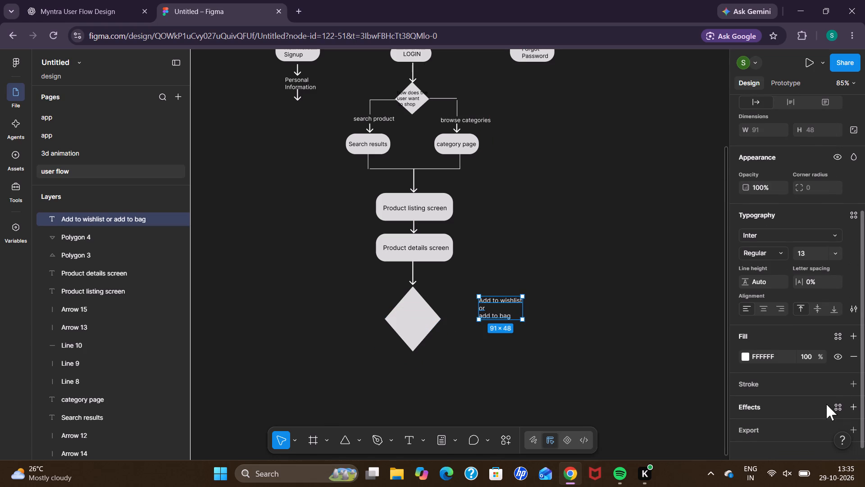
click(851, 357)
click(851, 340)
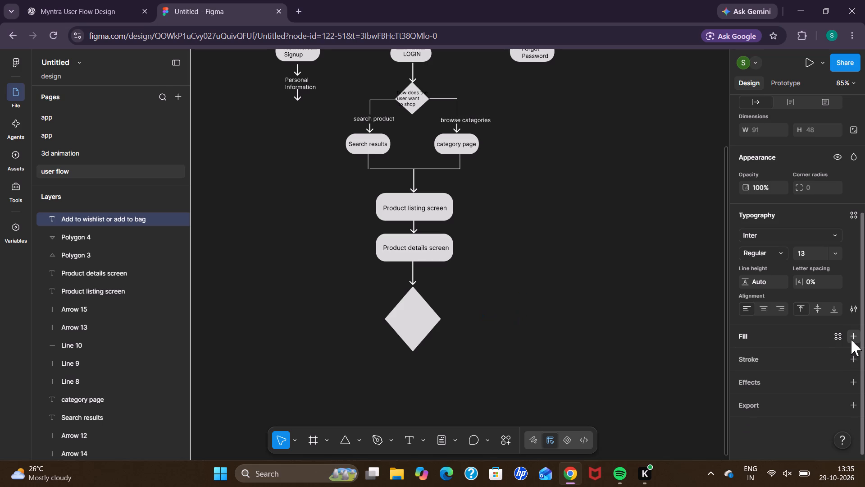
click(637, 438)
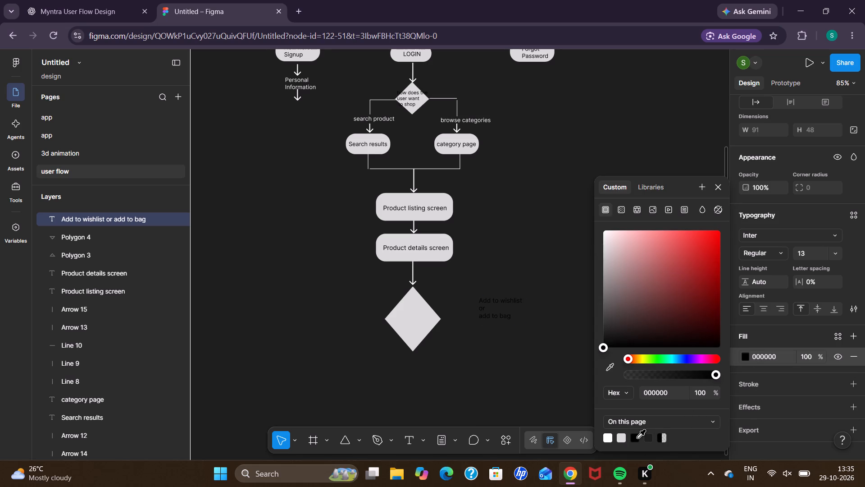
Move the black label back onto the middle of the decision diamond, at about X -13, Y 373.
click(507, 368)
click(487, 308)
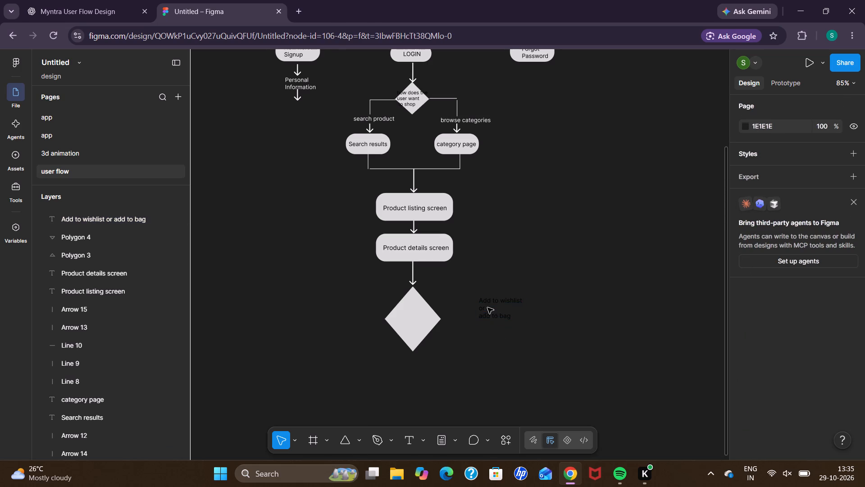
click(493, 307)
click(490, 315)
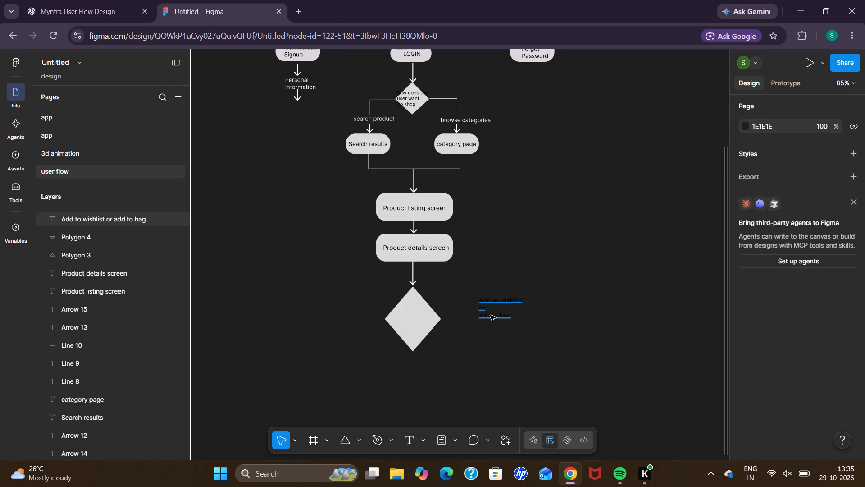
drag(490, 315, 403, 327)
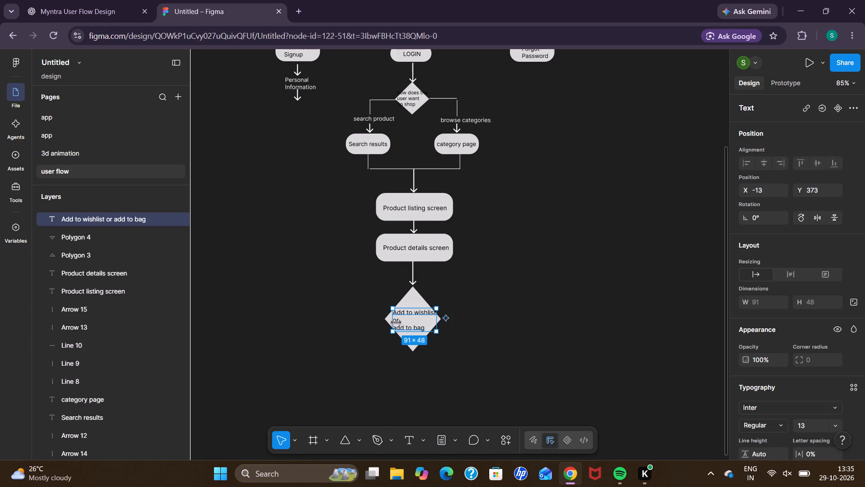
Indent the "or" and "add to bag" lines with leading spaces so they sit centered beneath "Add to wishlist".
click(396, 322)
click(432, 316)
click(404, 321)
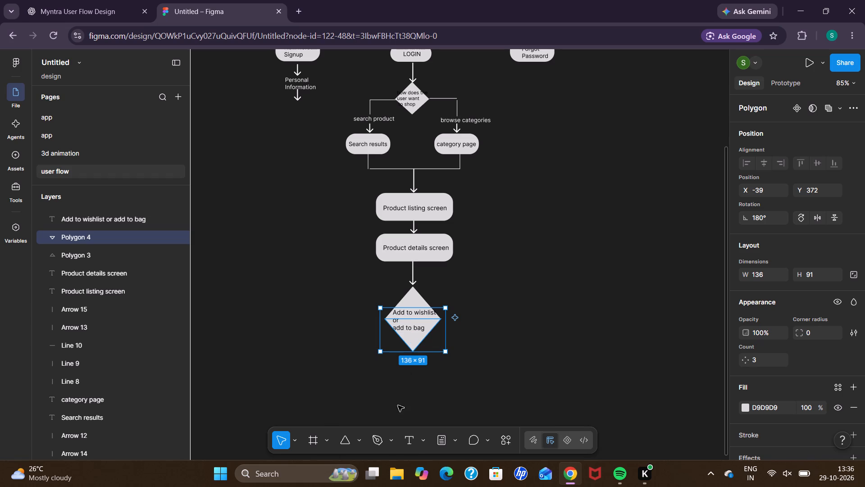
click(410, 435)
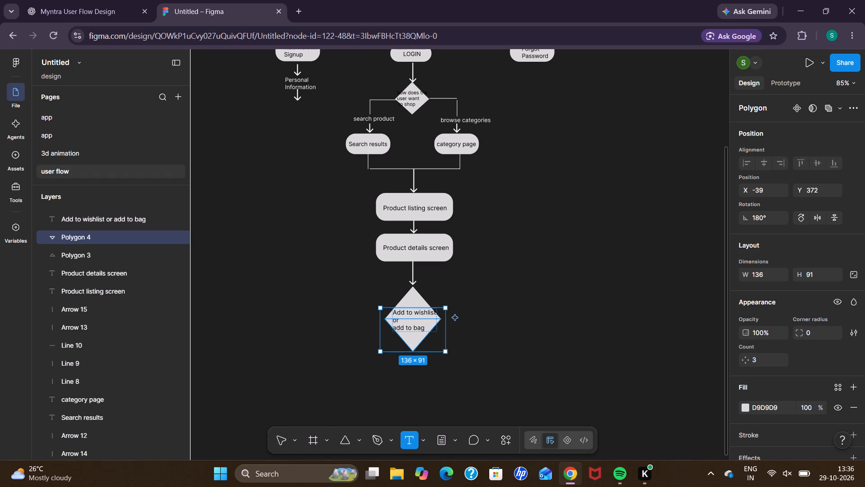
click(392, 320)
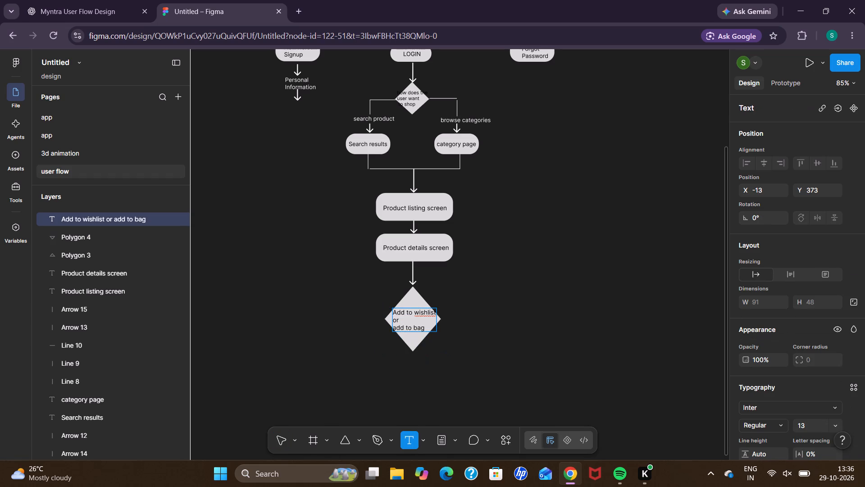
key(space)
key(space)
key(space)
key(space)
key(space)
key(space)
key(space)
key(space)
key(space)
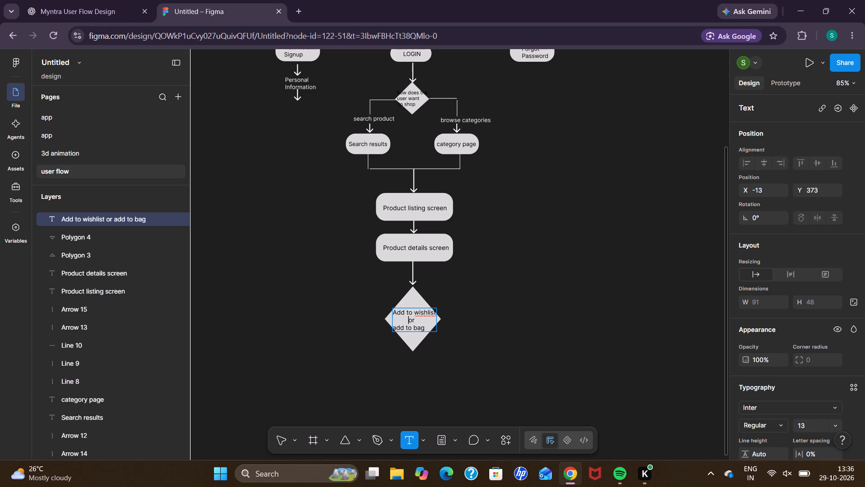
click(392, 328)
key(space)
key(space)
key(space)
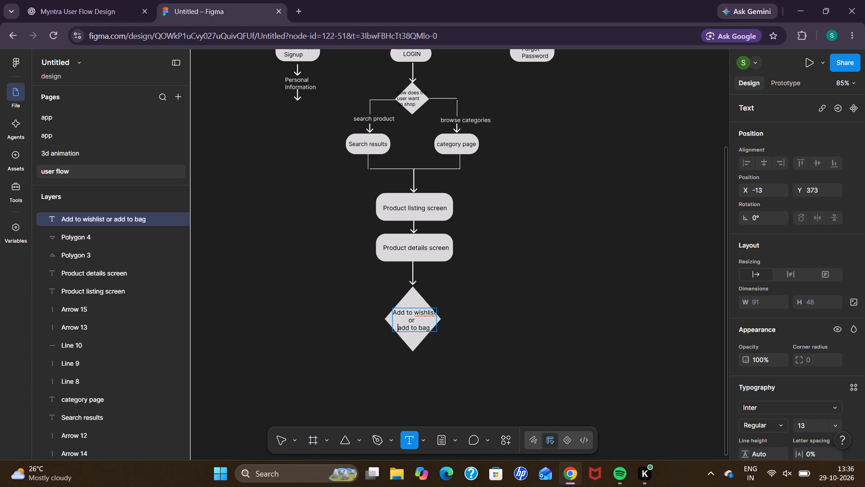
Capitalize the label's last line so it reads "Add to bag", and finish editing the text.
click(400, 328)
key(BackSpace)
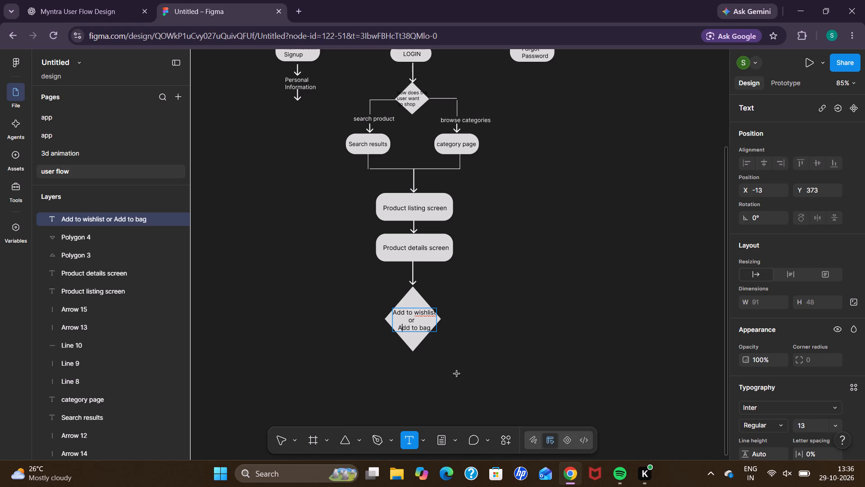
click(457, 374)
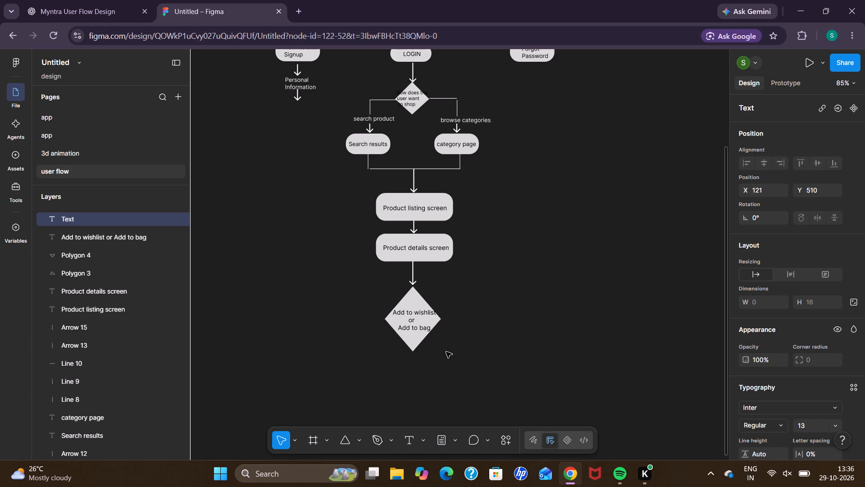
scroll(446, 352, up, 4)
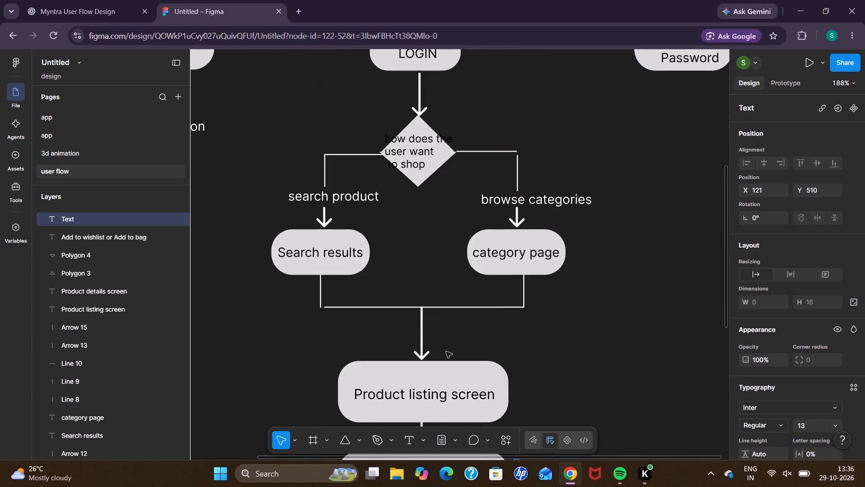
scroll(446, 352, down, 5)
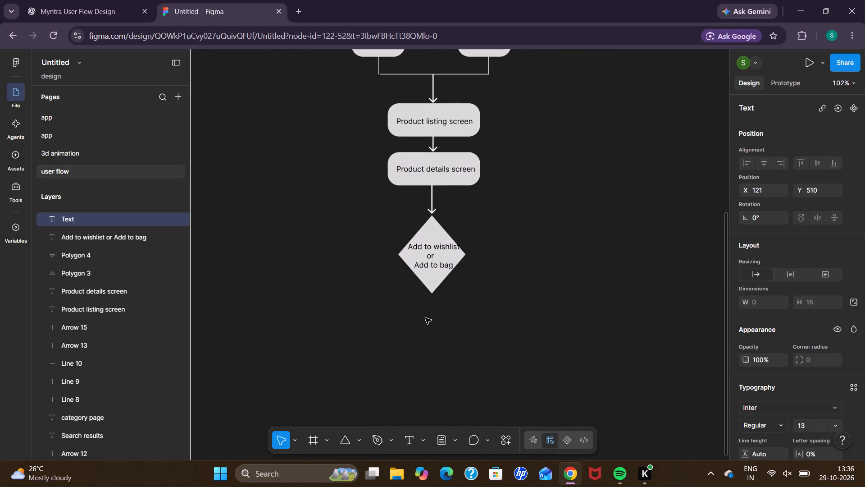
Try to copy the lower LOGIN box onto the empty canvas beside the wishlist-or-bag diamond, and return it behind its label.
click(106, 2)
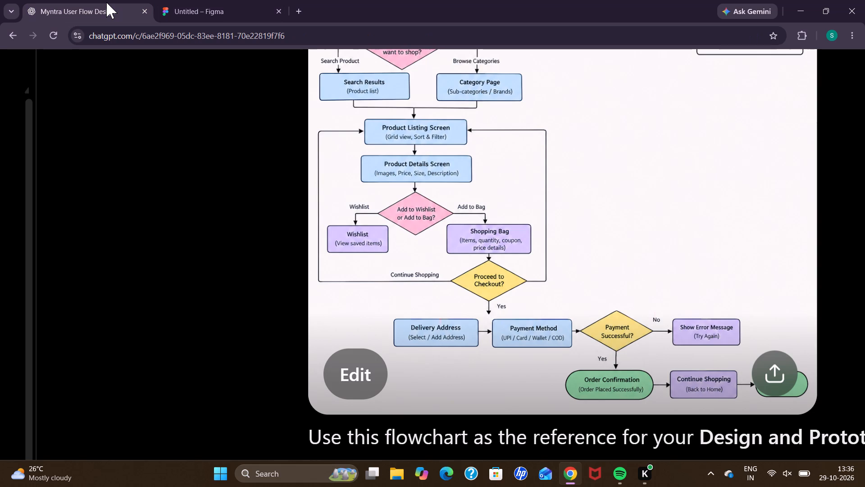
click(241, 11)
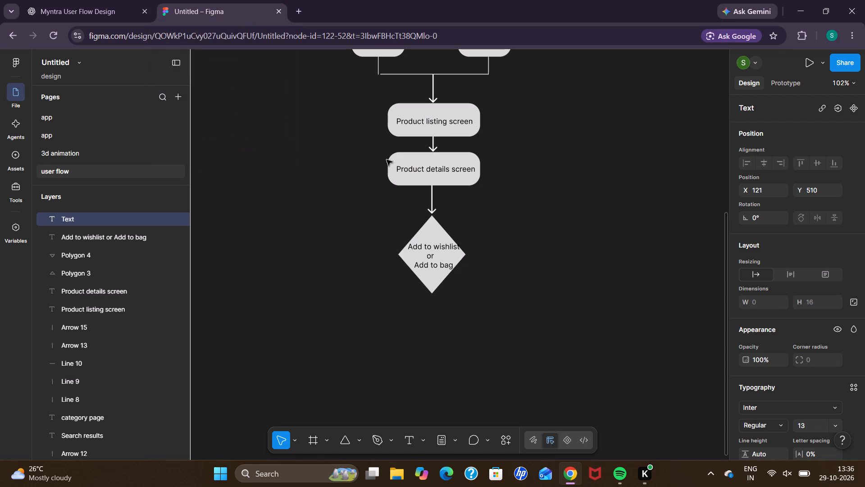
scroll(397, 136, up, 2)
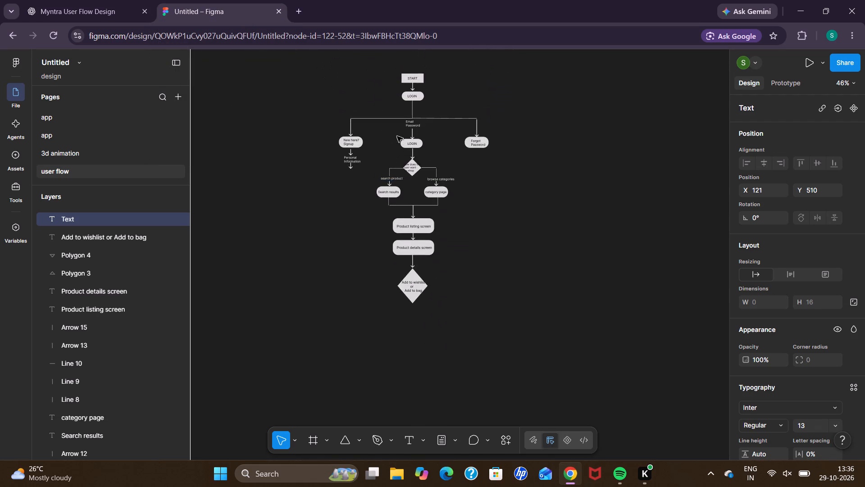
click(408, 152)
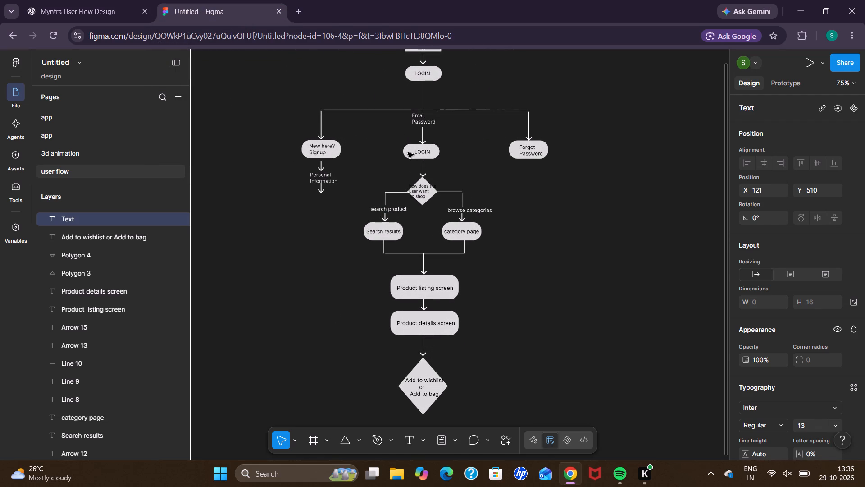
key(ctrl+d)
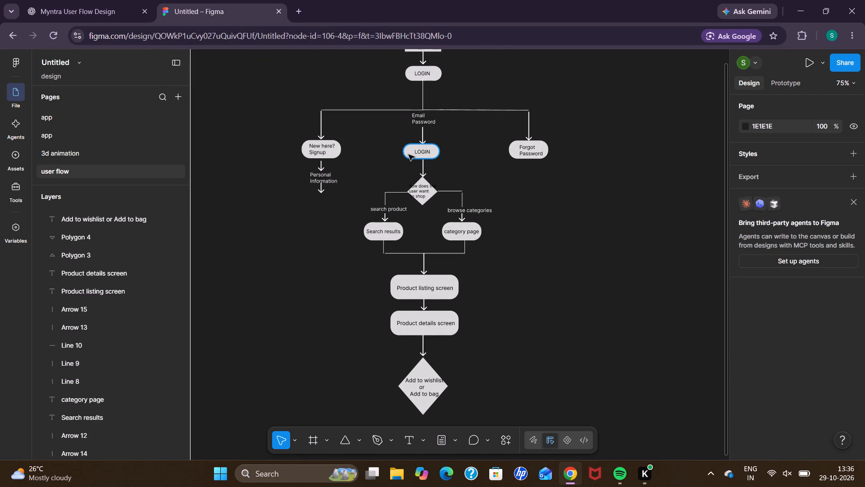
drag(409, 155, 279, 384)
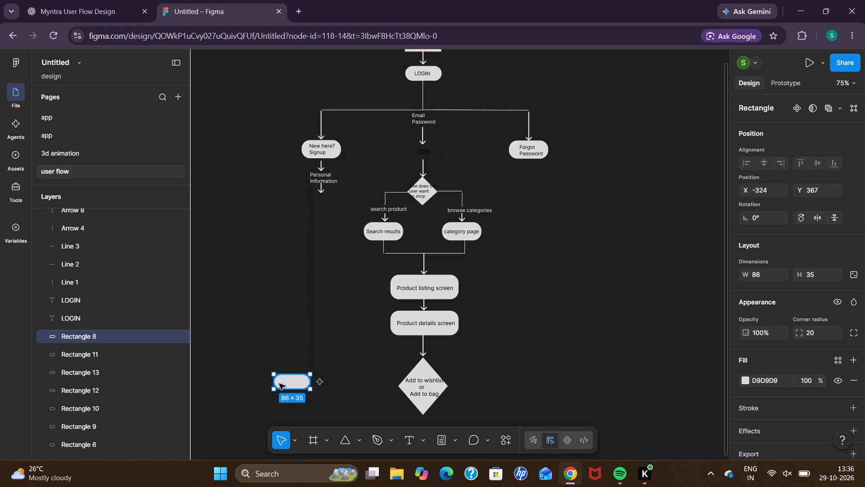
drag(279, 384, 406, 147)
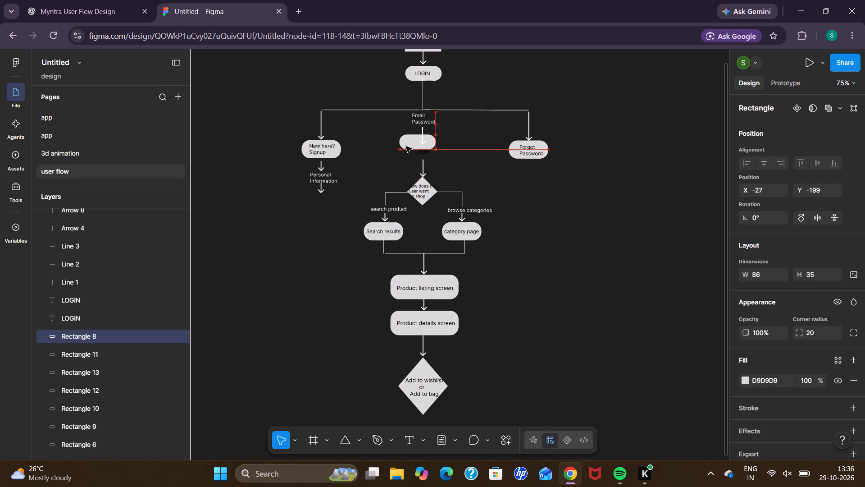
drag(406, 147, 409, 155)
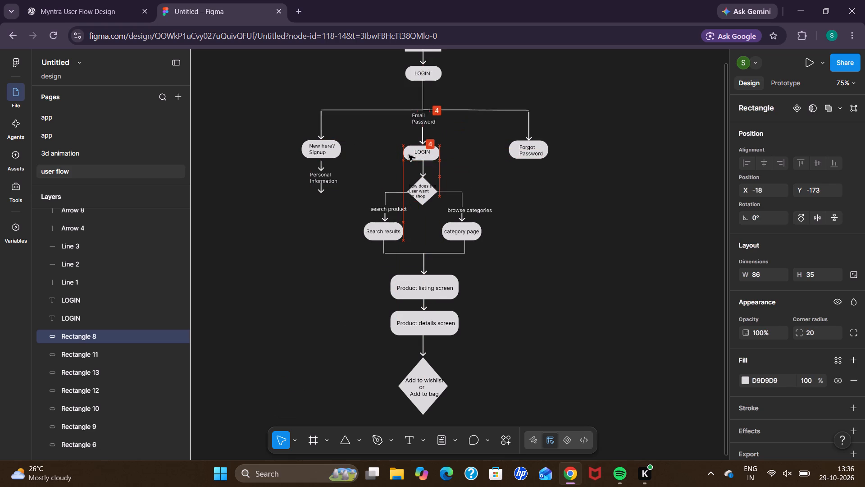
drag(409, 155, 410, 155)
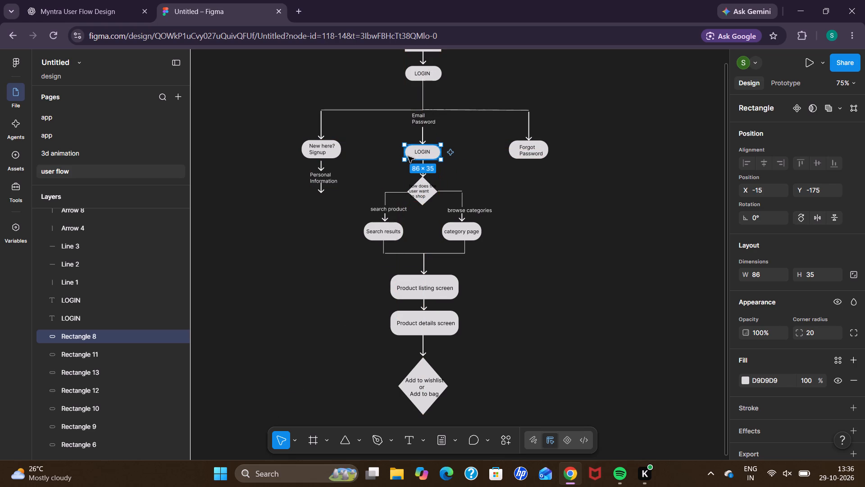
Duplicate the lower LOGIN box twice and place the blank copies below the wishlist-or-bag diamond on either side, the right one at X 214, Y 488.
key(ctrl+d)
drag(408, 156, 284, 272)
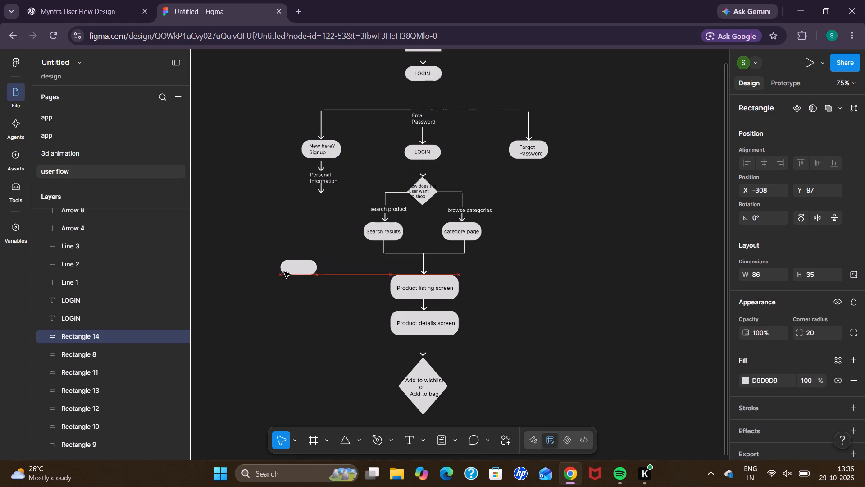
key(ctrl+d)
drag(284, 272, 335, 337)
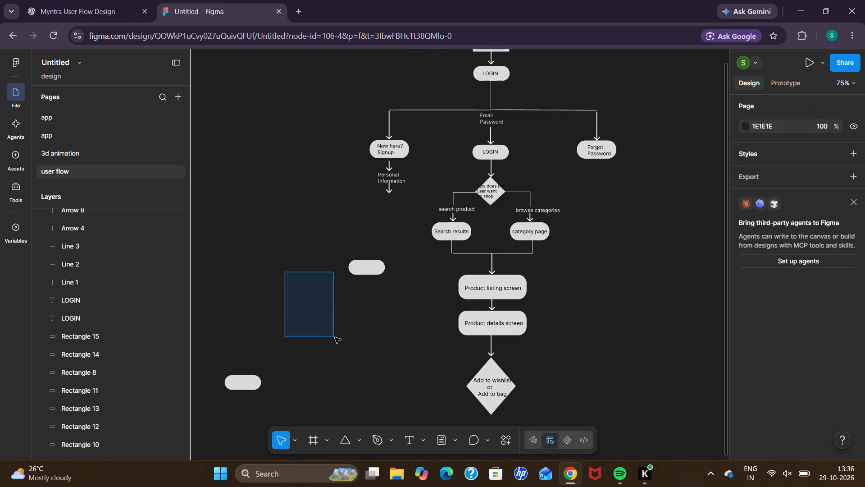
drag(335, 337, 337, 339)
scroll(337, 339, down, 2)
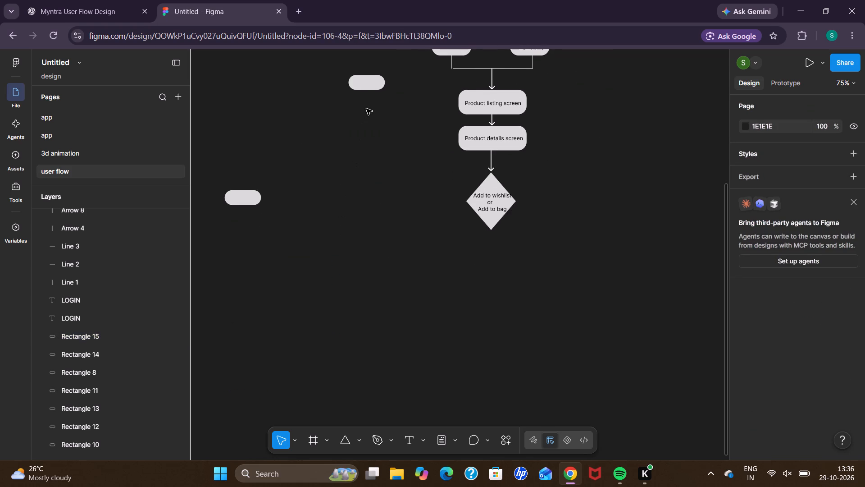
drag(361, 86, 397, 255)
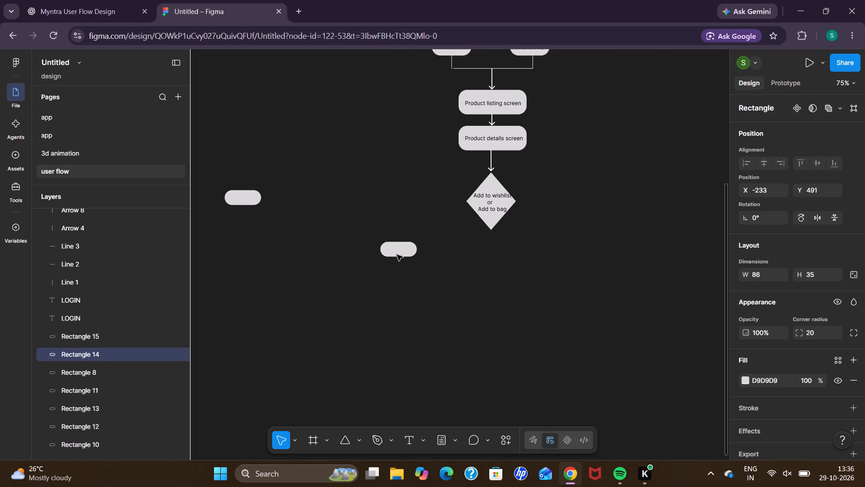
drag(397, 255, 399, 252)
drag(236, 203, 556, 255)
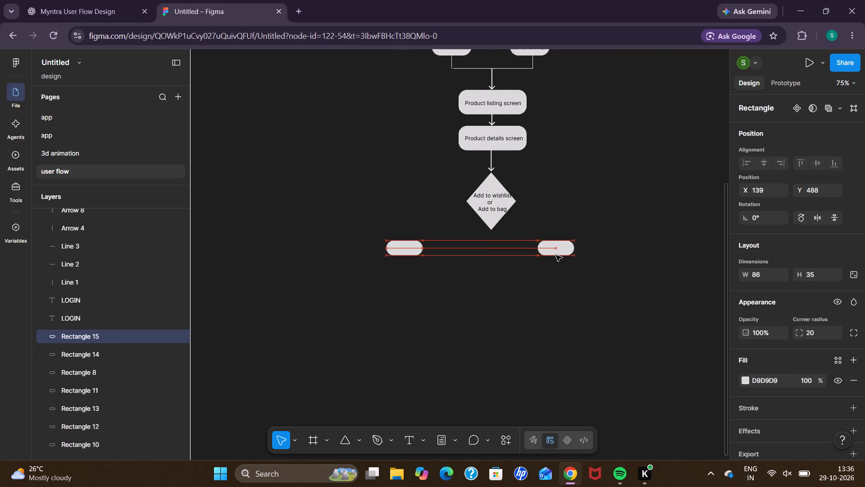
drag(556, 255, 580, 256)
Examine how the reference flowchart connects the wishlist-or-bag diamond to its two branch boxes, and compare it with the existing connector lines.
click(94, 6)
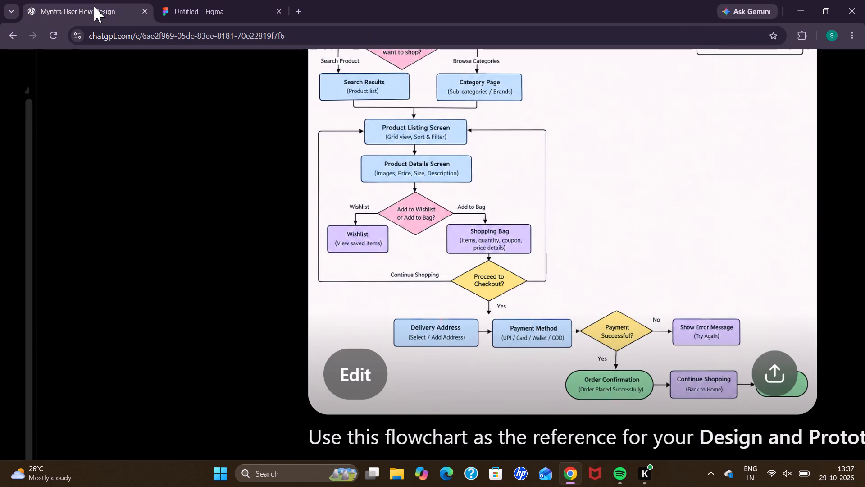
click(183, 5)
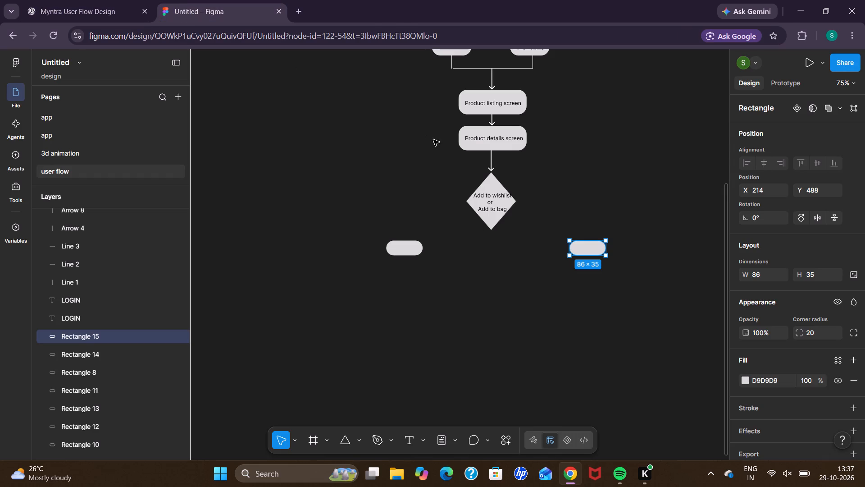
click(363, 438)
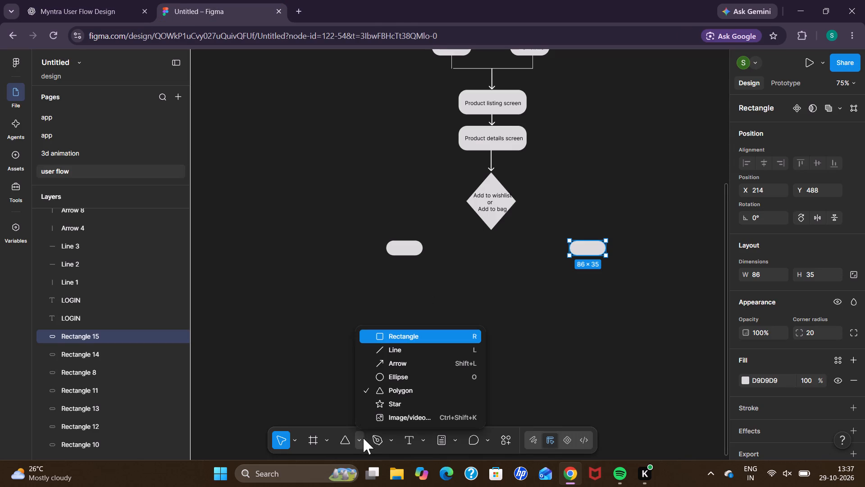
click(322, 278)
scroll(485, 164, up, 1)
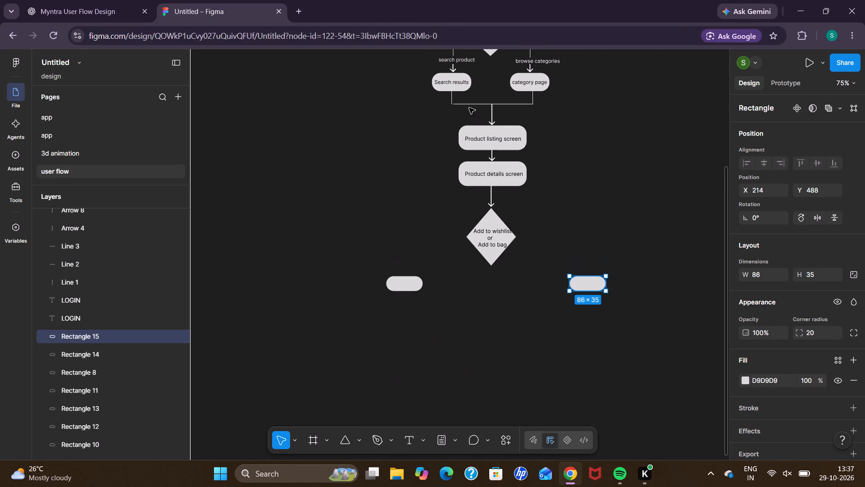
click(117, 8)
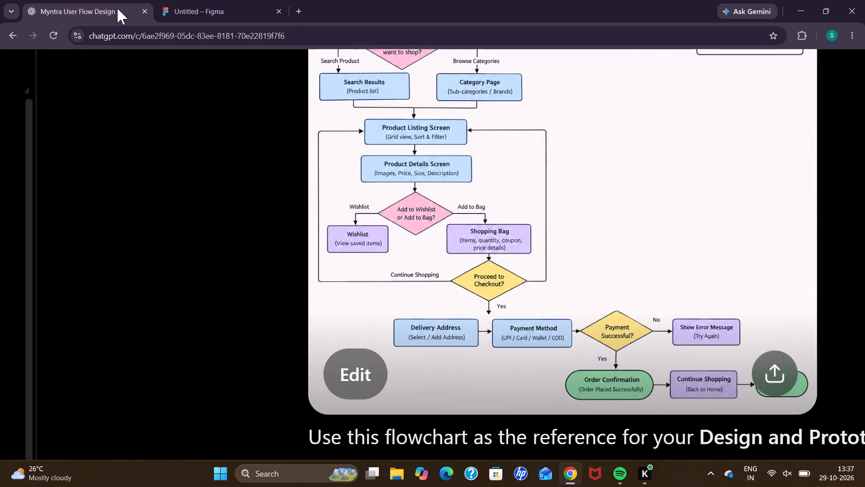
click(186, 5)
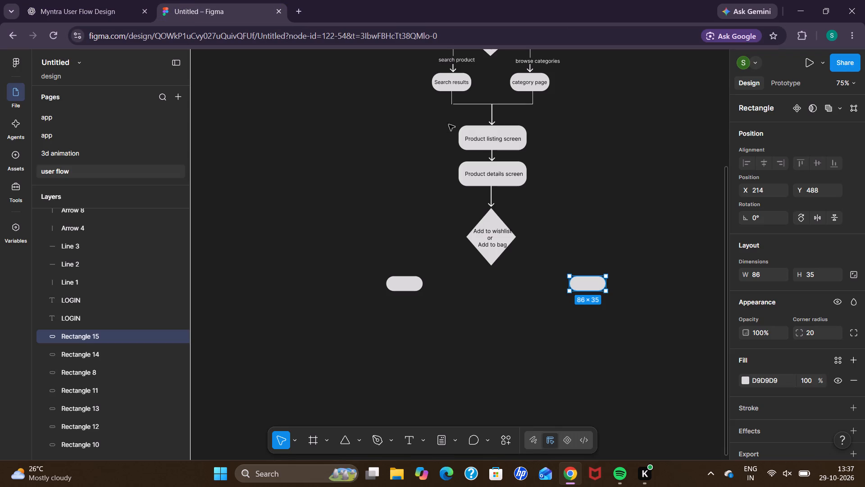
click(464, 104)
scroll(464, 104, up, 1)
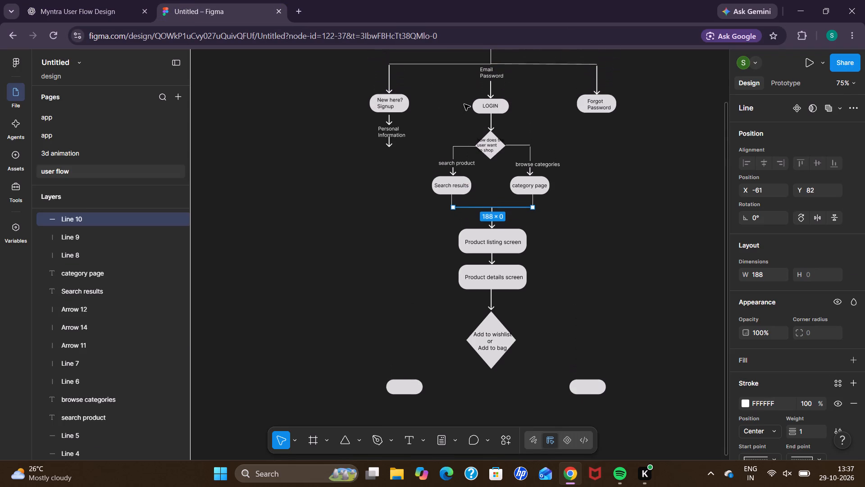
scroll(464, 104, up, 3)
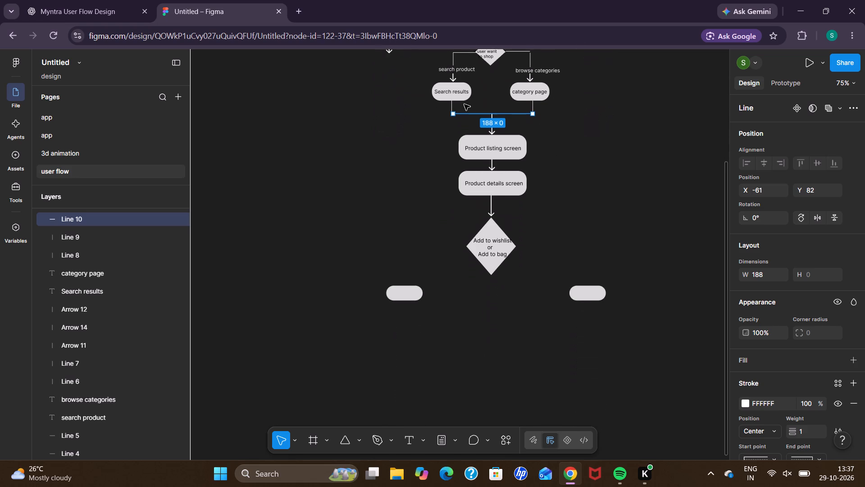
scroll(464, 104, up, 1)
click(472, 300)
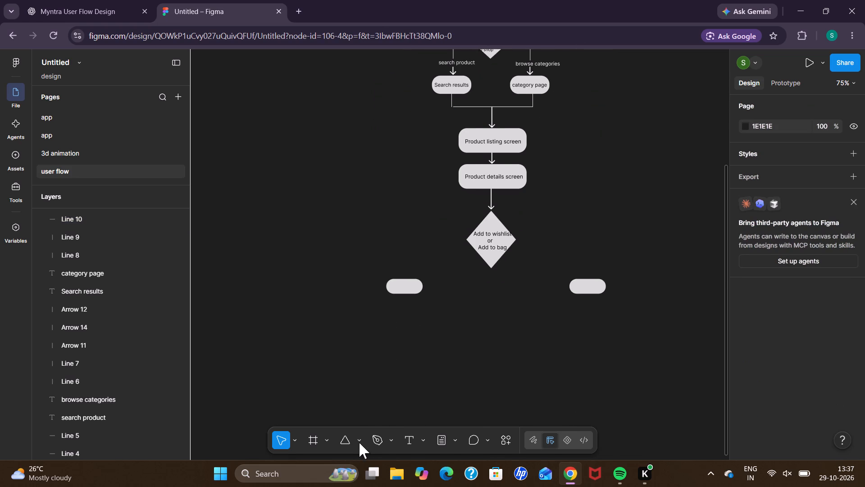
Draw a horizontal line about 78 long outward from the left corner of the wishlist-or-bag diamond.
click(359, 442)
click(388, 352)
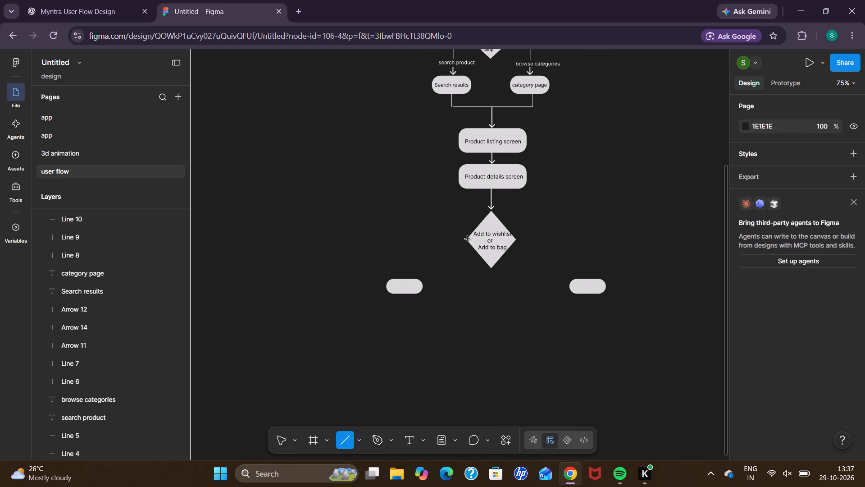
drag(465, 239, 413, 238)
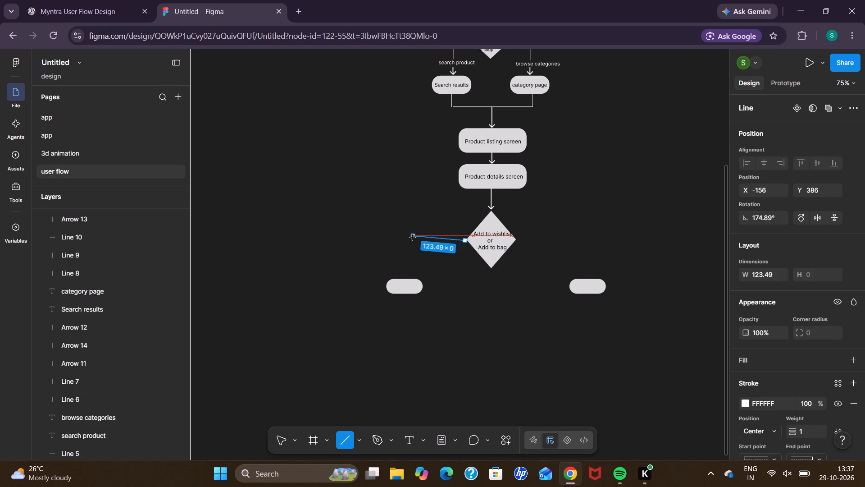
drag(413, 238, 416, 239)
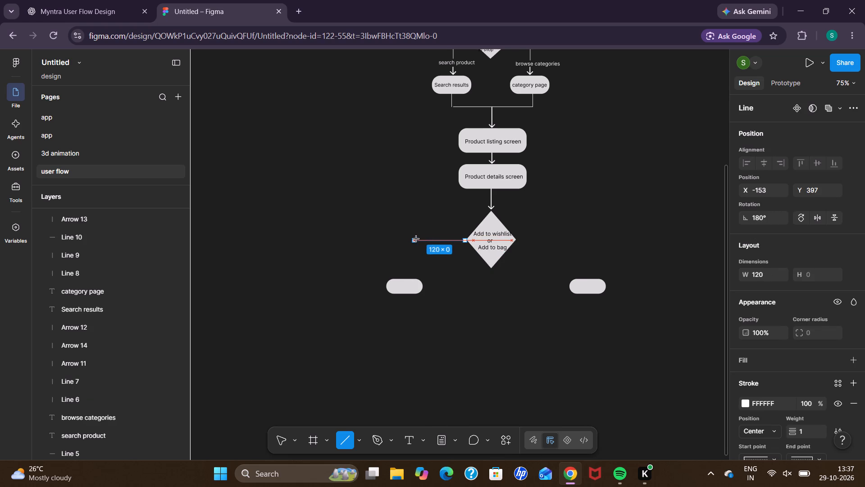
drag(416, 239, 430, 240)
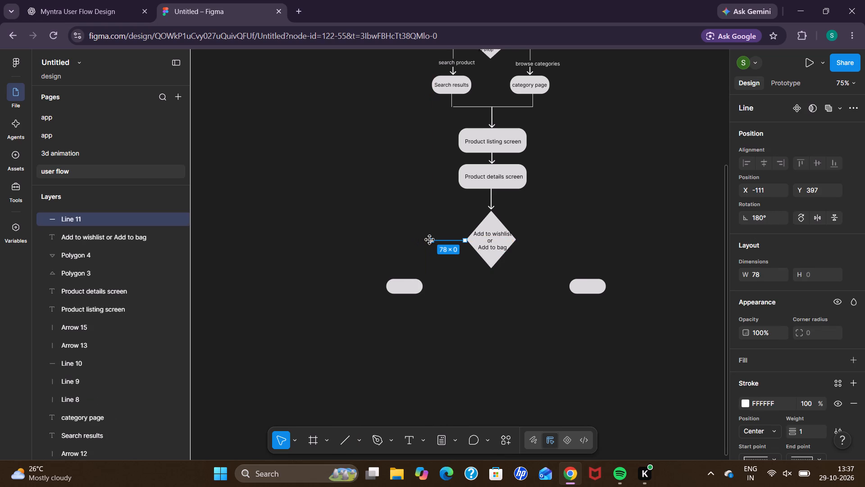
click(438, 262)
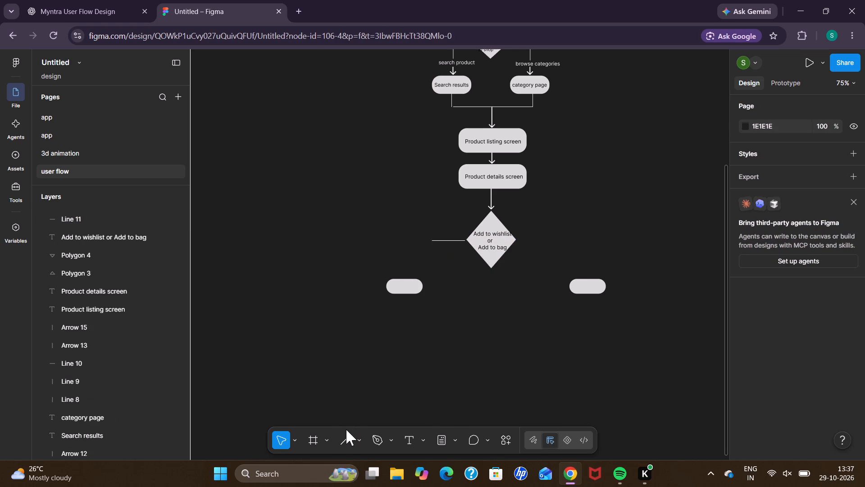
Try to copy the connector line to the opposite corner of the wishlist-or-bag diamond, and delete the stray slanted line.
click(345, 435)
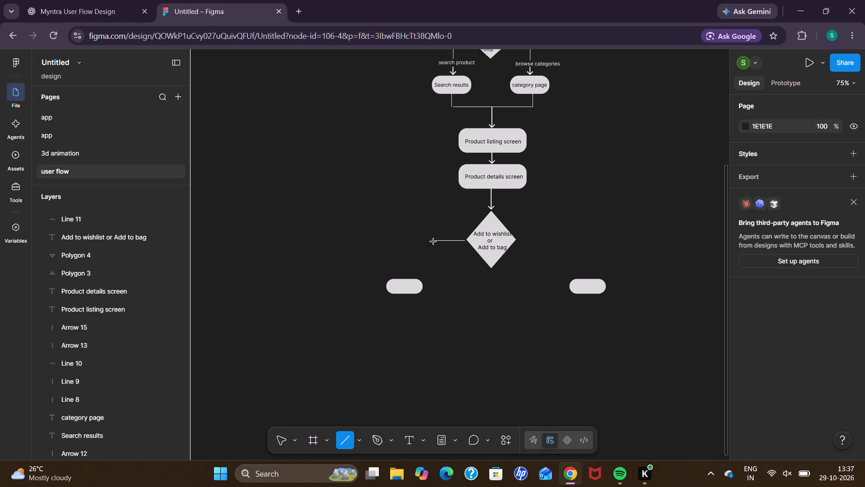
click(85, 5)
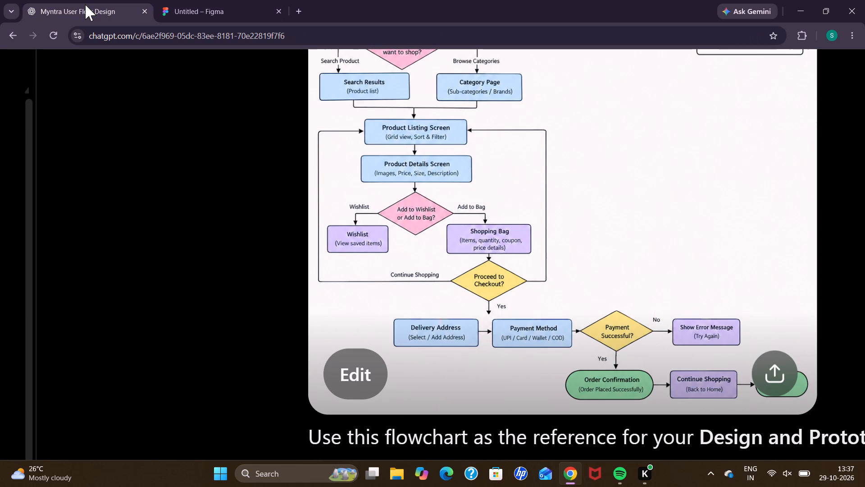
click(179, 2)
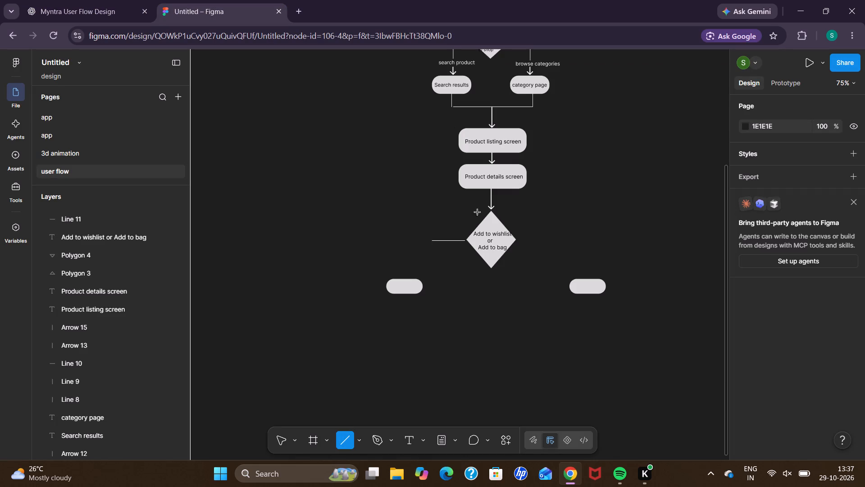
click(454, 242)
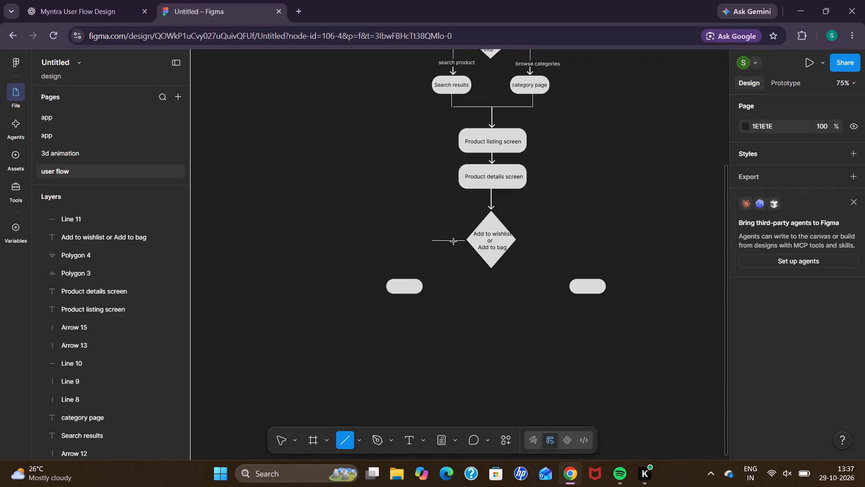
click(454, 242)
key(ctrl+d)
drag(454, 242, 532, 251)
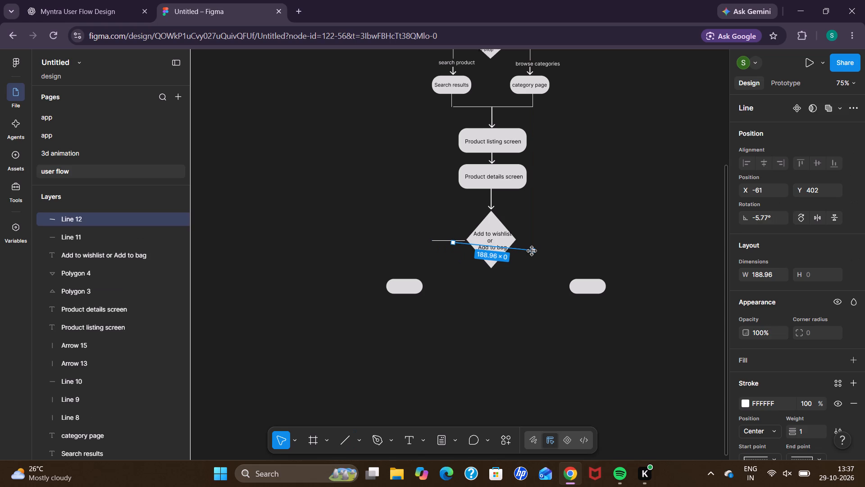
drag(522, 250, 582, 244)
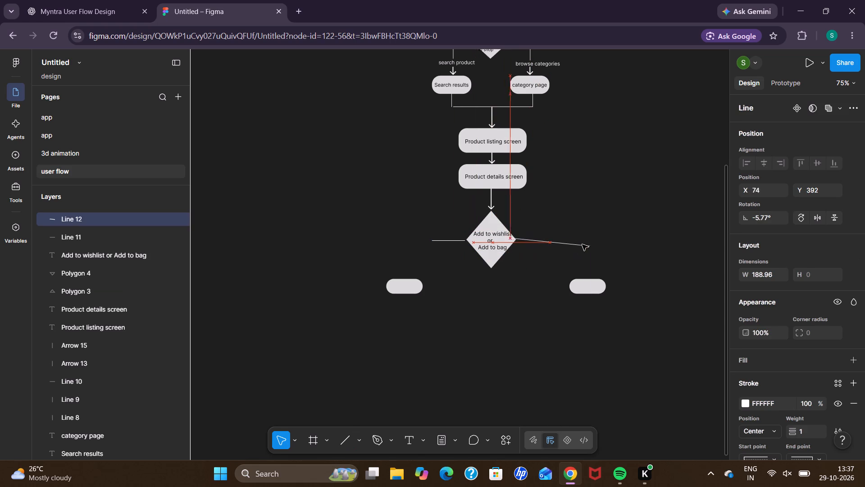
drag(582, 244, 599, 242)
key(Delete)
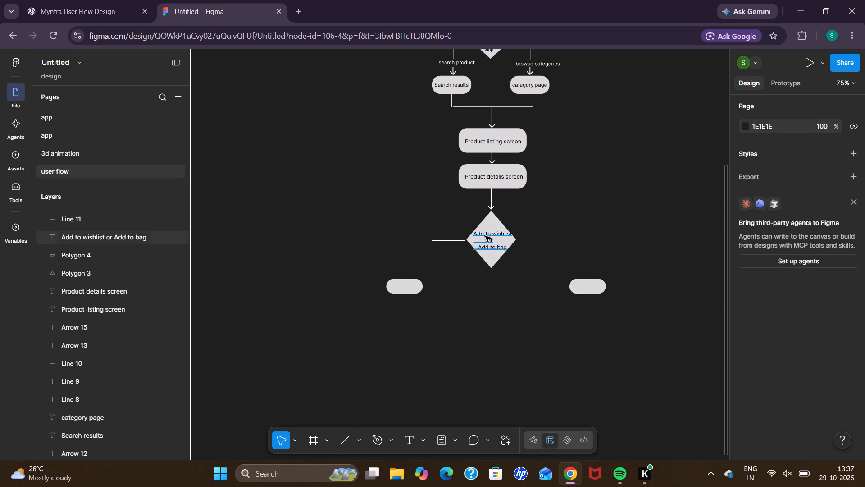
Duplicate the diamond's left connector line and place the copy at its right corner, at X 89, Y 397.
click(447, 240)
key(ctrl+d)
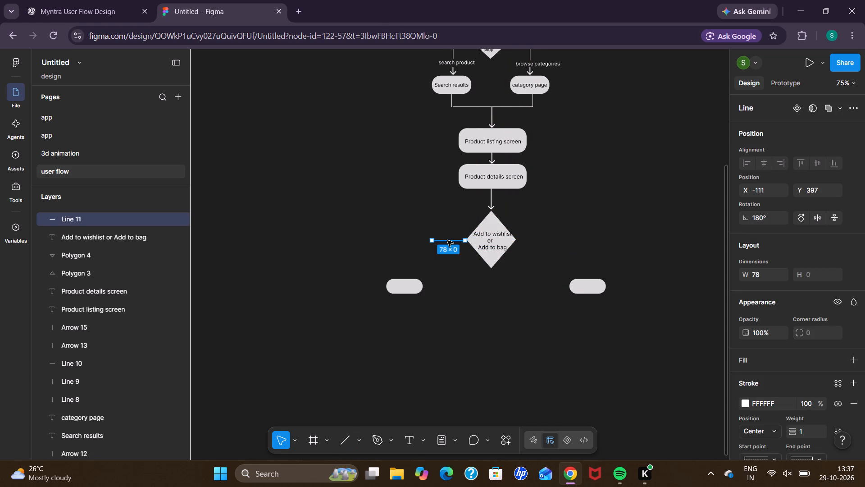
drag(447, 240, 537, 240)
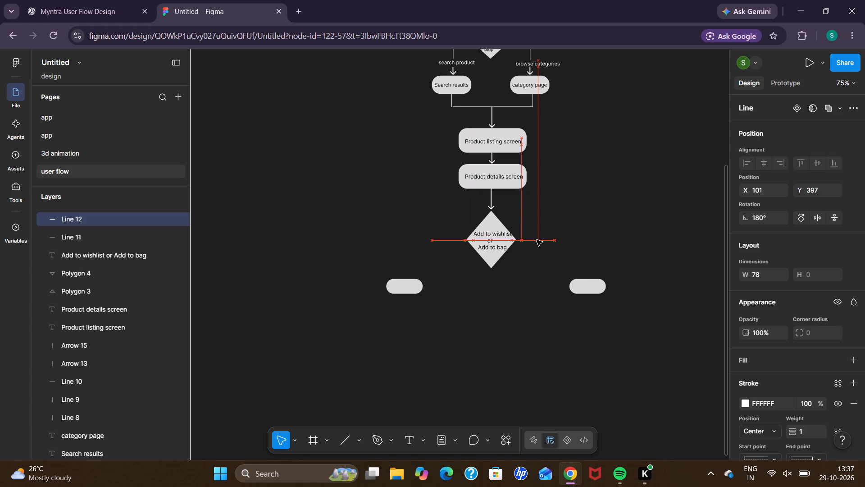
drag(537, 240, 533, 239)
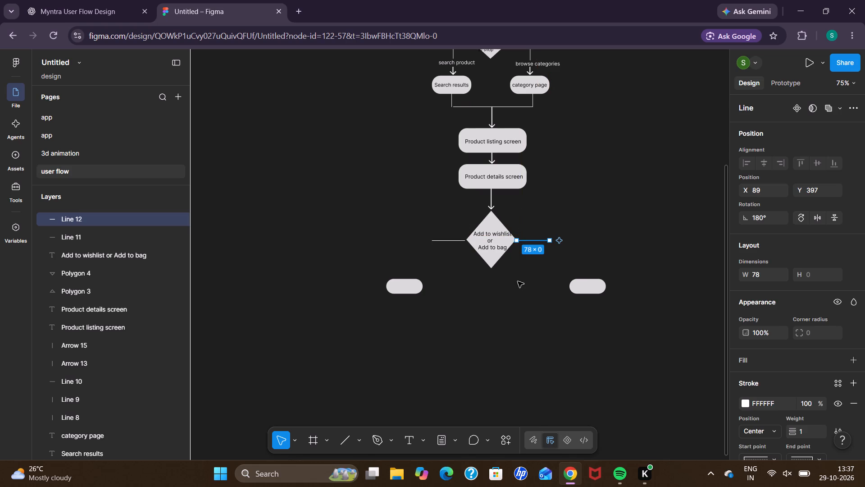
click(518, 281)
Move the left blank box closer beneath the outer end of the left connector line, to X -147, Y 463.
drag(405, 287, 419, 286)
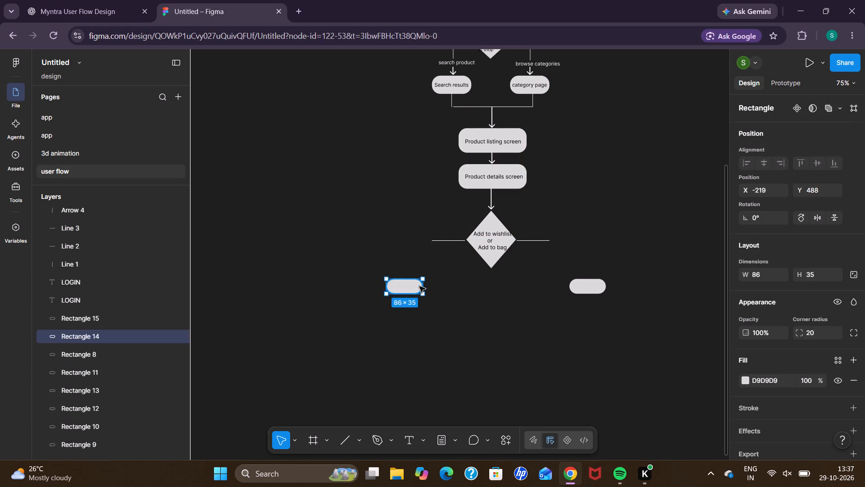
drag(419, 286, 436, 275)
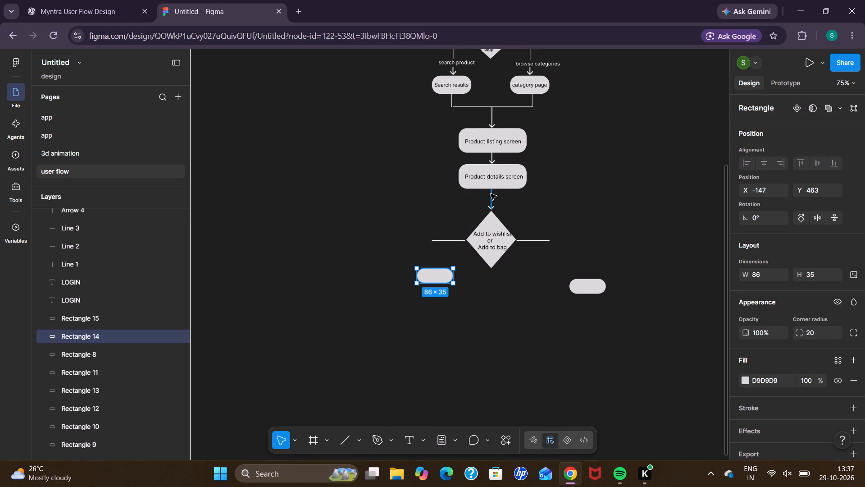
Duplicate the arrow below Product details screen and place it at the left connector's outer end, at X -111, Y 402.
click(491, 194)
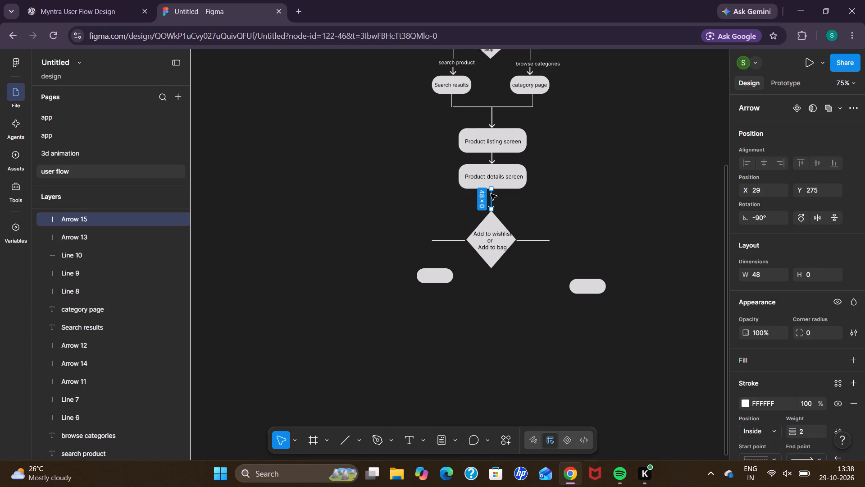
key(ctrl+d)
drag(491, 194, 429, 250)
Duplicate the left branch arrow and place the copy at the right connector's outer end, at X 167, Y 397.
key(ctrl+d)
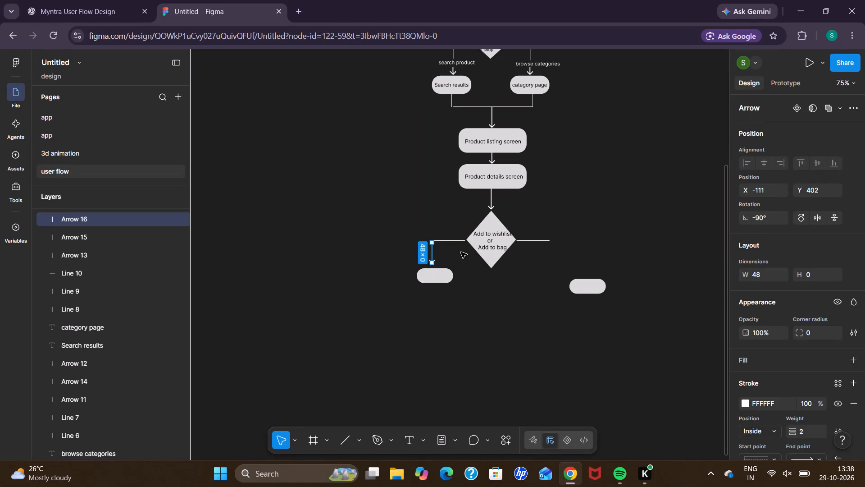
drag(461, 252, 466, 259)
click(367, 364)
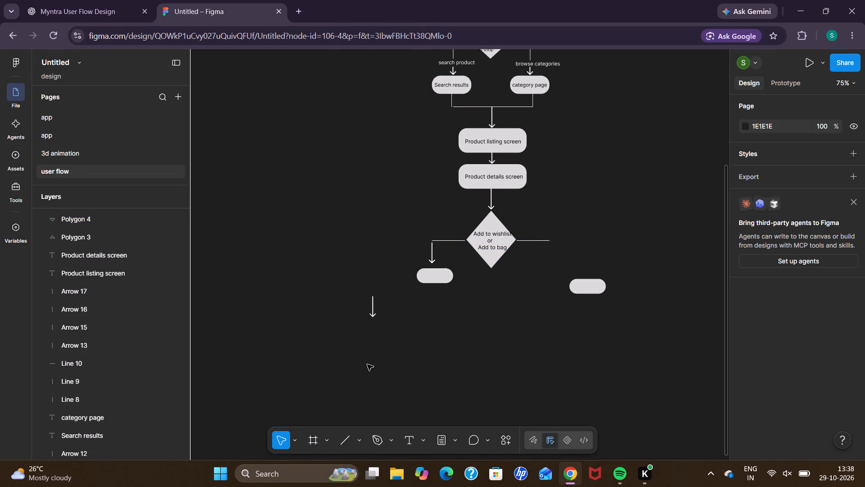
click(373, 309)
drag(373, 309, 542, 280)
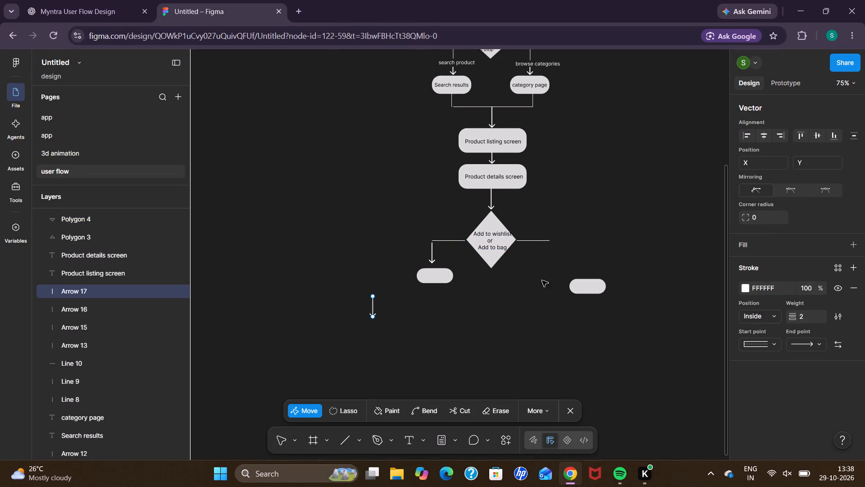
drag(542, 280, 564, 262)
click(441, 368)
triple_click(371, 303)
double_click(371, 303)
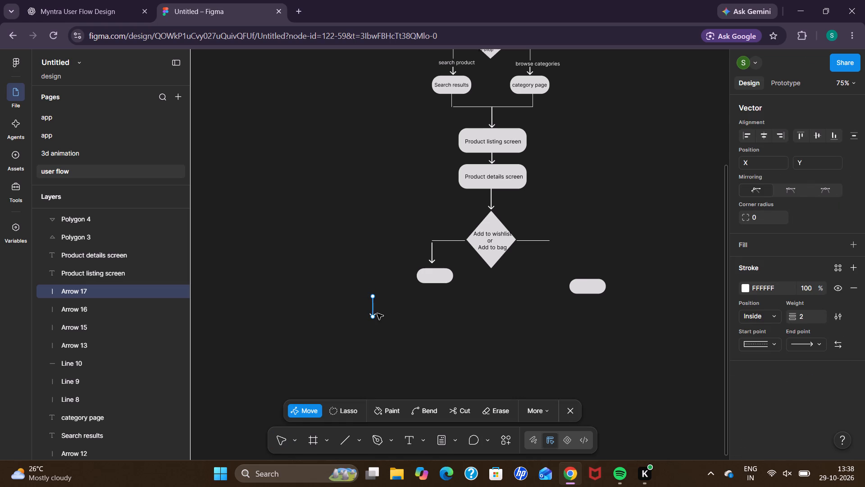
double_click(377, 313)
drag(373, 309, 488, 303)
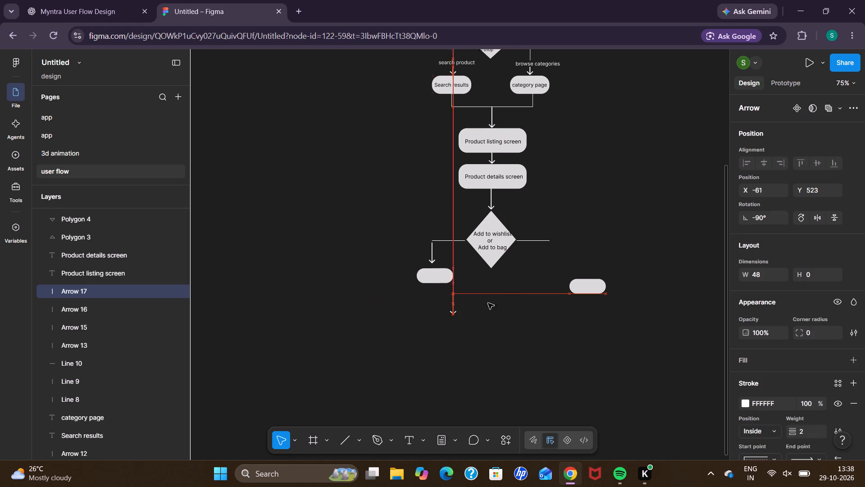
drag(488, 303, 551, 255)
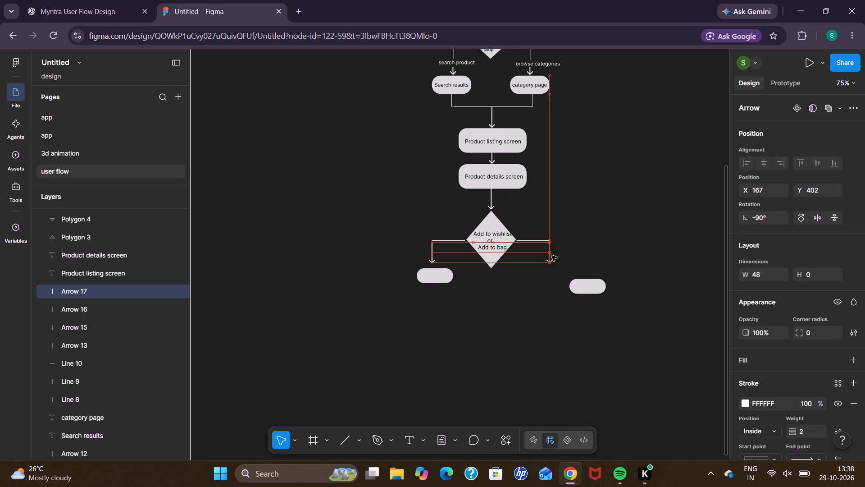
drag(551, 255, 550, 253)
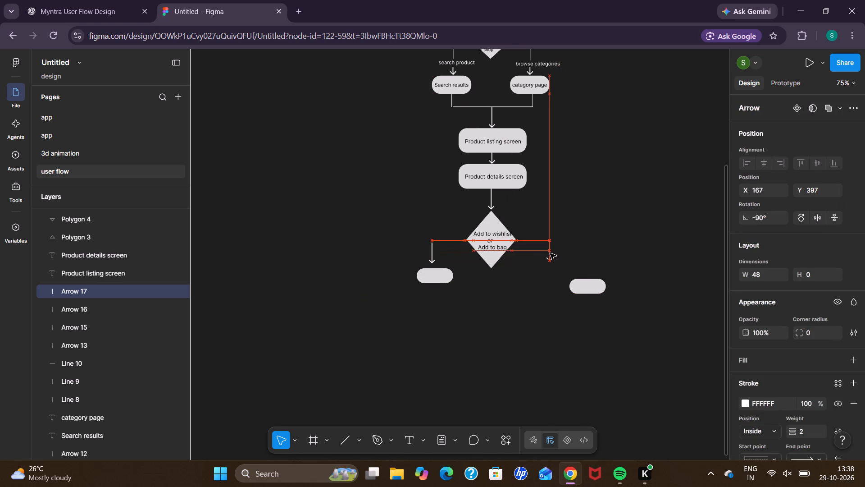
drag(550, 253, 550, 254)
click(535, 303)
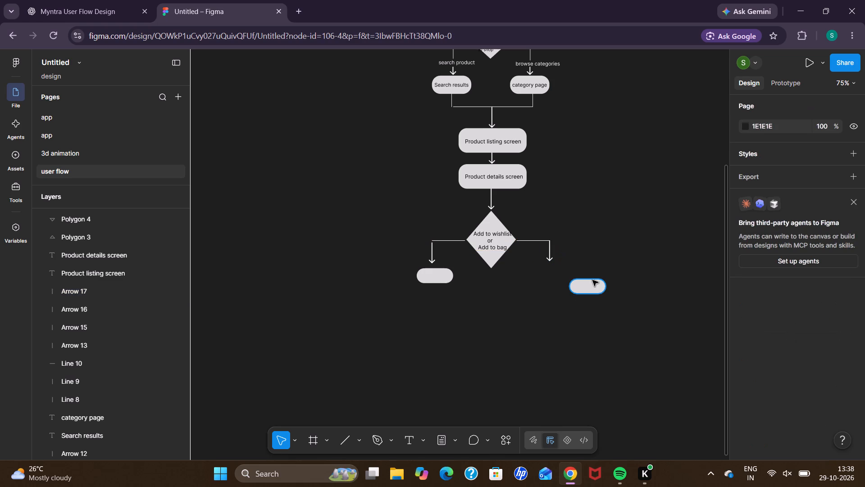
Move the right blank box directly under the right branch arrow, to X 124, Y 446.
click(592, 280)
drag(592, 280, 560, 285)
key(ctrl+z)
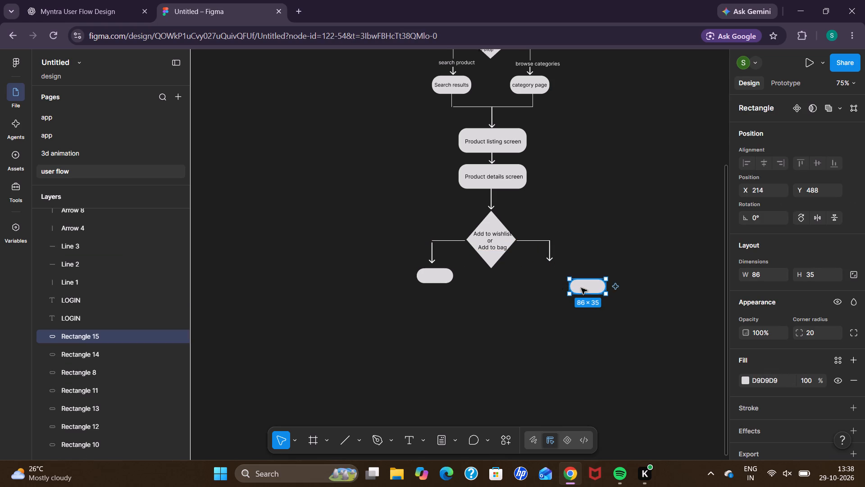
drag(581, 288, 544, 271)
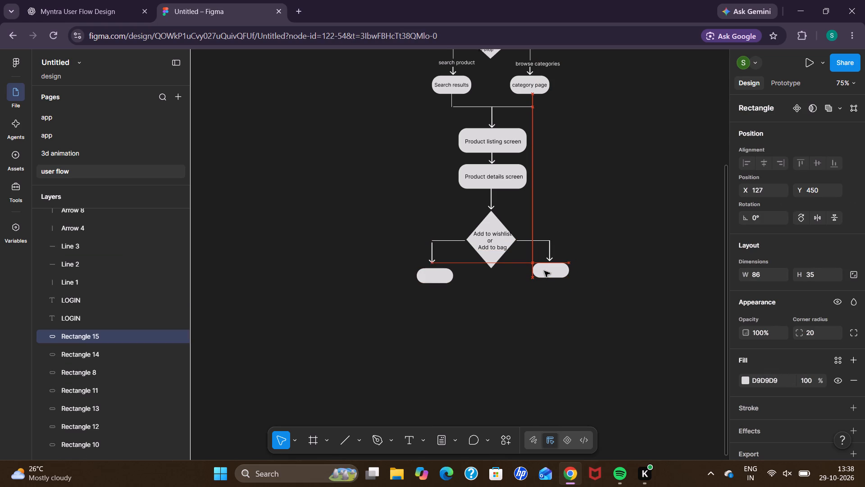
drag(544, 271, 543, 271)
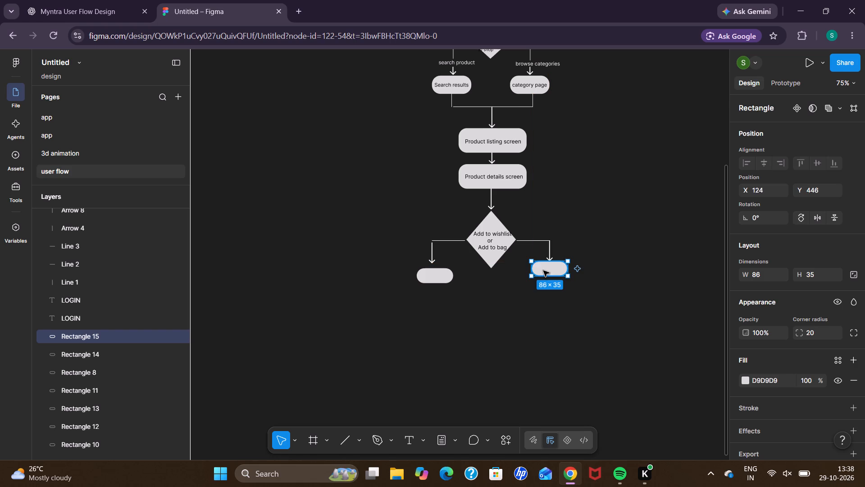
click(546, 264)
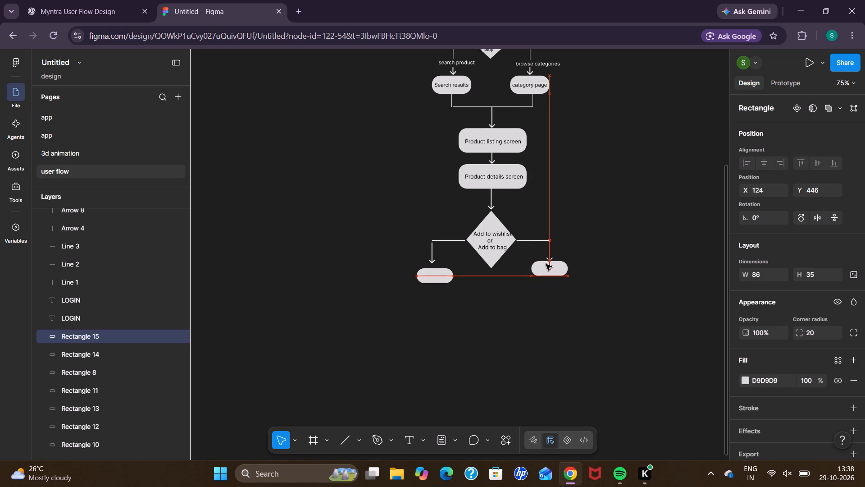
click(445, 317)
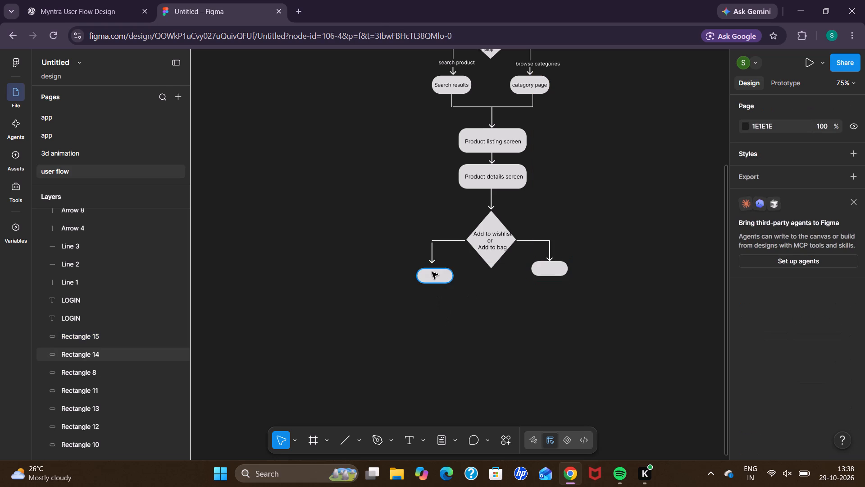
Move the left blank box up against the tip of the left branch arrow, to X -151, Y 455.
click(432, 272)
drag(432, 272, 428, 265)
triple_click(428, 333)
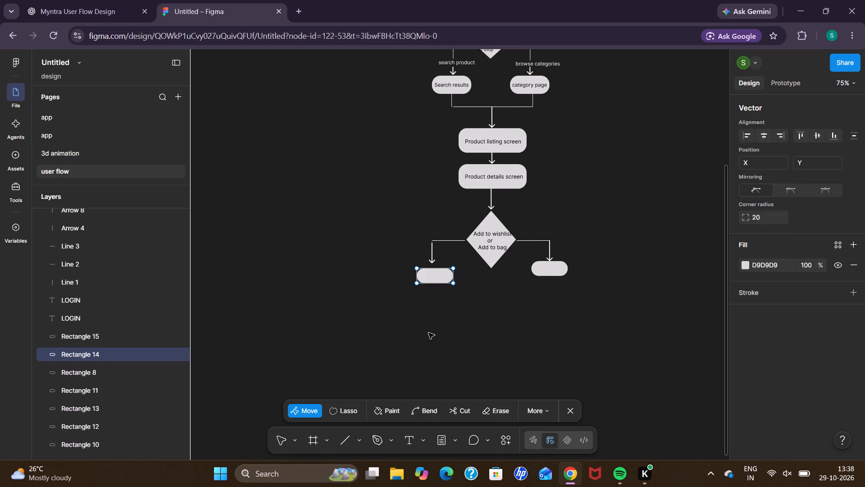
click(431, 274)
click(431, 274)
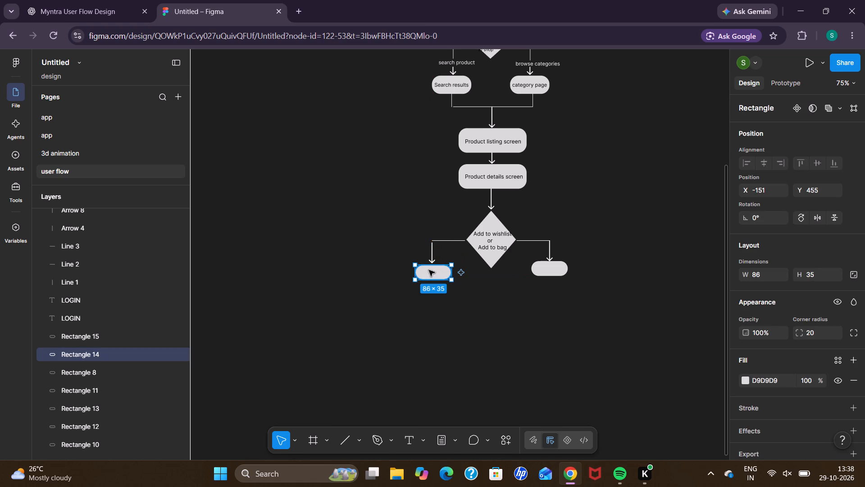
Add the text label "Wishlist" inside the left branch box.
click(402, 442)
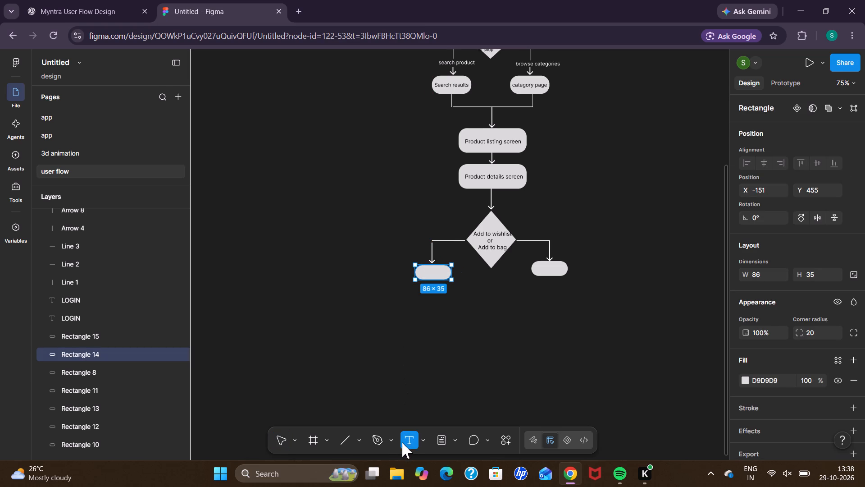
click(420, 270)
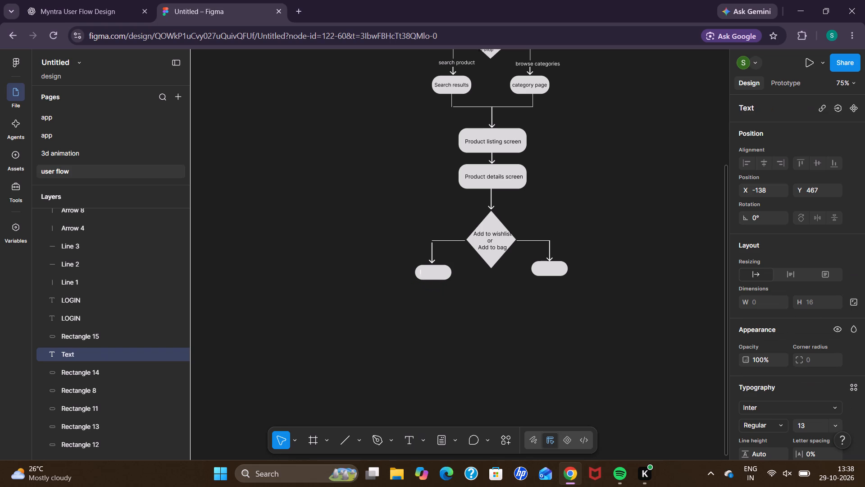
key(e)
key(BackSpace)
key(w)
text(ishlist)
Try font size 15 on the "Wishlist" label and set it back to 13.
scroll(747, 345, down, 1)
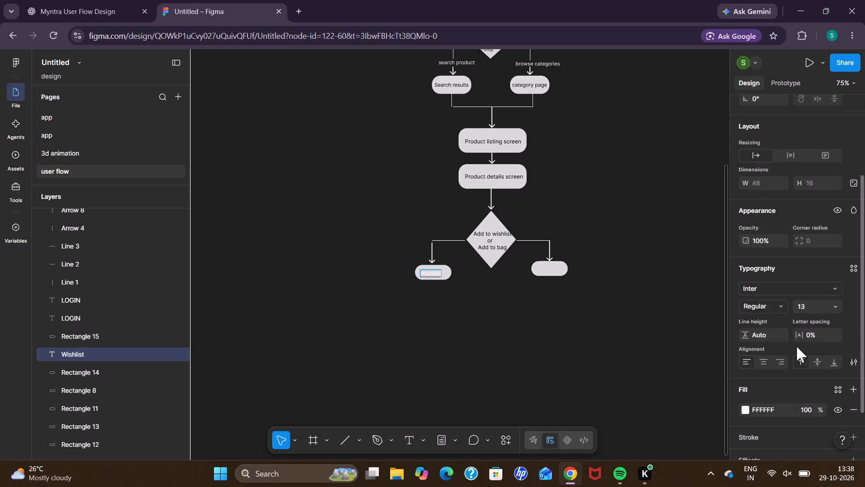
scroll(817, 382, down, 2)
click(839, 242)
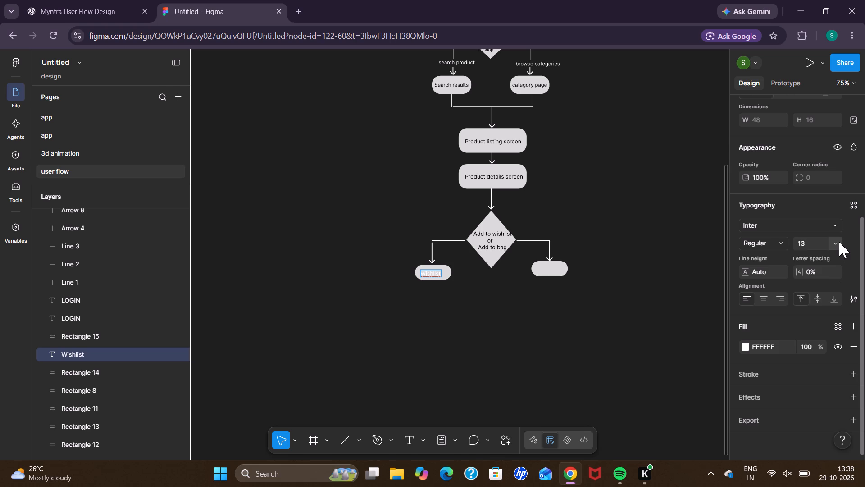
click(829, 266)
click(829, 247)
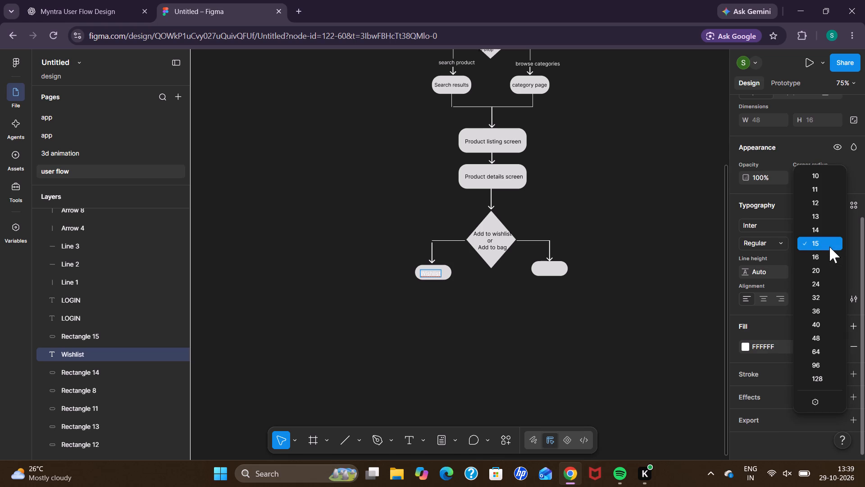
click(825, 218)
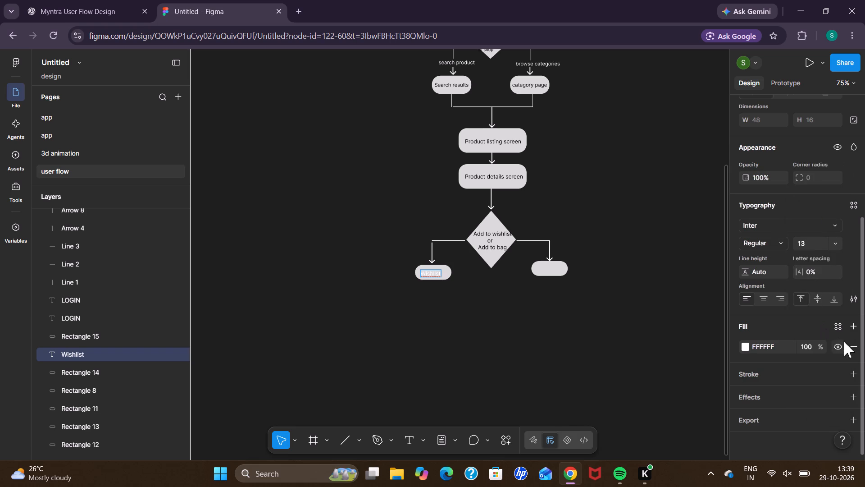
Replace the "Wishlist" label's white fill with black (000000) and deselect it.
click(848, 345)
click(851, 327)
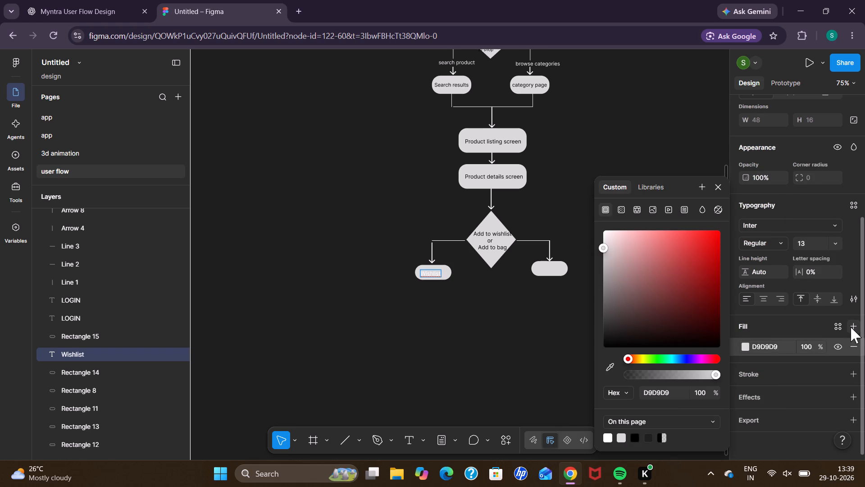
click(634, 436)
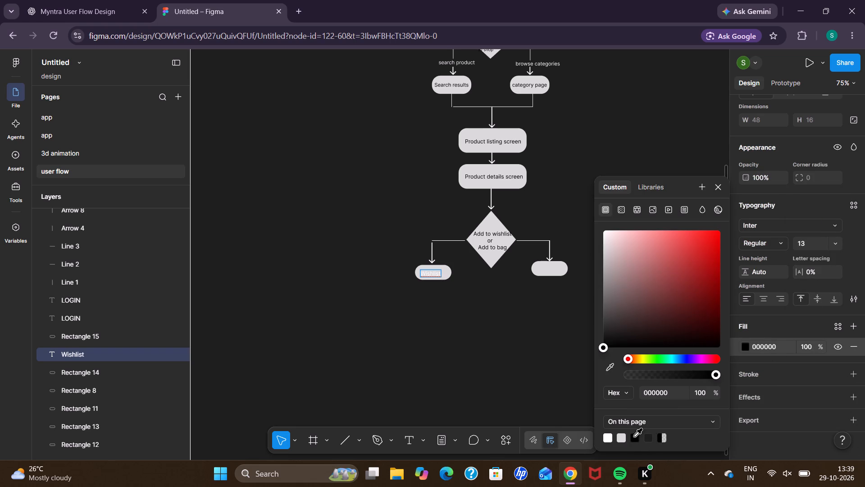
click(634, 436)
click(501, 370)
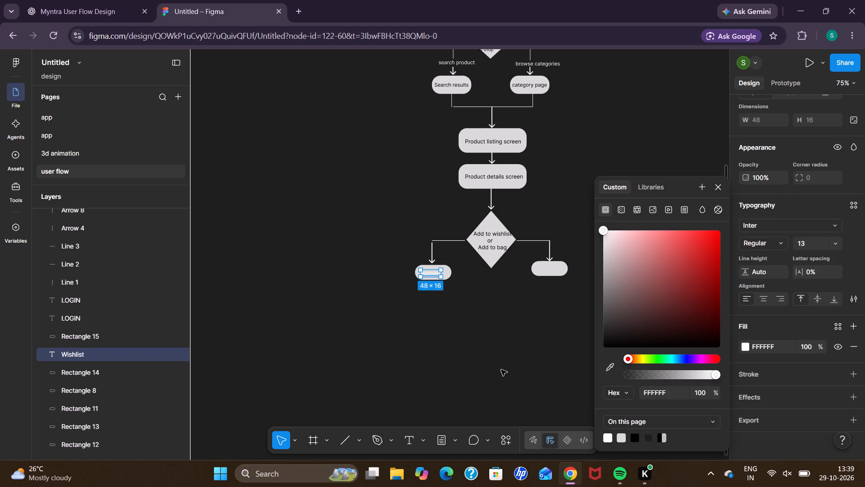
click(634, 433)
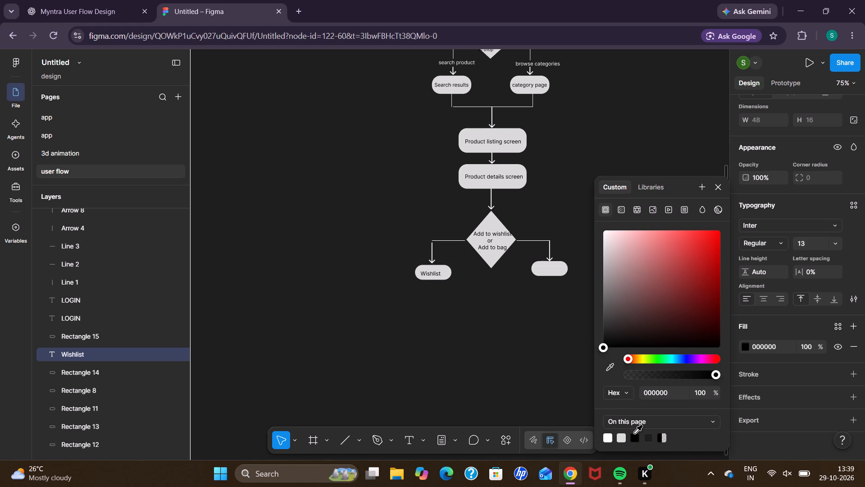
click(487, 326)
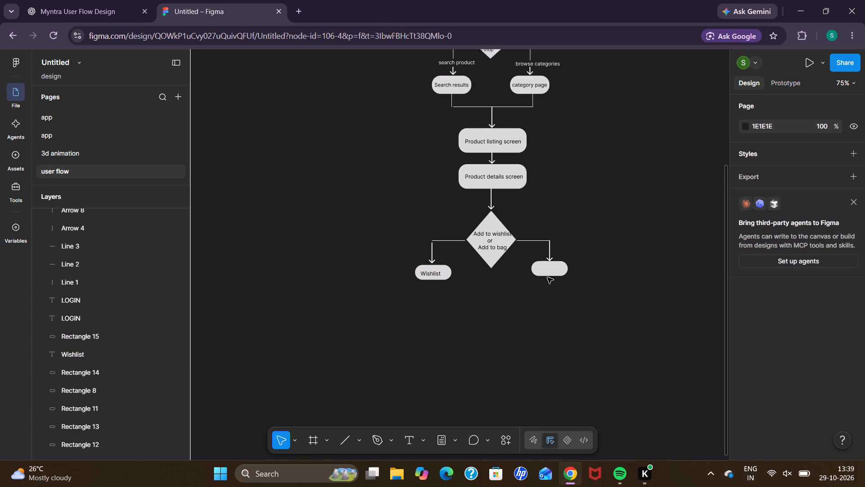
Check the bag branch in the reference flowchart and add the text label "Shopping bag" inside the blank right branch box.
click(109, 4)
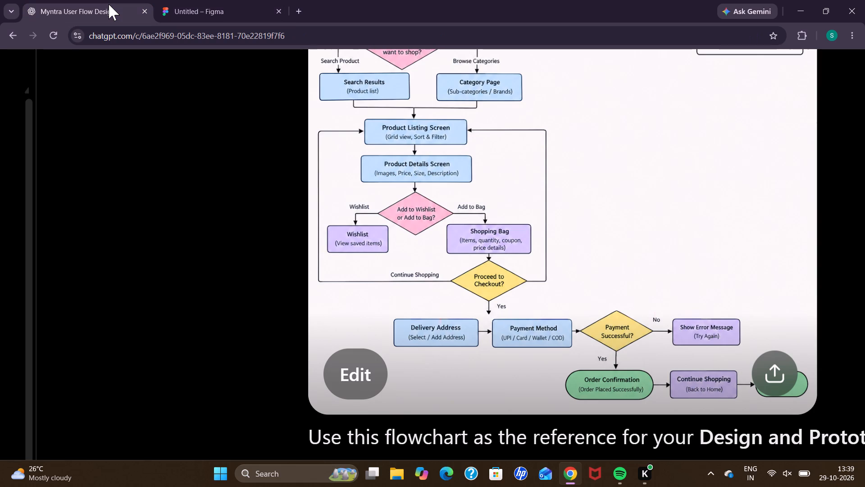
click(185, 5)
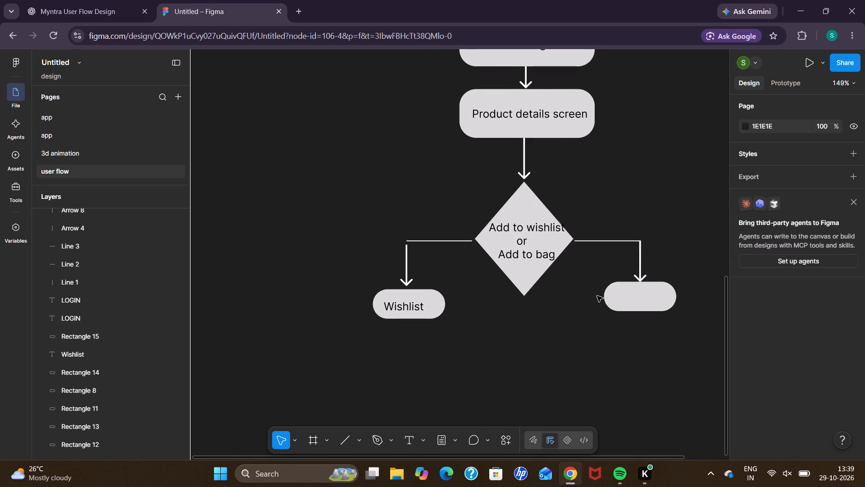
scroll(597, 296, left, 1)
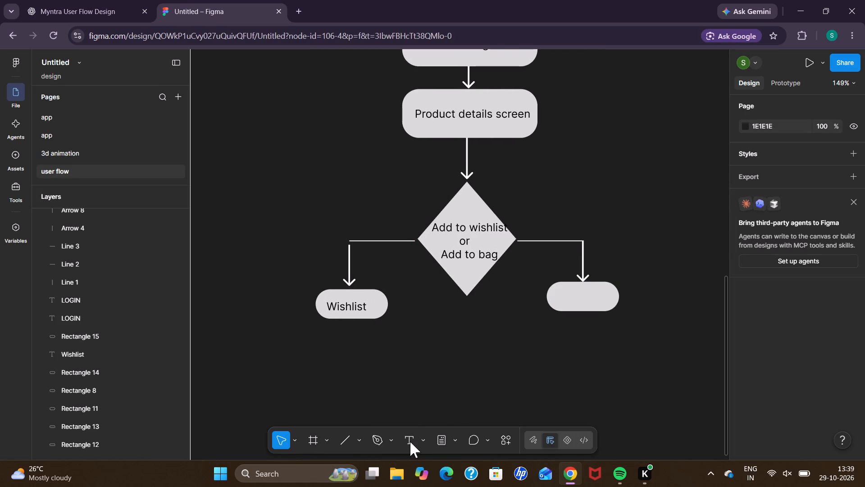
click(410, 441)
click(555, 292)
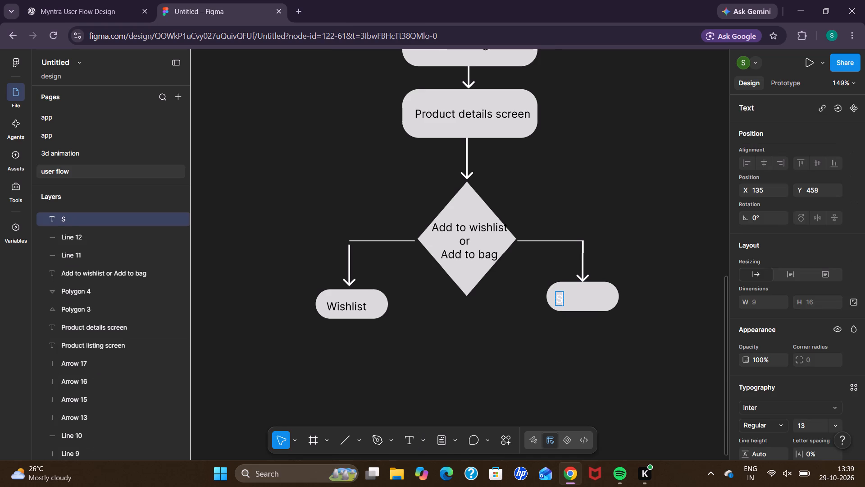
text(hopping)
key(space)
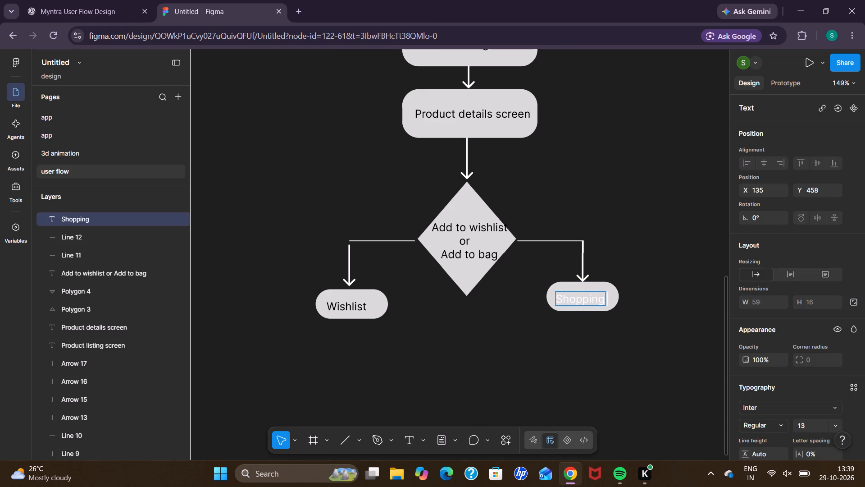
text(bag)
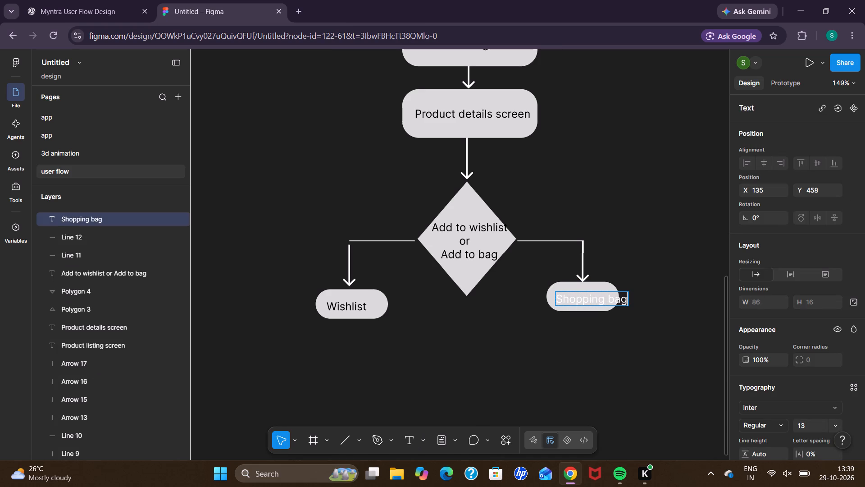
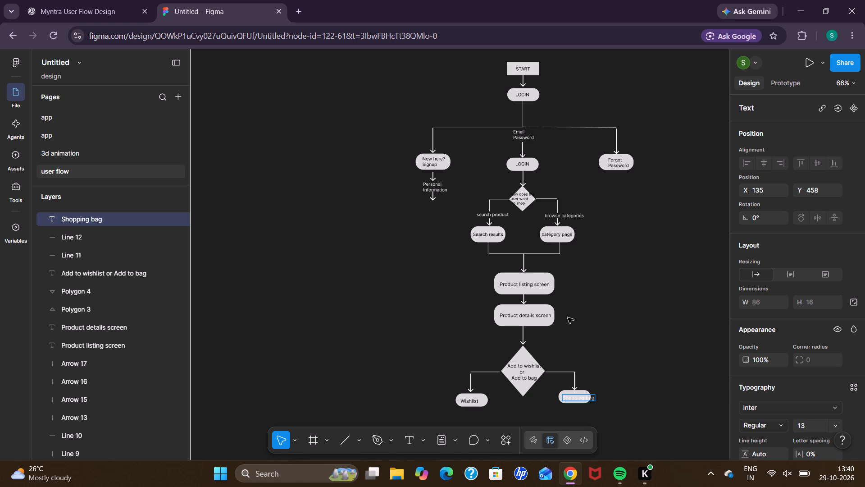
scroll(568, 317, down, 1)
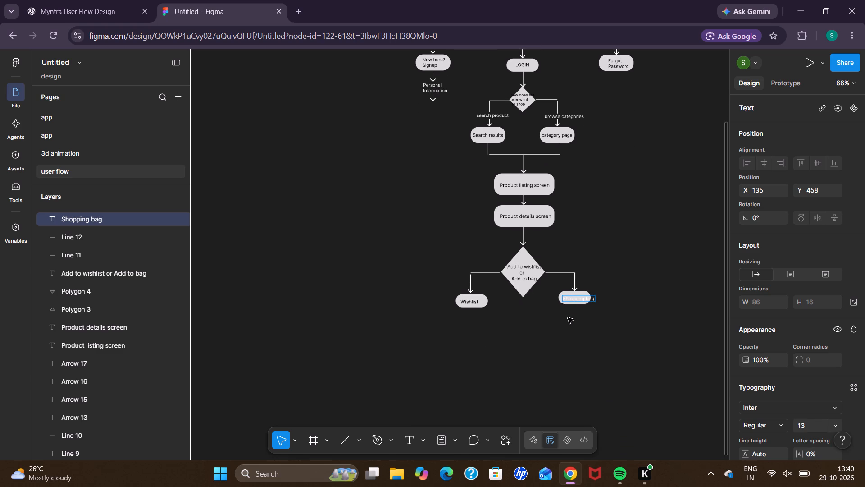
scroll(824, 369, down, 2)
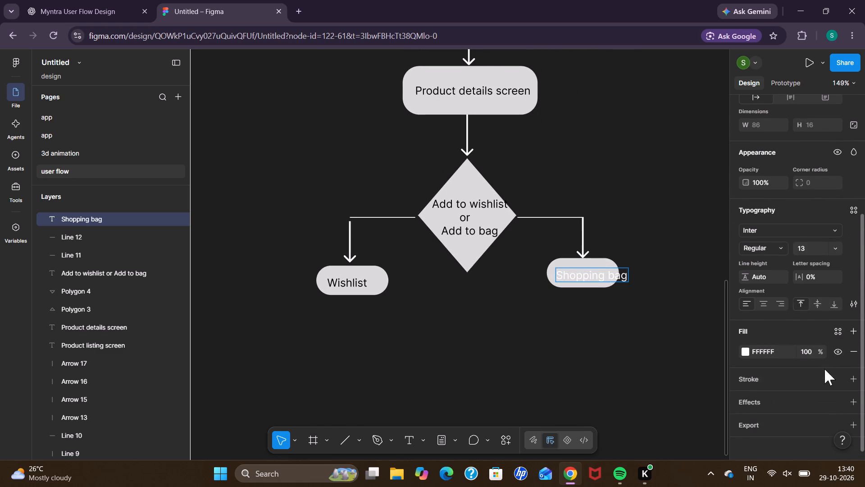
click(847, 351)
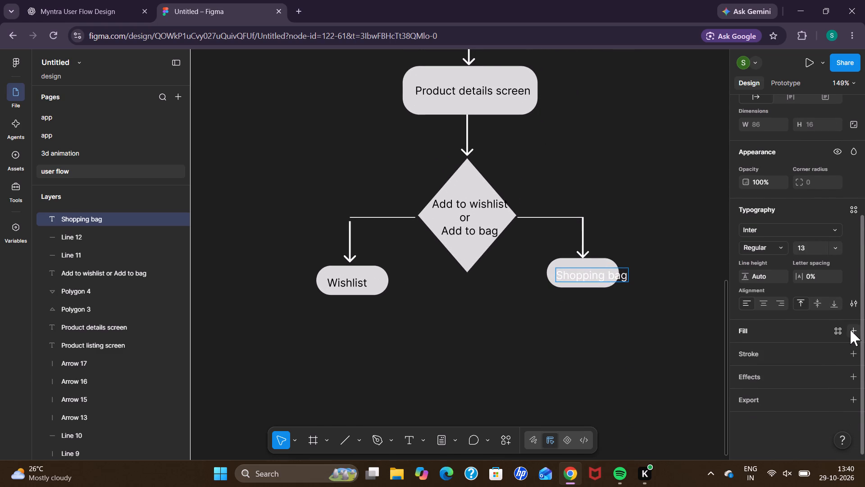
click(850, 330)
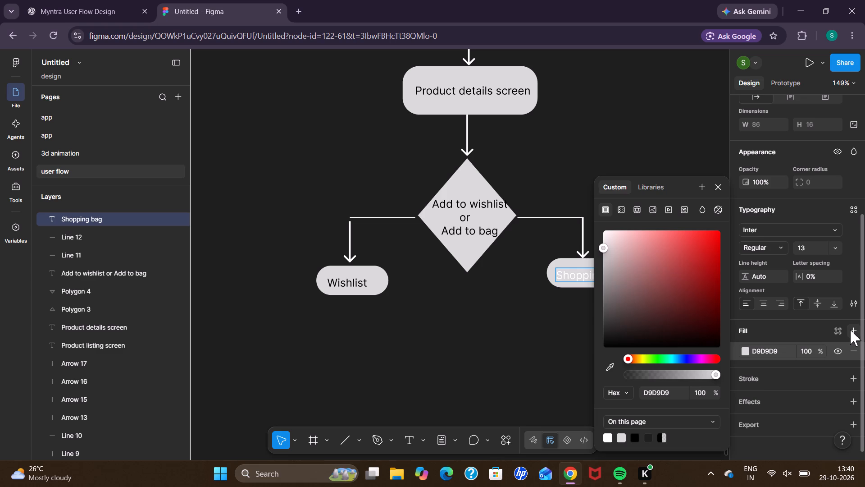
click(633, 438)
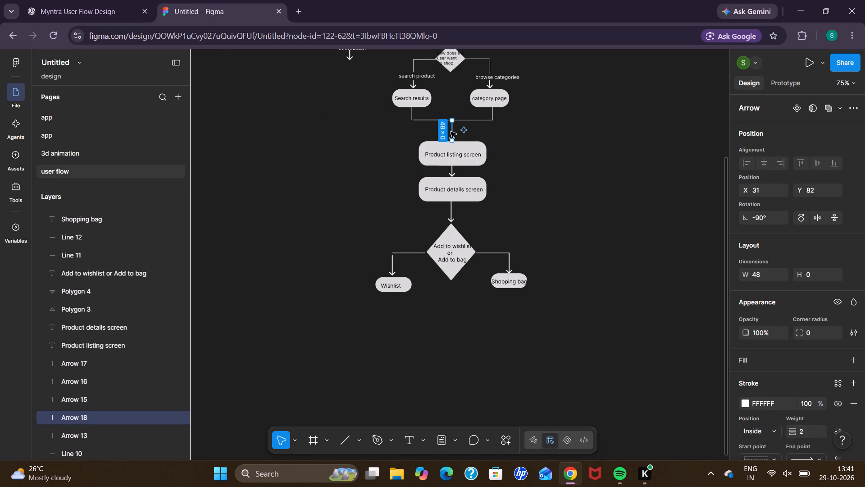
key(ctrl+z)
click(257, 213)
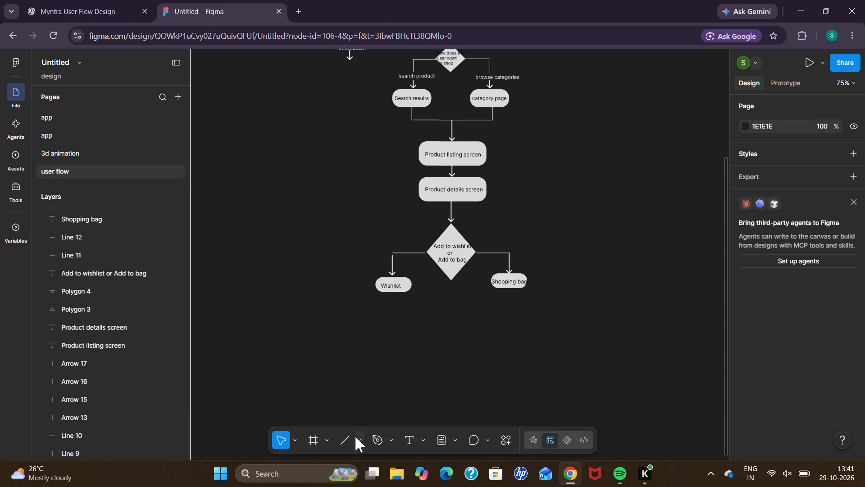
Draw a horizontal arrow about 136 long with its head at the left edge of the "Product listing screen" box.
click(361, 438)
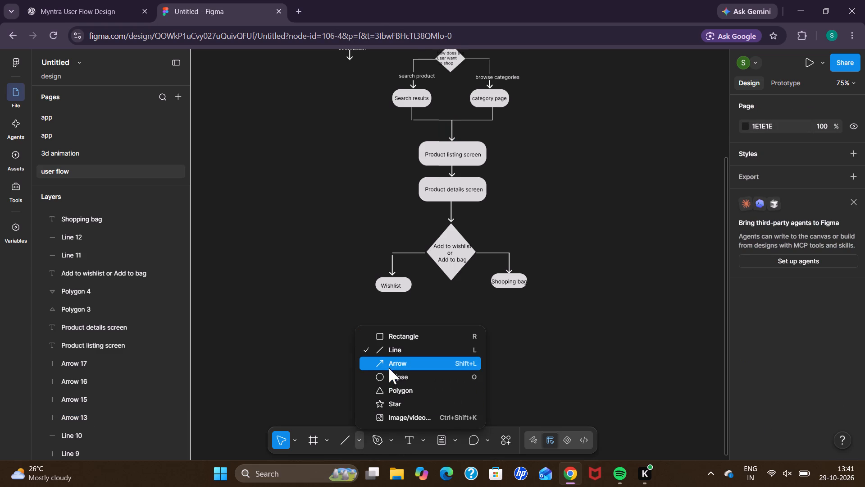
click(392, 361)
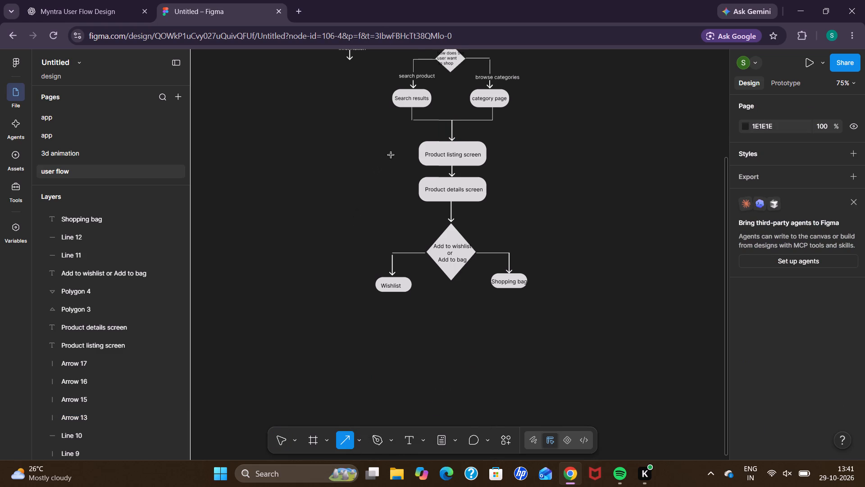
drag(360, 156, 407, 156)
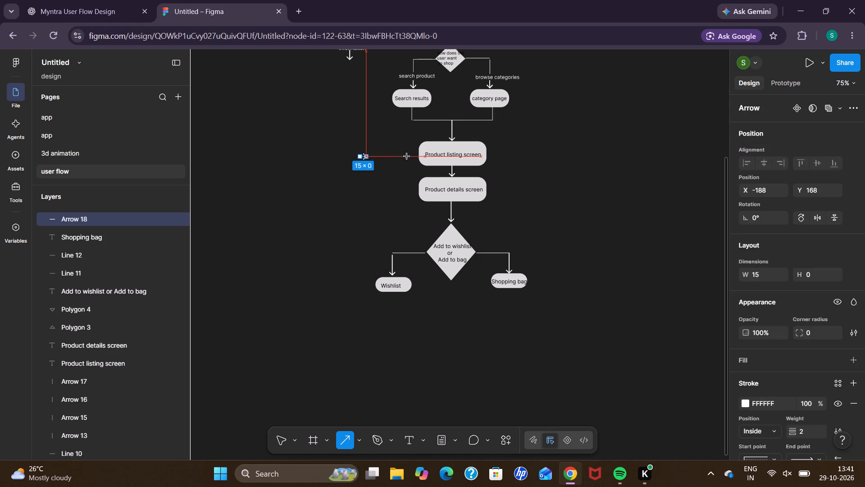
drag(407, 156, 415, 157)
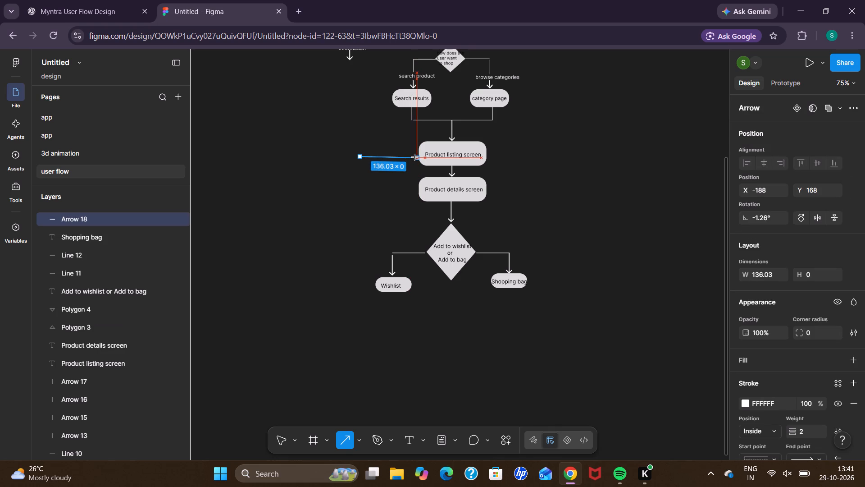
drag(415, 157, 415, 155)
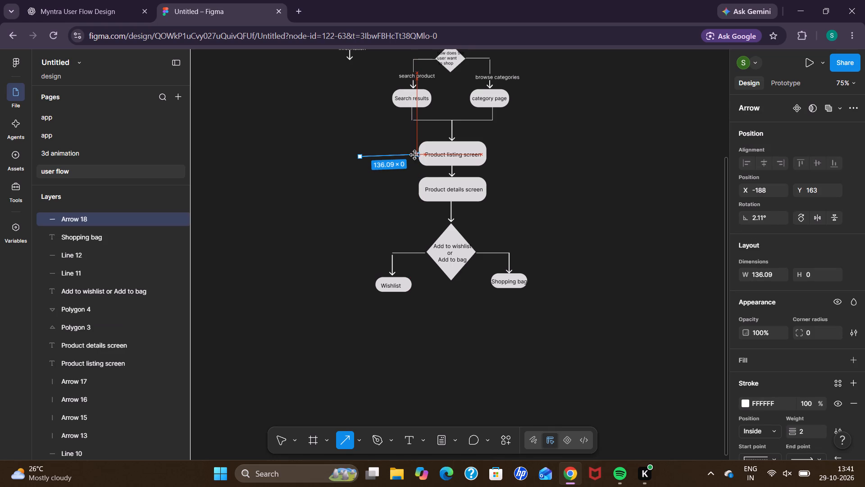
drag(387, 155, 387, 152)
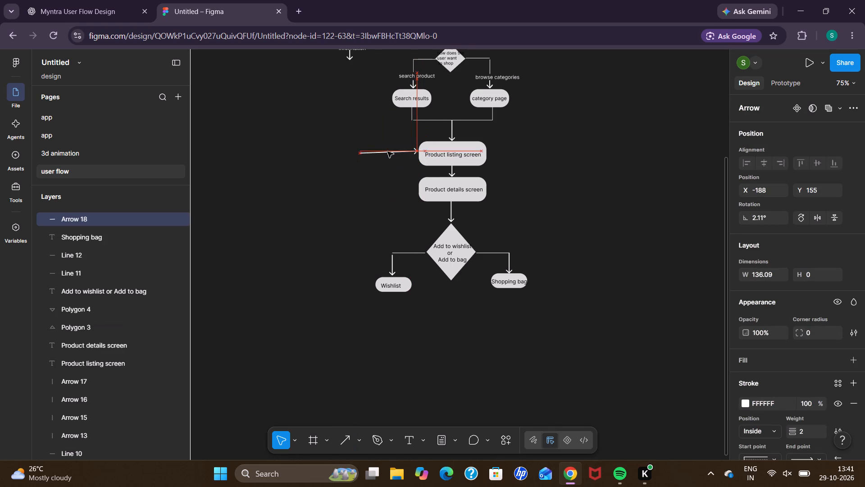
drag(387, 152, 382, 170)
key(ctrl+z)
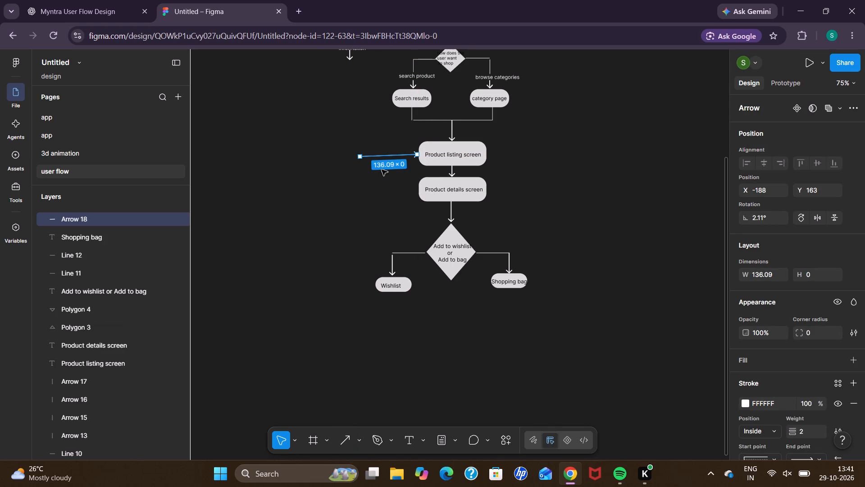
click(360, 158)
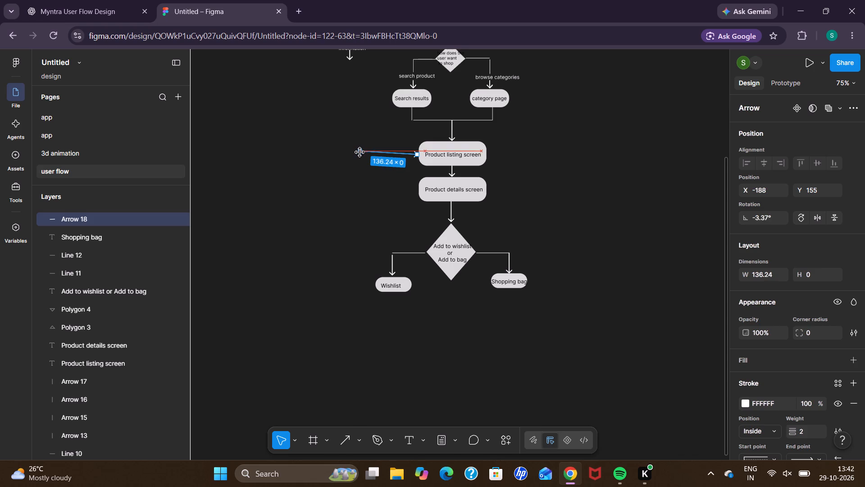
click(362, 195)
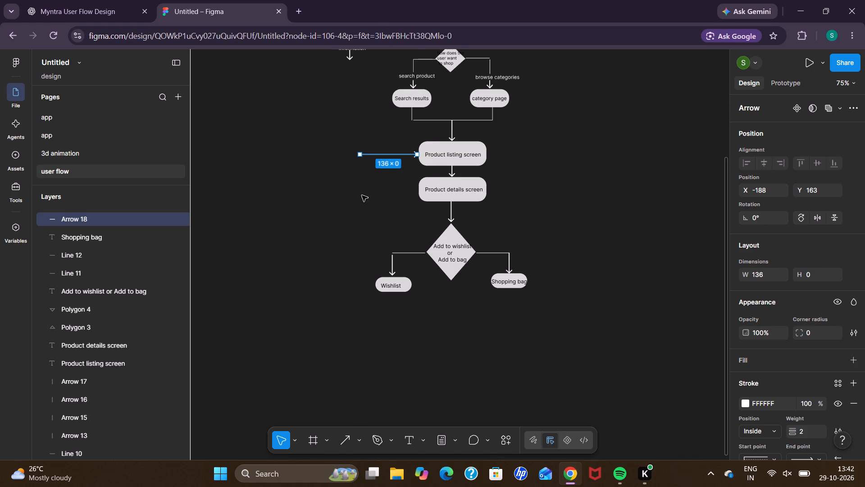
Duplicate the arrow pointing into the "Product listing screen" box, move the copy to the box's opposite side and rotate it 180°.
click(373, 156)
click(373, 154)
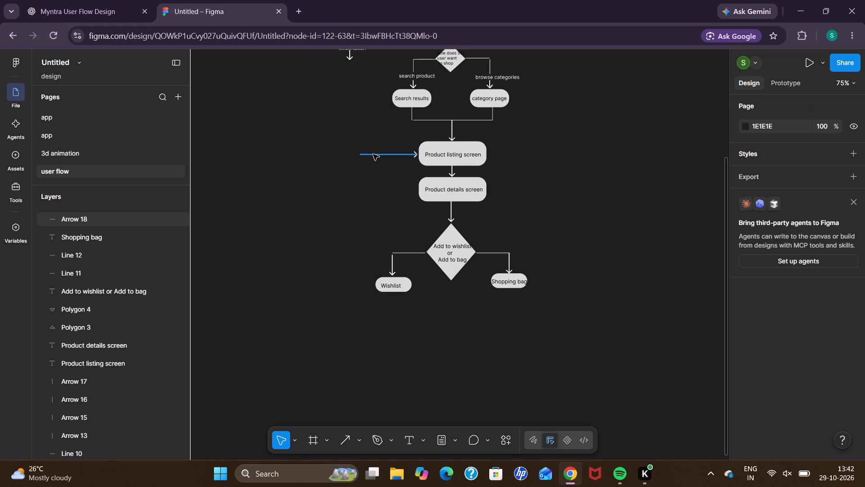
key(ctrl+d)
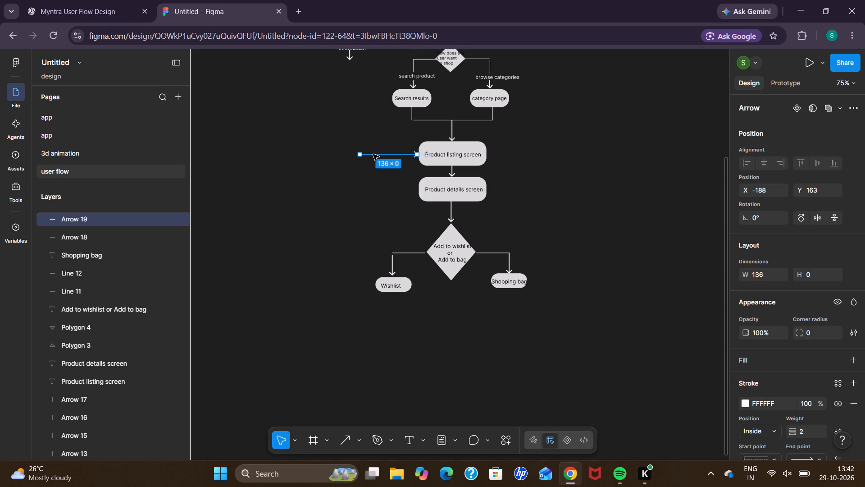
drag(373, 154, 513, 157)
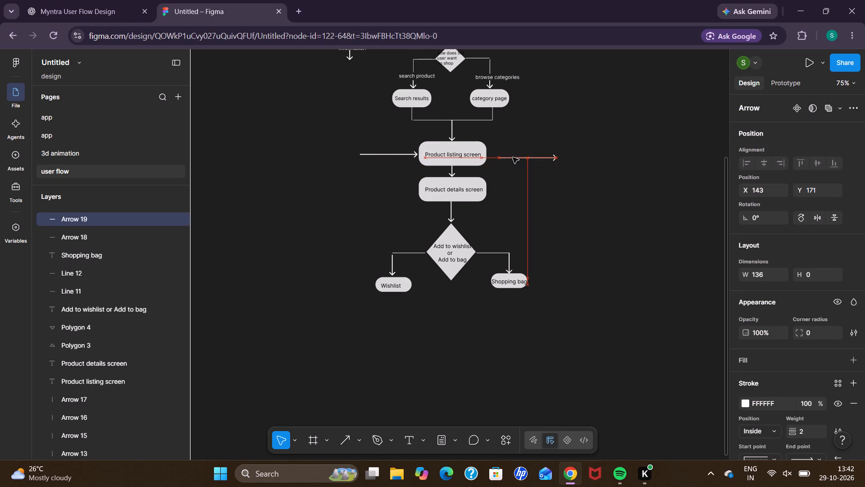
drag(513, 157, 513, 158)
click(766, 219)
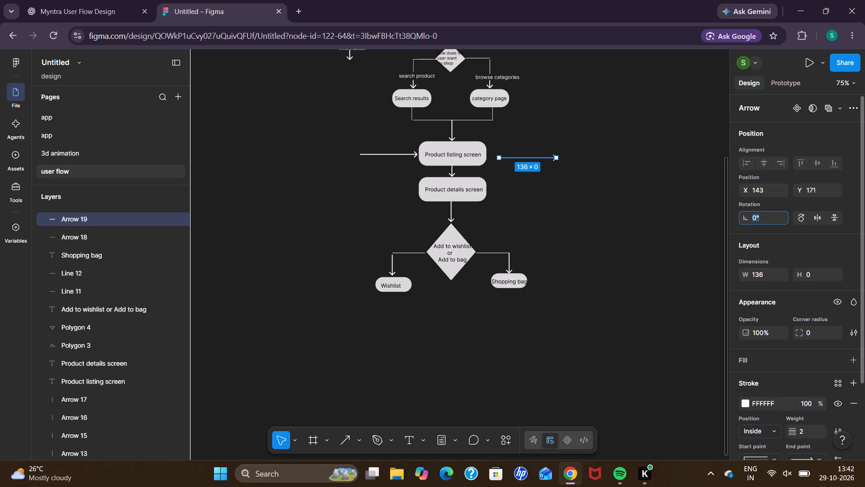
key(BackSpace)
text(180)
click(607, 275)
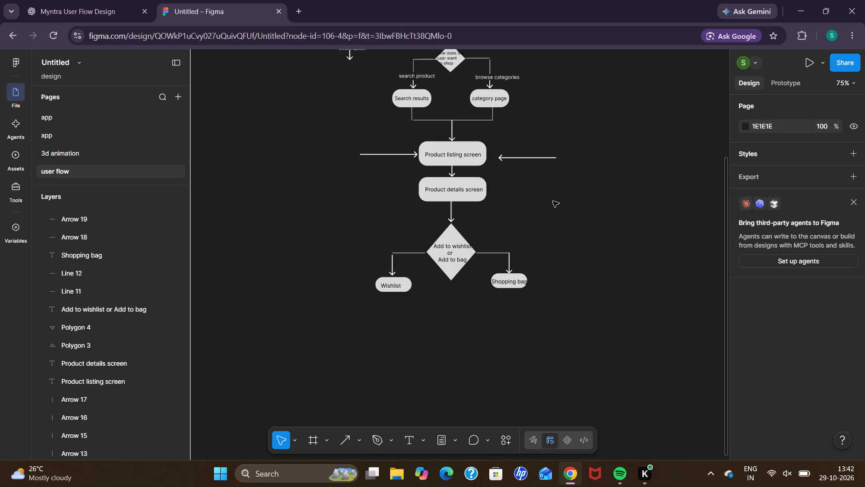
Move the rotated arrow level with the original so its head meets the right edge of the "Product listing screen" box.
click(533, 160)
drag(533, 160, 519, 156)
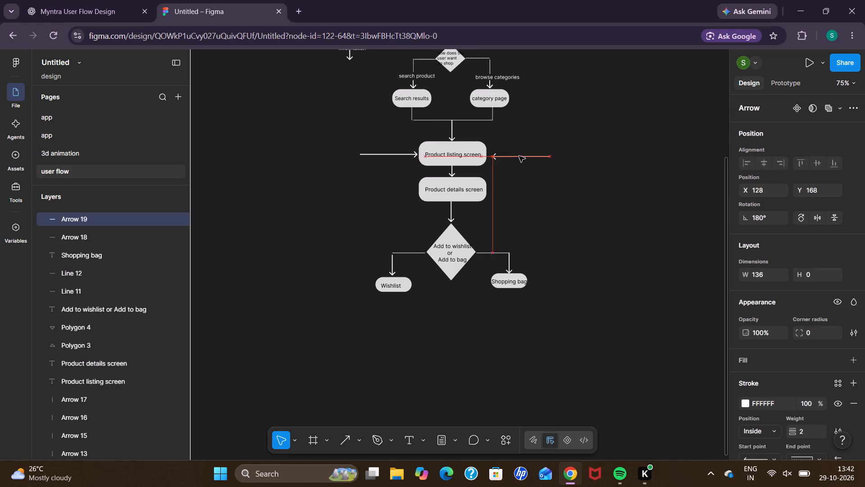
drag(519, 156, 522, 156)
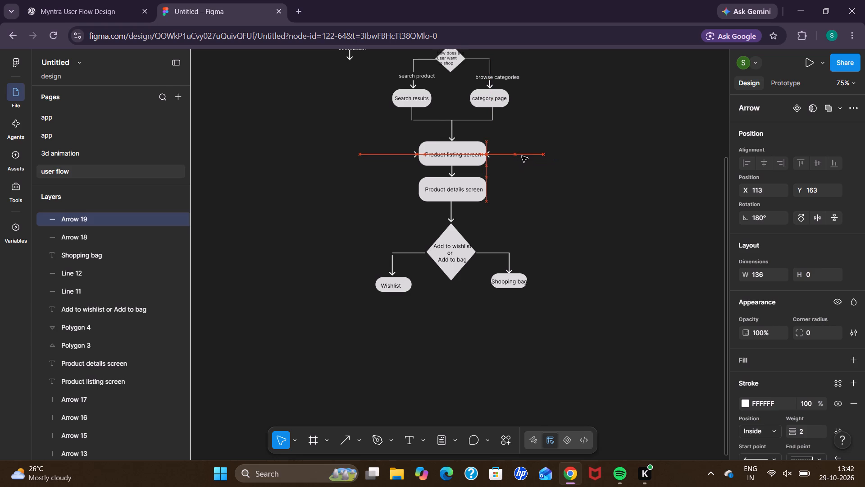
click(547, 206)
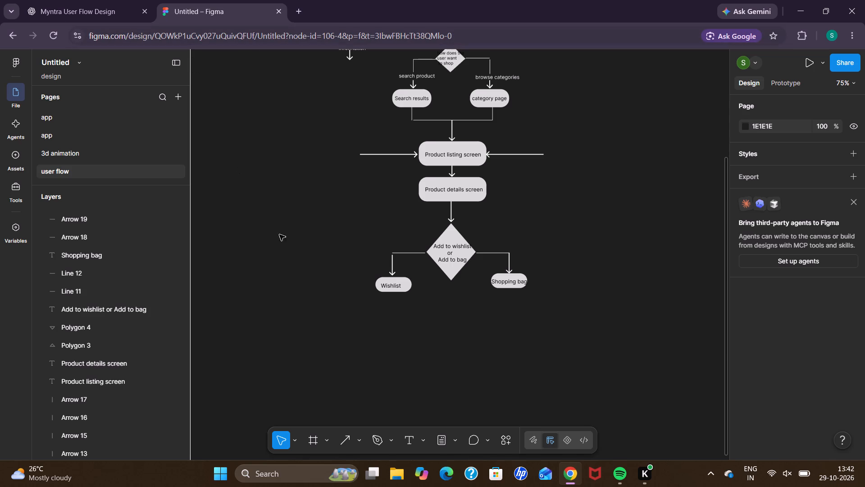
Check the reference flowchart, then duplicate the short arrow between the product screens and place the copy directly below the "Shopping bag" box.
click(106, 7)
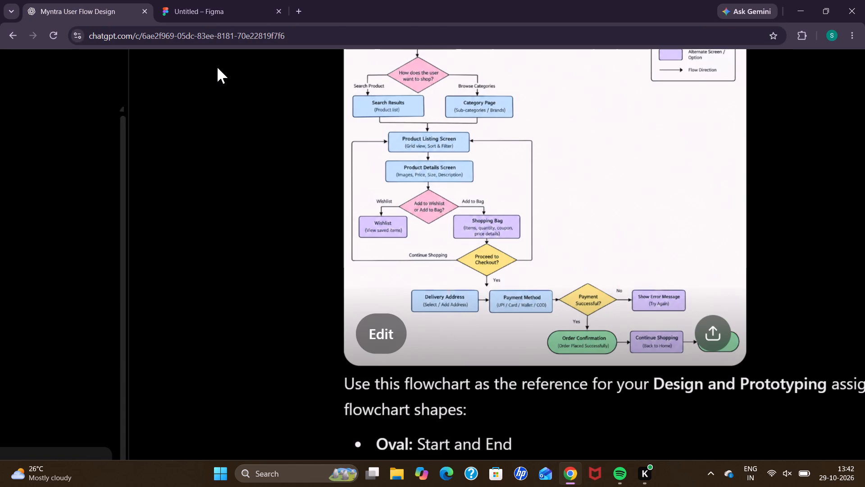
click(227, 10)
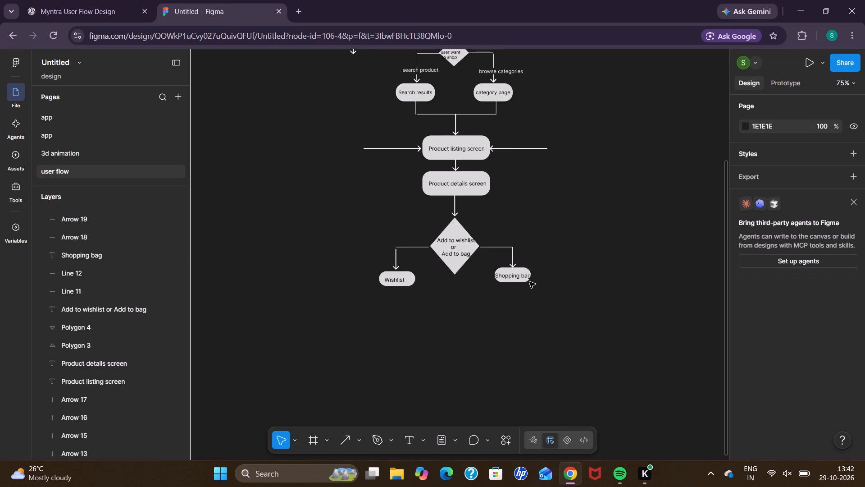
scroll(529, 282, down, 1)
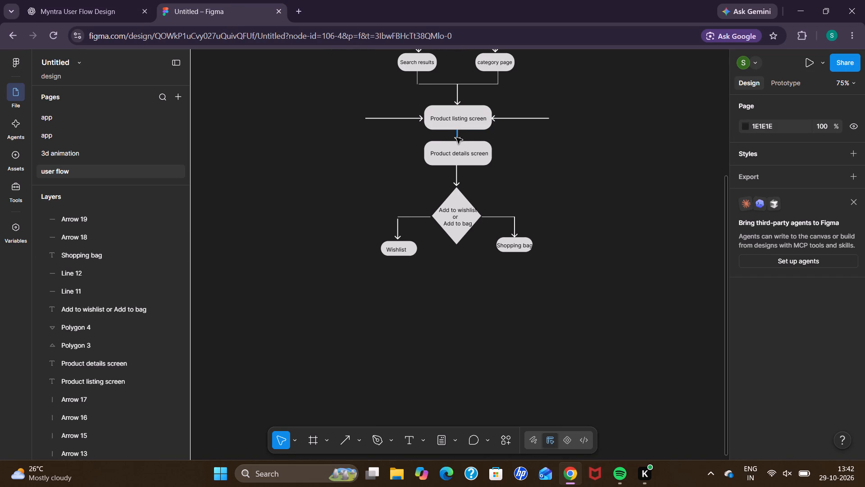
click(456, 138)
key(ctrl+d)
drag(456, 138, 513, 260)
click(513, 309)
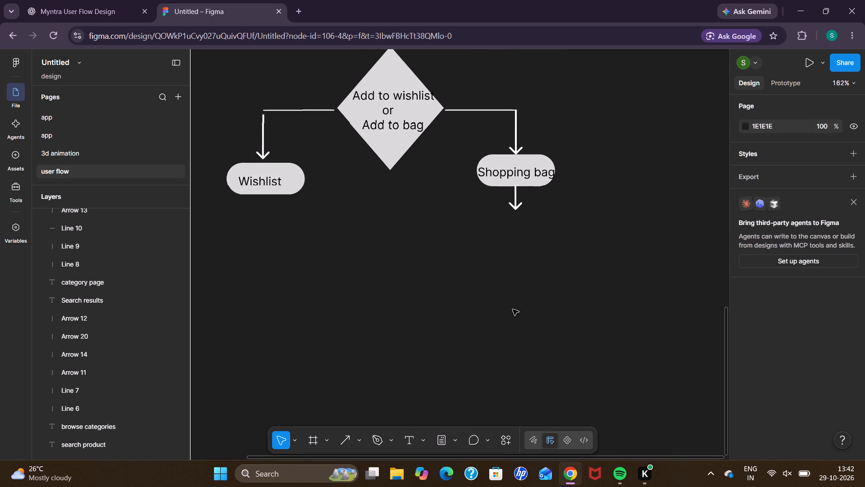
Duplicate the wishlist/bag diamond's lower triangle, flip the copy upward at 136 × 91 and place its tip under the "Shopping bag" arrow.
click(391, 161)
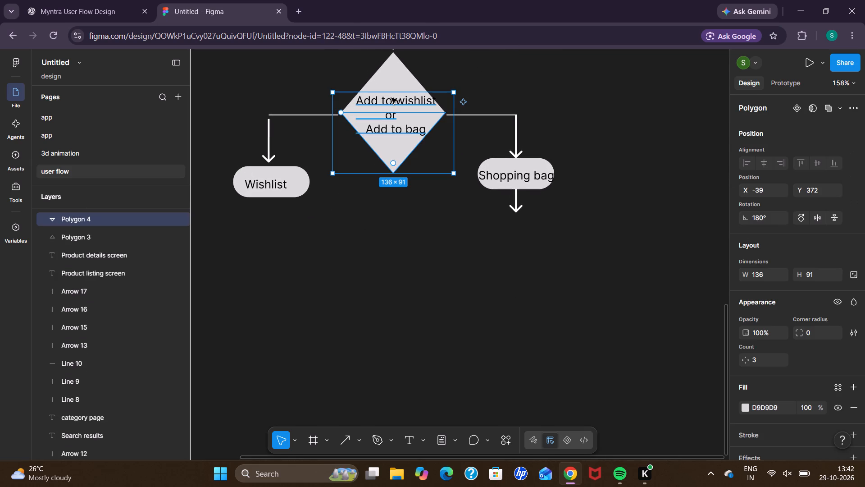
click(393, 88)
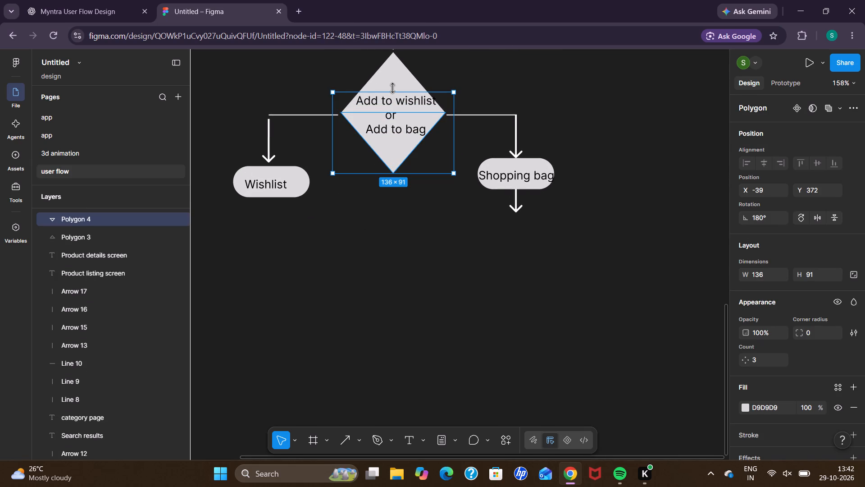
key(ctrl+d)
drag(393, 88, 449, 259)
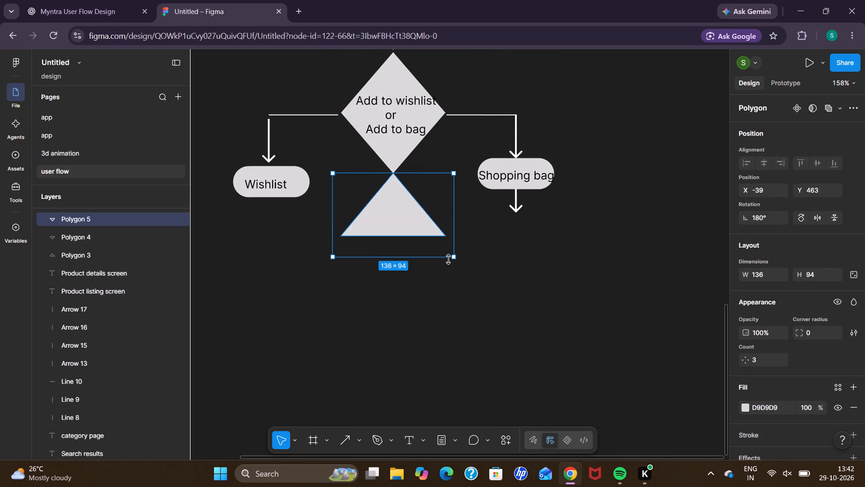
drag(449, 259, 449, 261)
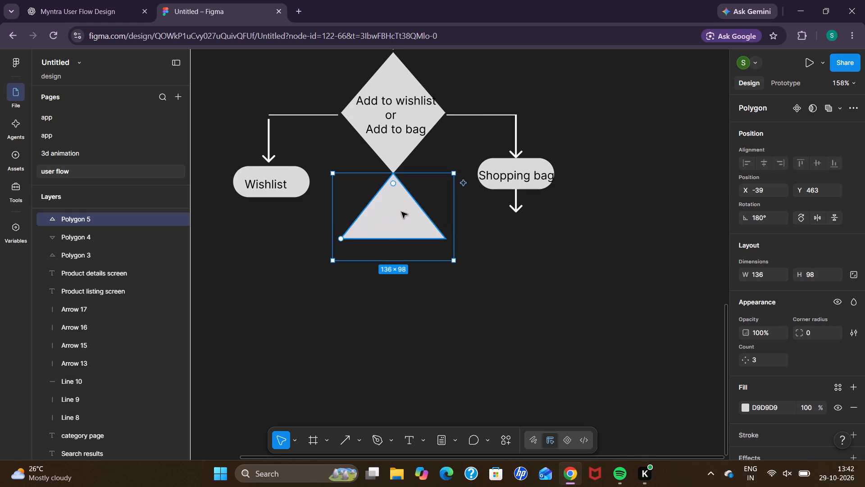
drag(401, 212, 526, 251)
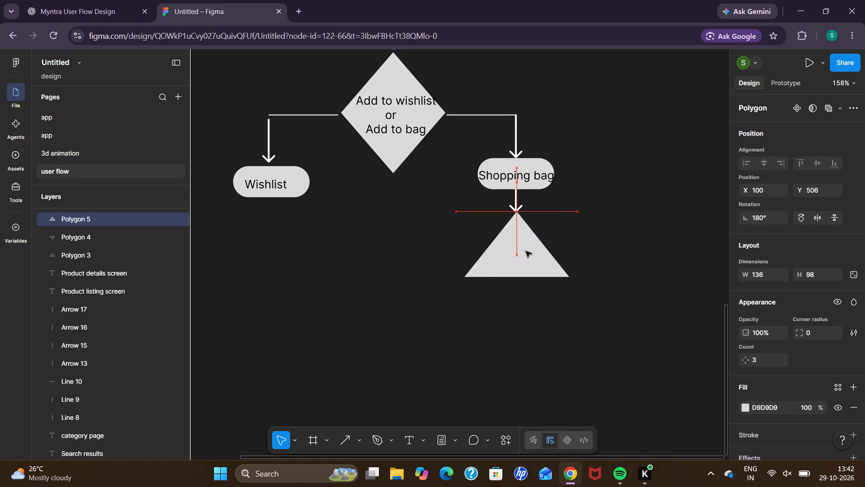
drag(526, 251, 526, 253)
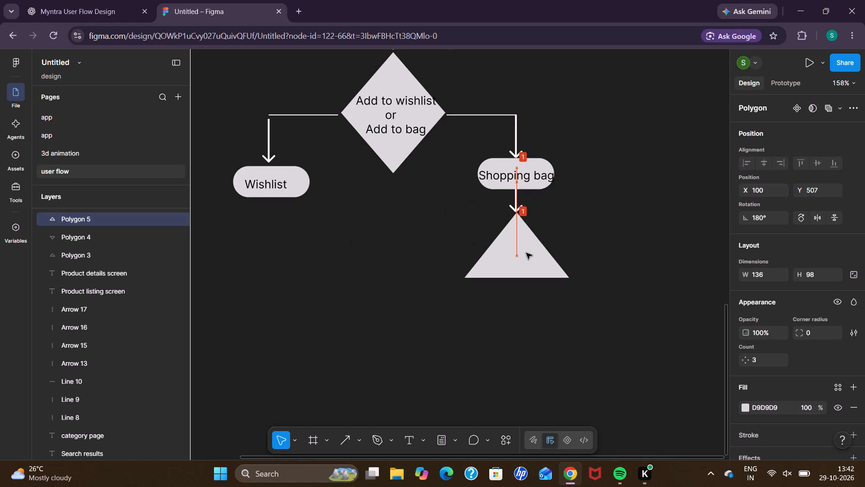
drag(526, 253, 525, 250)
drag(522, 300, 522, 292)
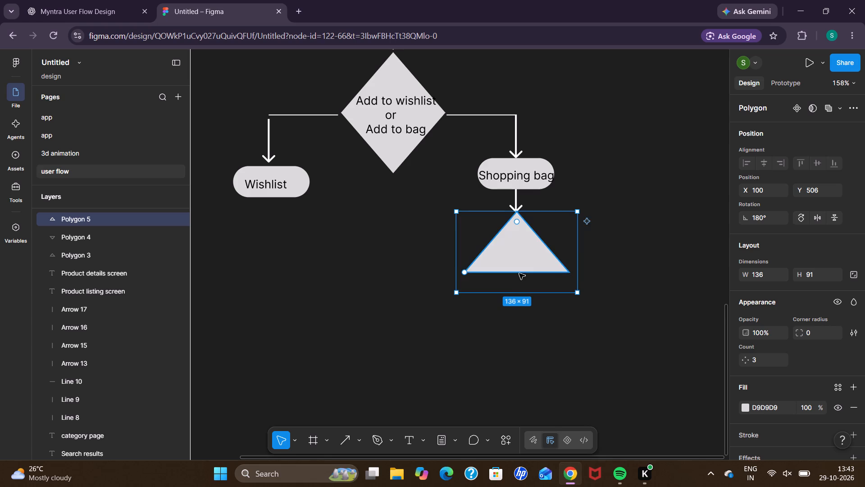
Duplicate the new triangle and join the downward-pointing copy beneath it to complete the diamond below "Shopping bag".
click(519, 273)
key(ctrl+d)
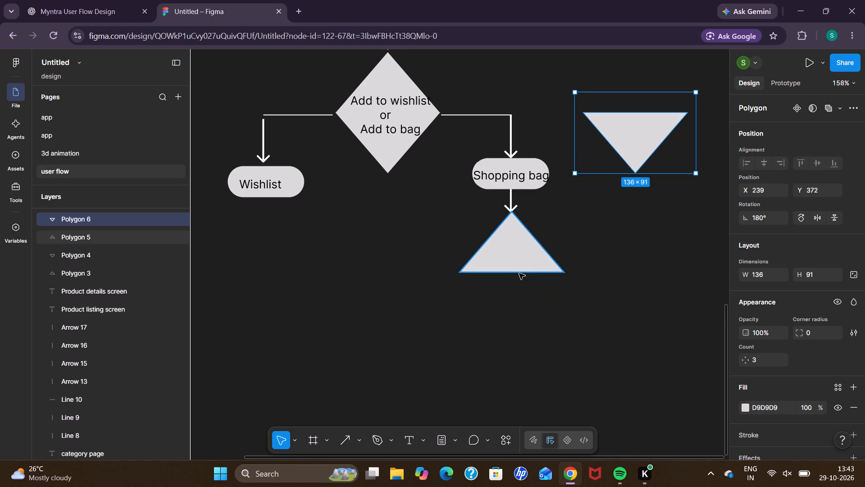
drag(655, 134, 547, 325)
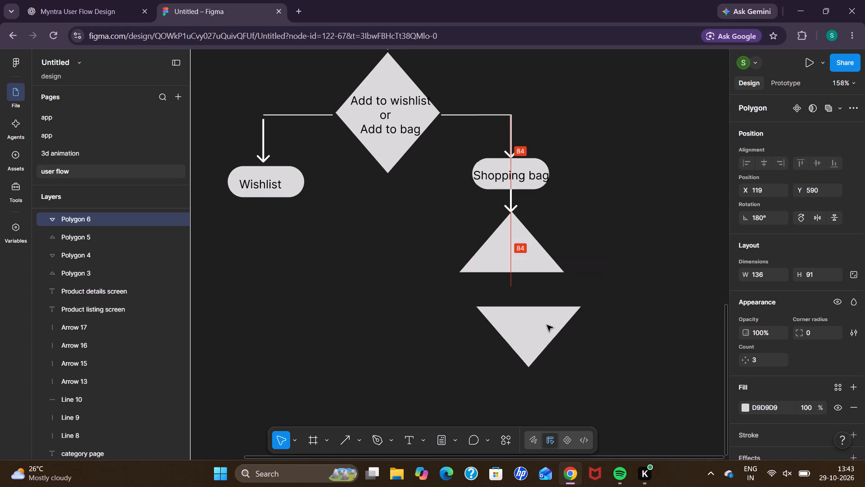
drag(547, 325, 533, 293)
click(412, 337)
Review the whole user flow drawn so far and compare its login-to-shopping section with the reference flowchart in the ChatGPT conversation.
scroll(412, 337, up, 2)
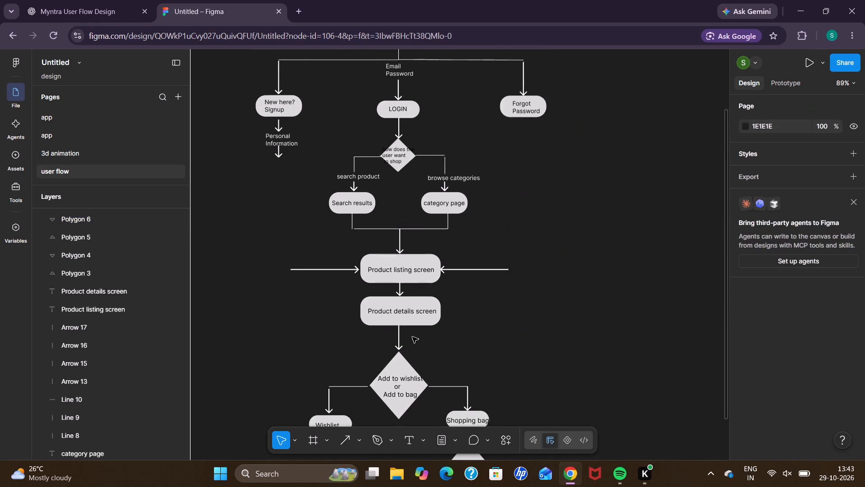
scroll(412, 337, up, 3)
scroll(412, 337, down, 3)
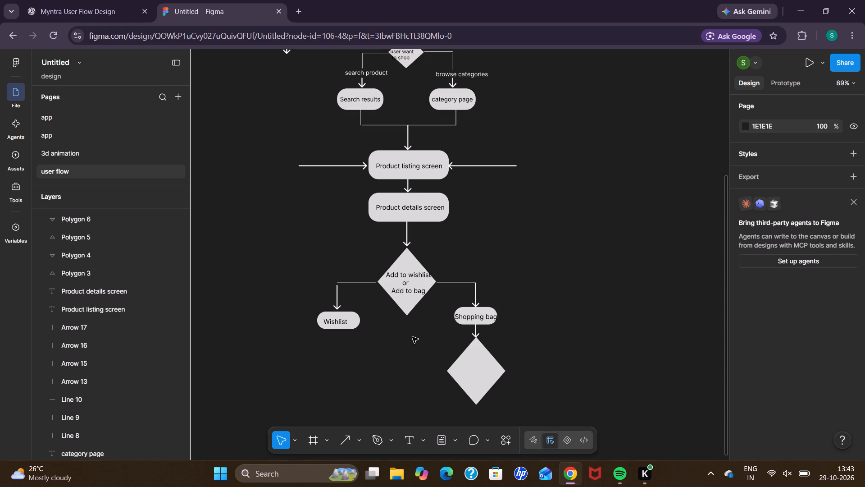
scroll(624, 208, up, 1)
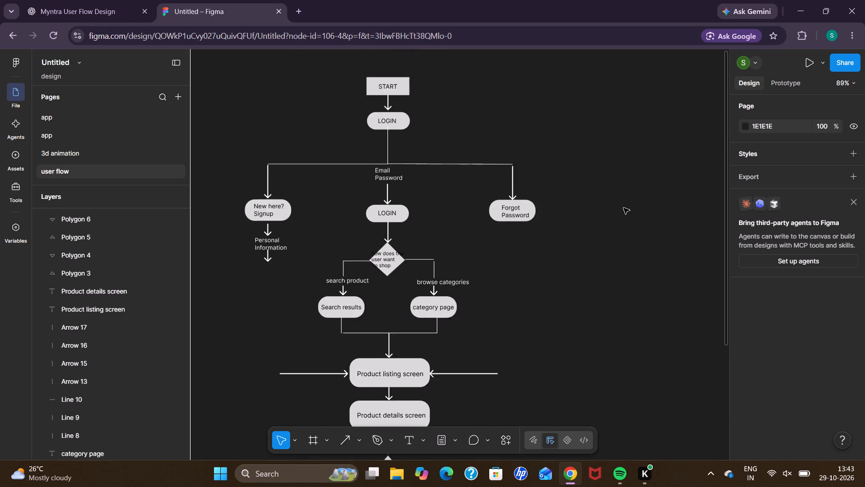
scroll(624, 208, up, 1)
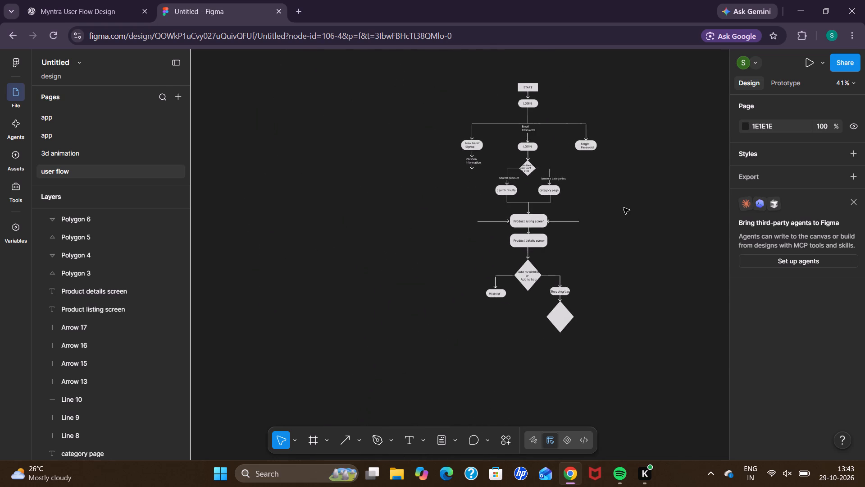
scroll(624, 208, up, 1)
scroll(624, 208, down, 1)
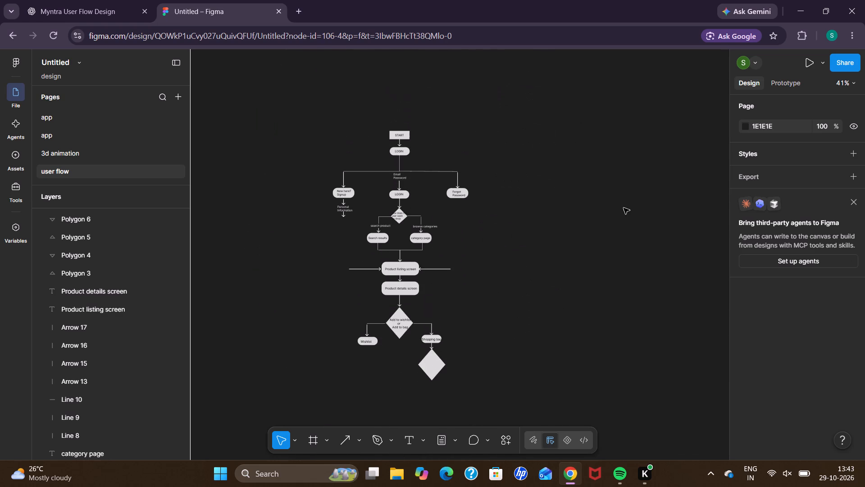
scroll(624, 208, down, 1)
scroll(496, 203, down, 1)
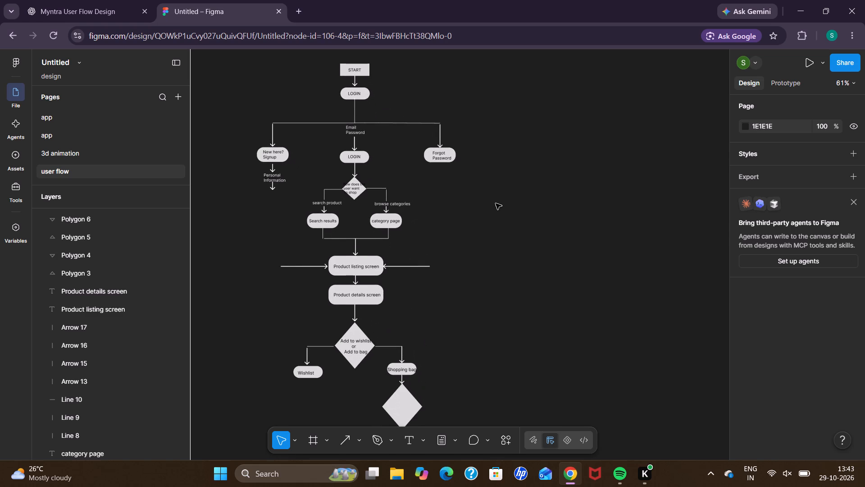
scroll(496, 203, down, 1)
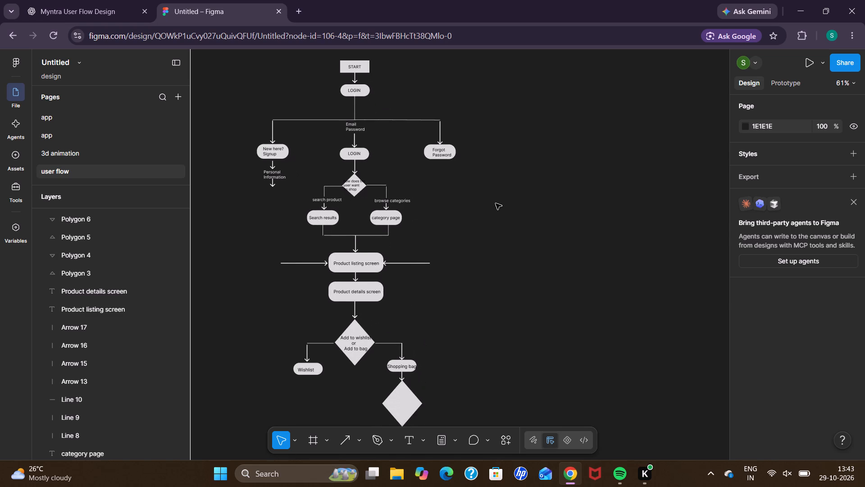
scroll(450, 193, right, 2)
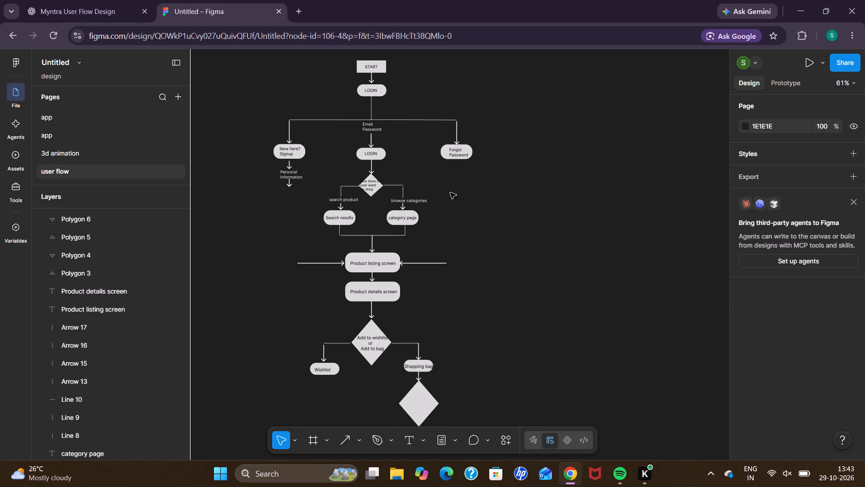
scroll(450, 193, right, 1)
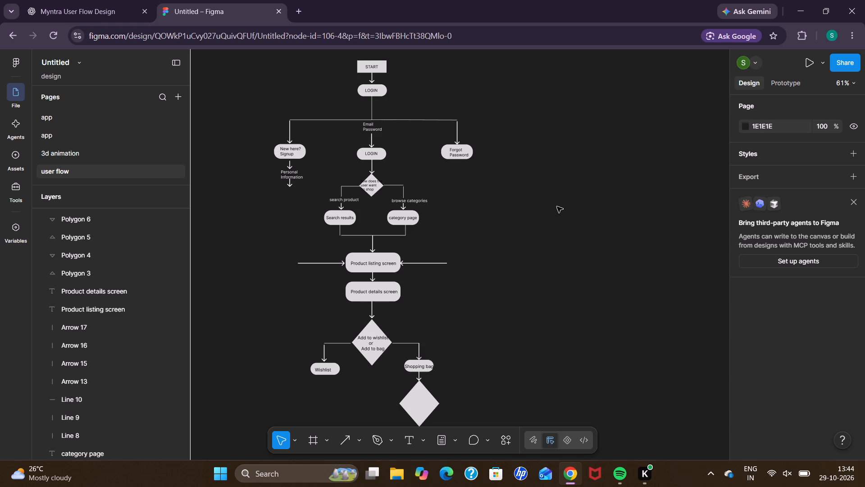
scroll(424, 174, left, 1)
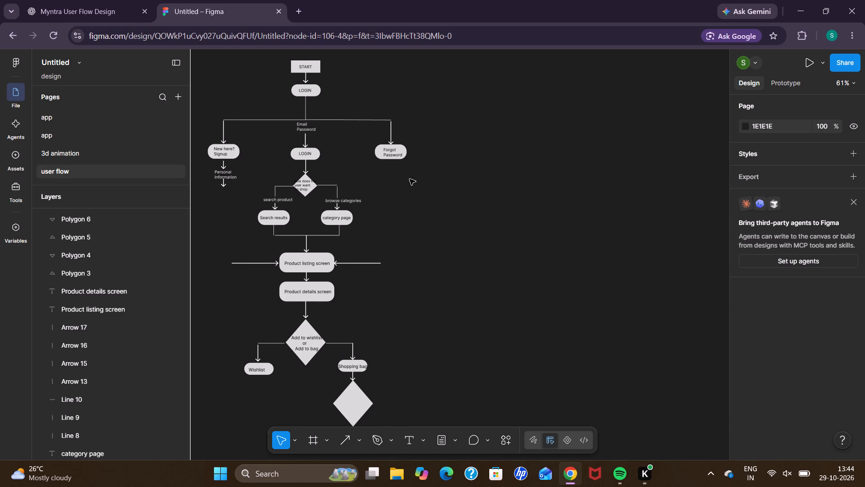
scroll(410, 179, left, 1)
scroll(410, 179, right, 2)
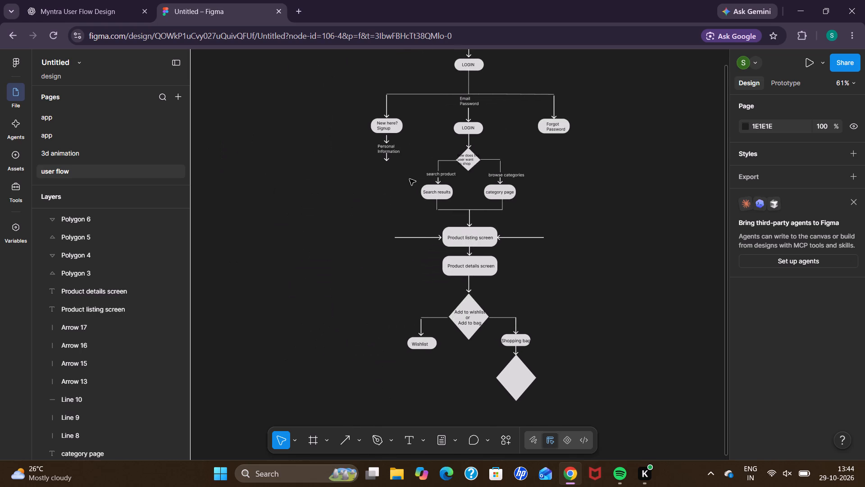
scroll(410, 179, right, 1)
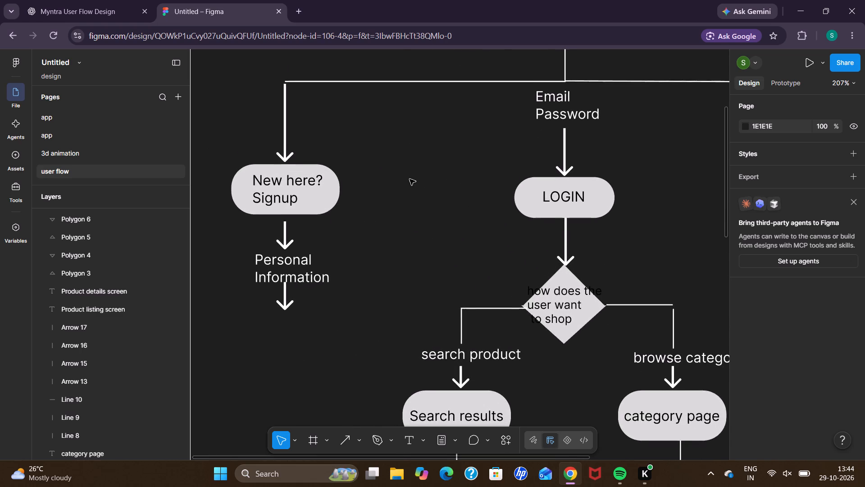
scroll(410, 179, left, 1)
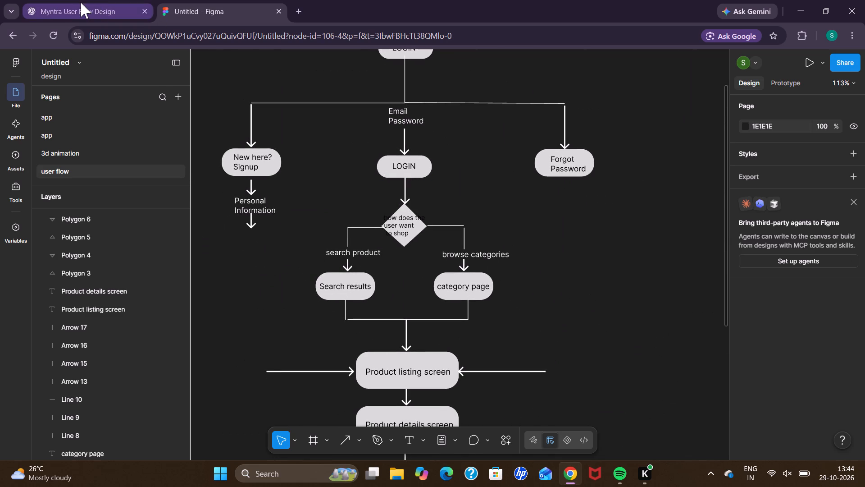
click(81, 2)
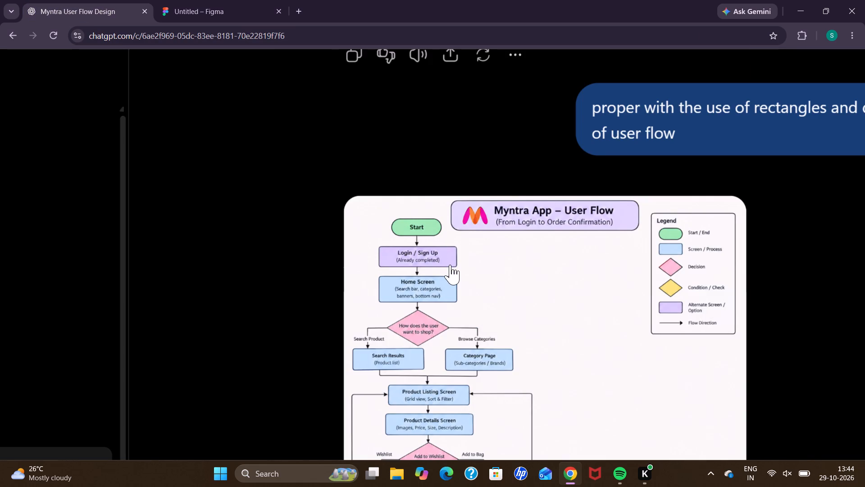
scroll(450, 265, down, 1)
click(195, 0)
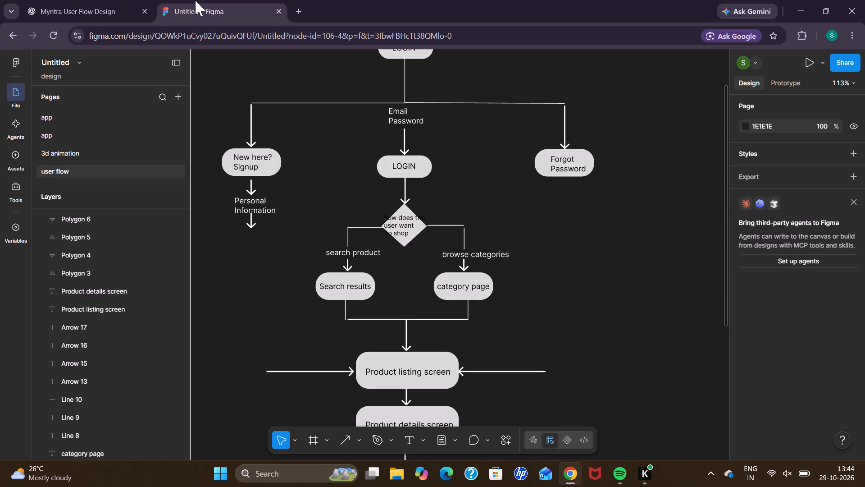
Delete the arrow between the second LOGIN box and the "how does the user want to shop" diamond.
click(405, 198)
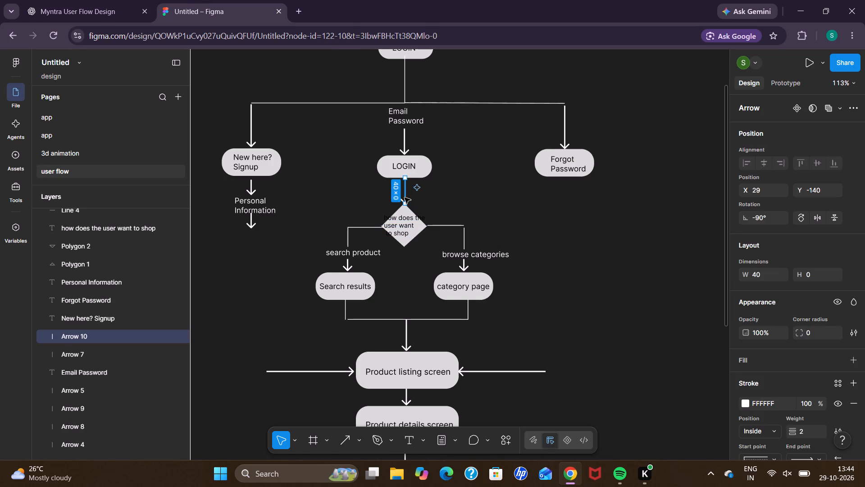
key(Delete)
Duplicate the second LOGIN box's rounded rectangle and set the blank copy aside, just to the right of the gap above the shopping diamond.
click(392, 174)
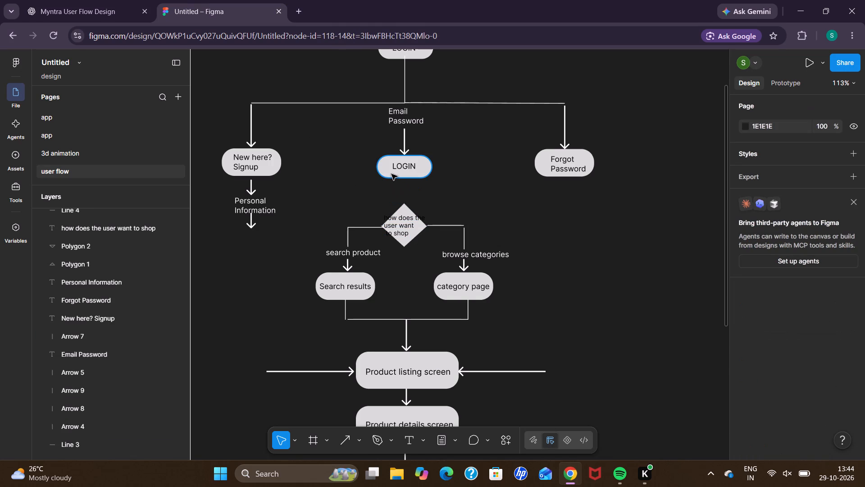
key(ctrl+d)
drag(392, 174, 391, 193)
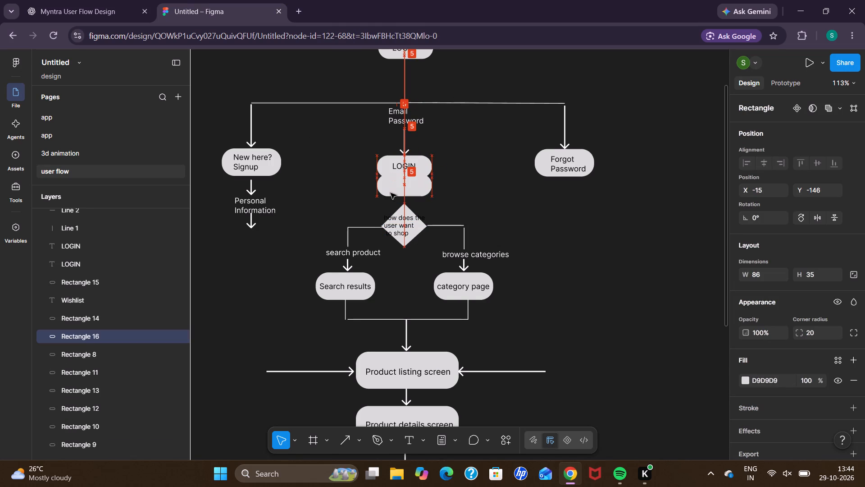
drag(391, 193, 391, 198)
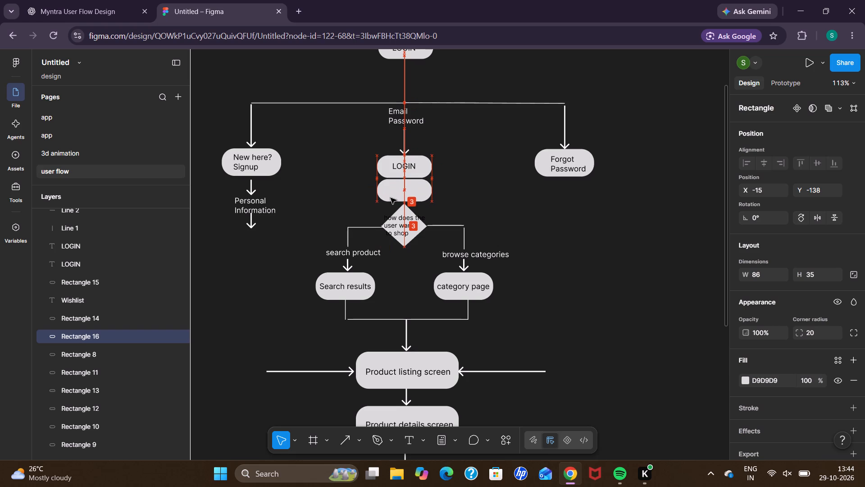
drag(391, 198, 455, 203)
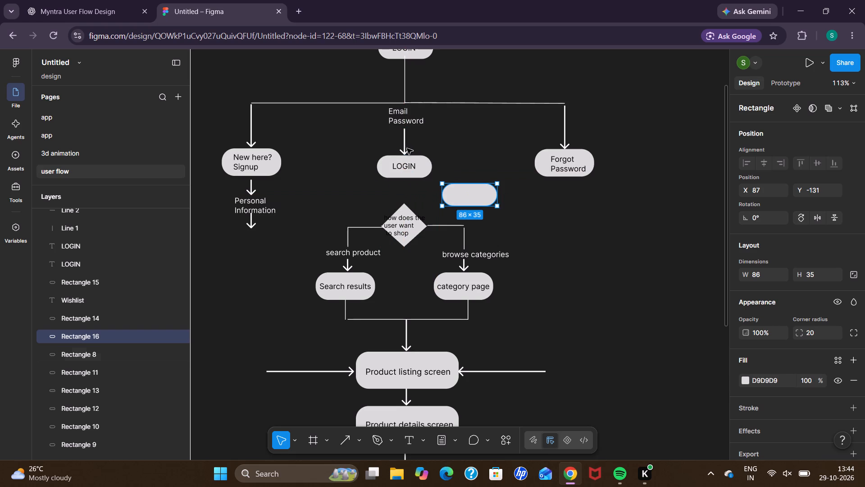
Shorten the arrow between "Email Password" and the second LOGIN box to a length of about 21.
click(404, 145)
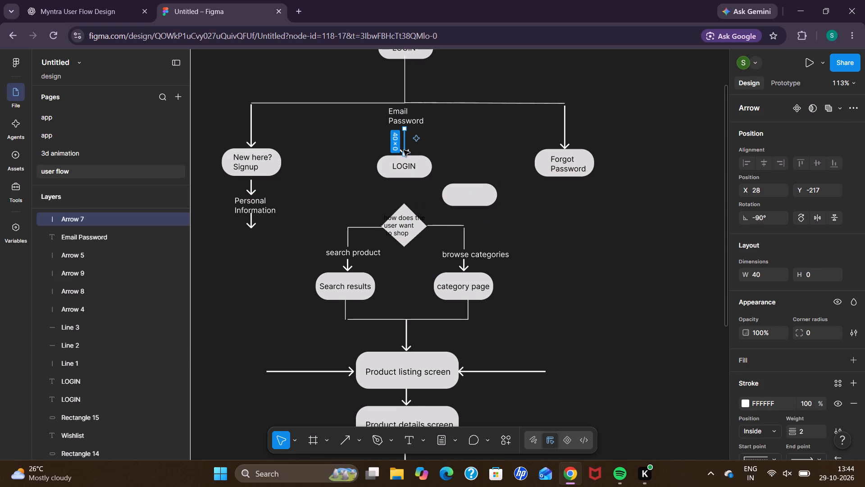
drag(404, 154, 404, 141)
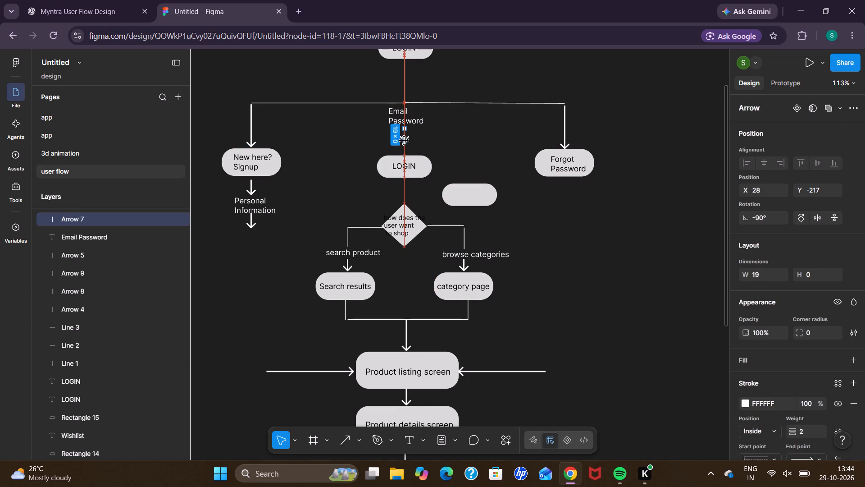
drag(404, 141, 404, 142)
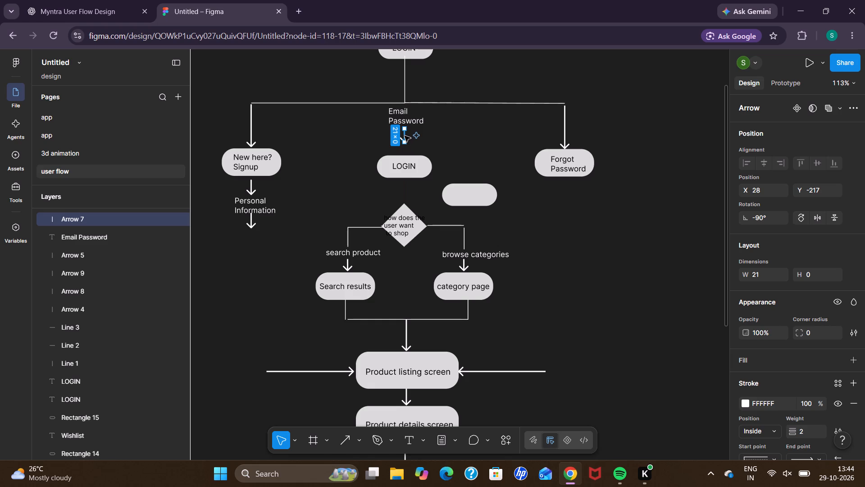
click(405, 136)
Move the second LOGIN box and its label up against the shortened arrow, and centre the blank box between LOGIN and the shopping diamond.
drag(432, 149, 426, 164)
click(426, 164)
drag(426, 164, 426, 154)
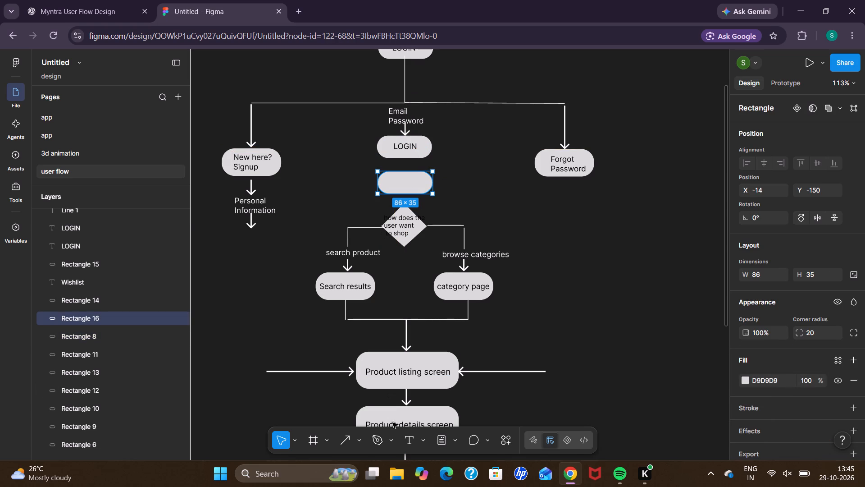
Add the text label "Home screen" on the blank box below LOGIN.
click(407, 441)
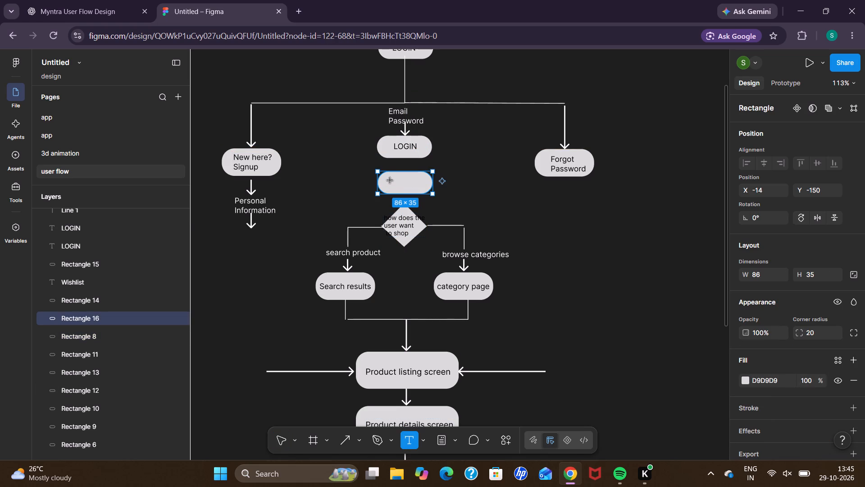
click(390, 180)
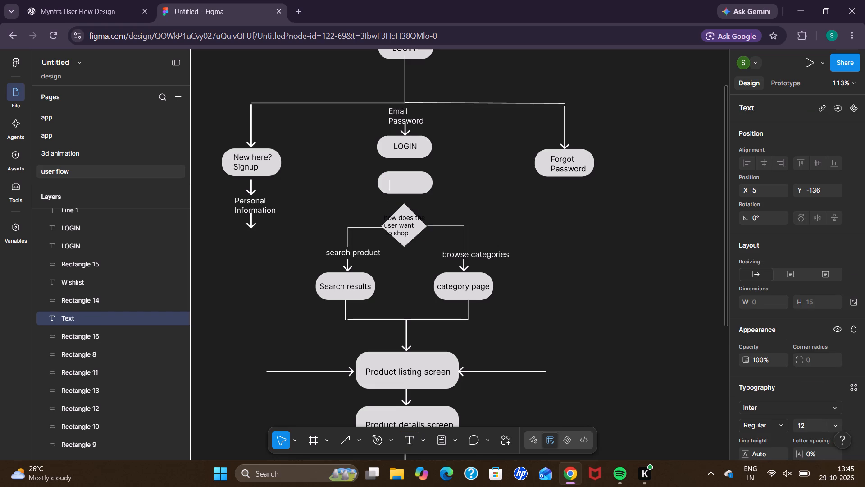
text(ome s)
text(creen)
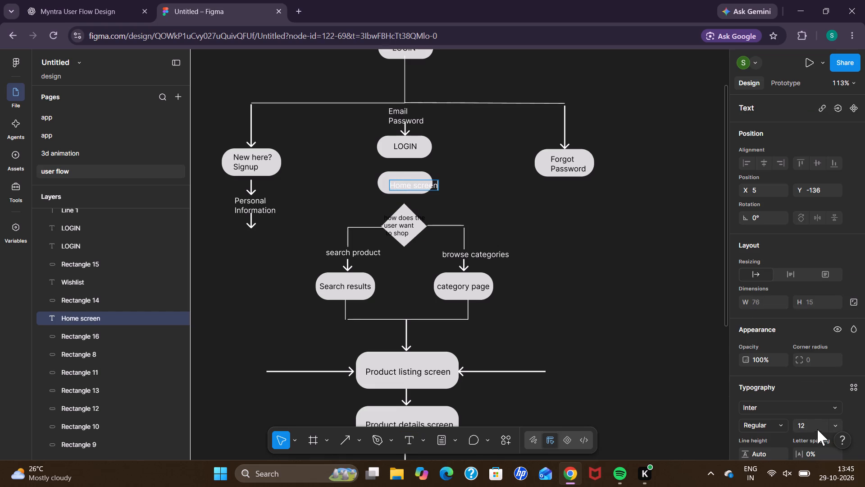
Replace the "Home screen" label's fill with a new solid fill and open its colour for editing.
scroll(821, 431, down, 4)
click(855, 349)
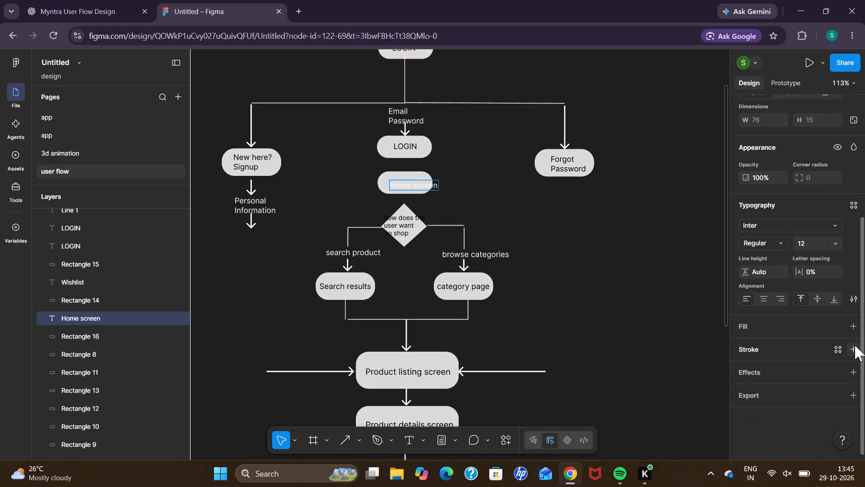
click(854, 332)
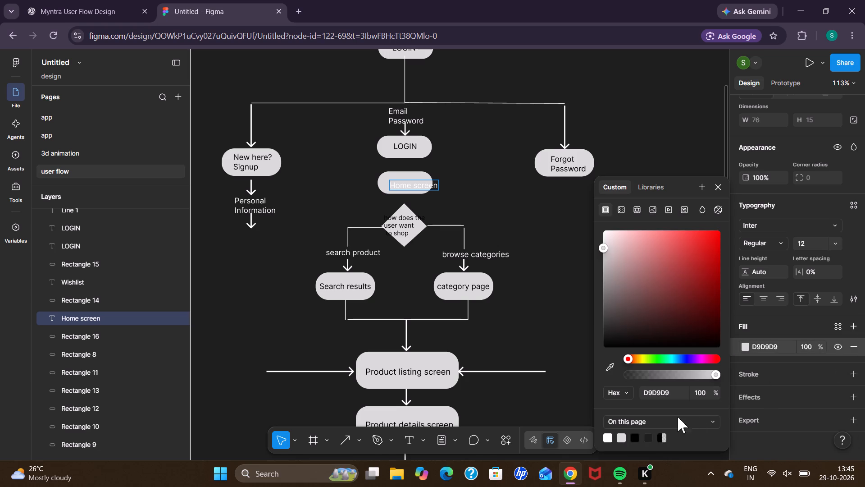
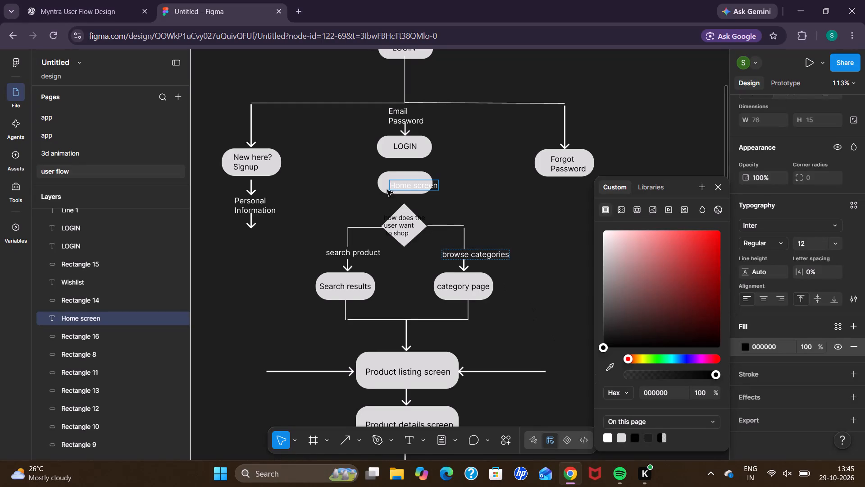
Set the "Home screen" label's text colour to black, 000000.
click(400, 187)
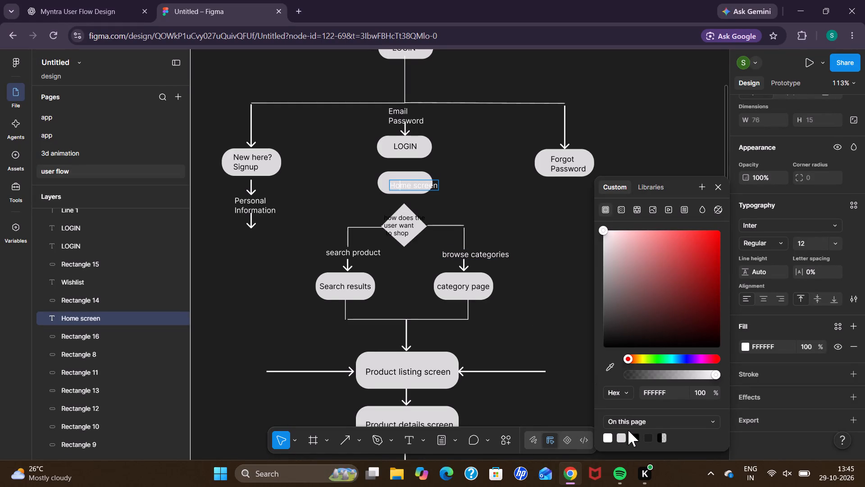
click(633, 433)
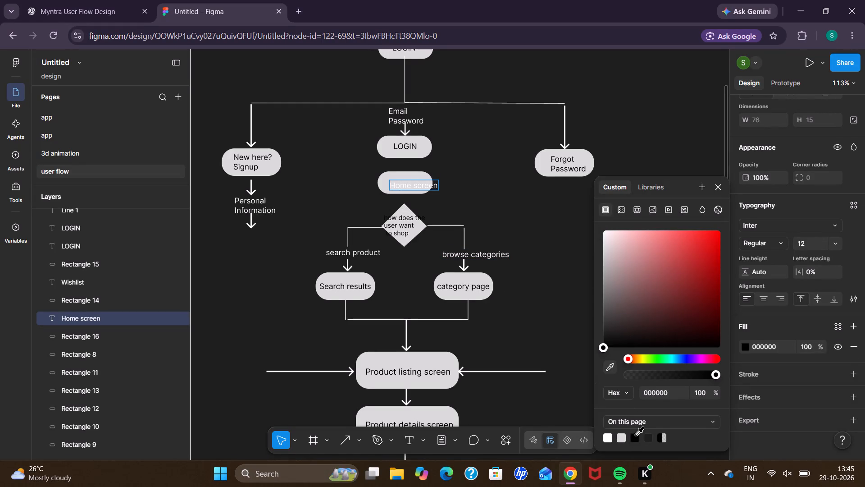
click(634, 437)
click(427, 183)
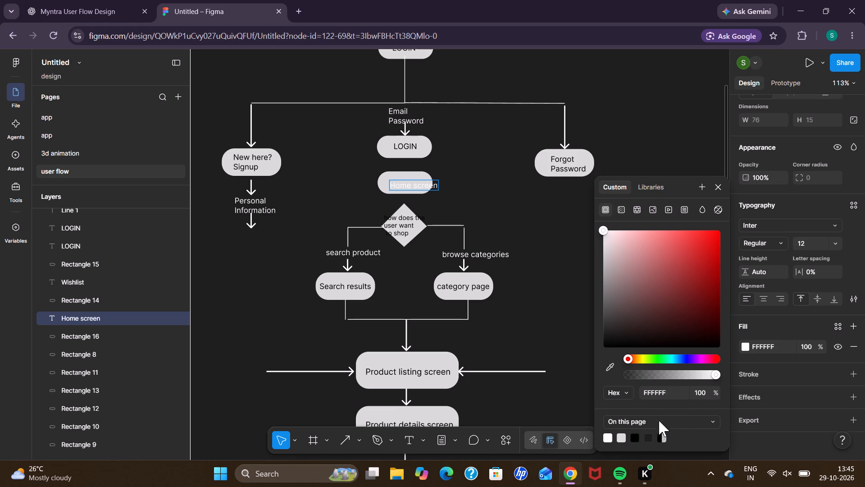
click(637, 436)
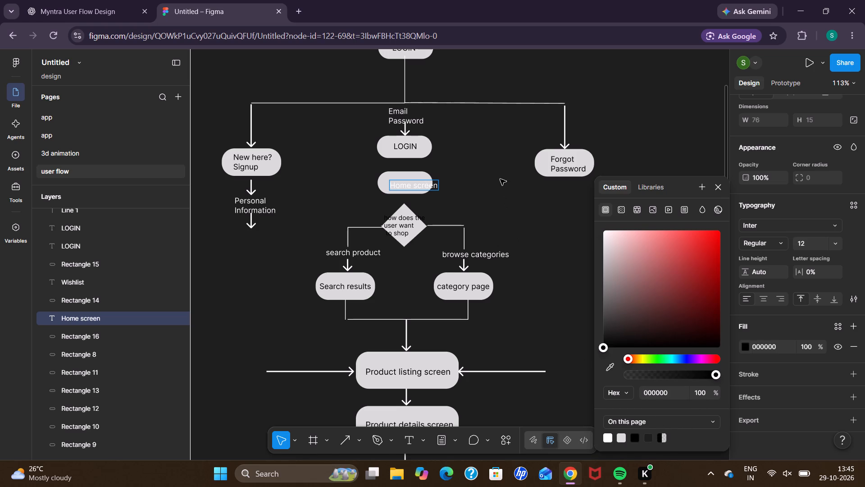
click(499, 179)
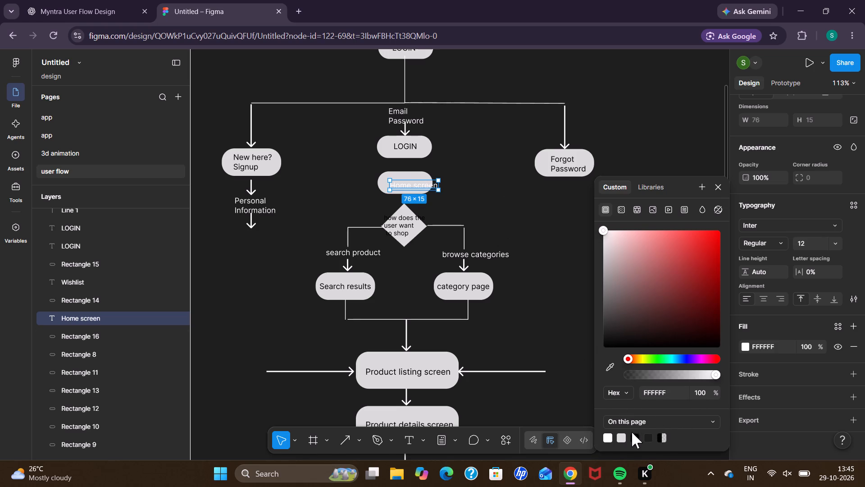
click(633, 435)
click(510, 211)
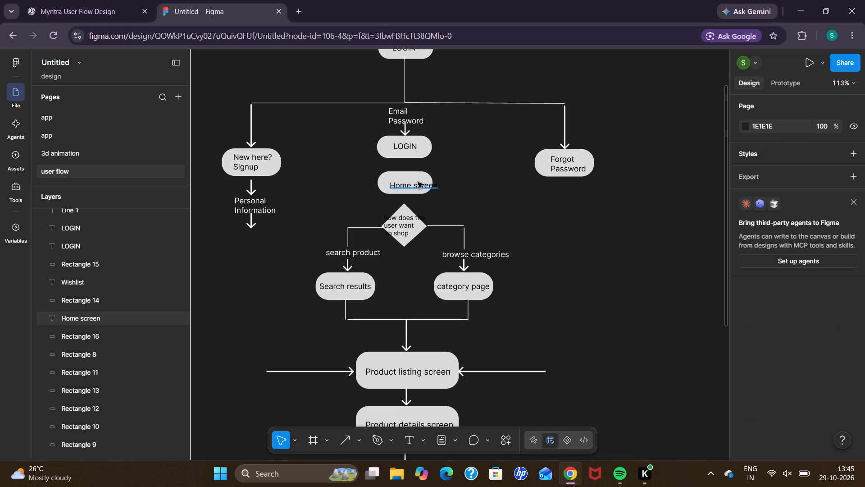
Move the "Home screen" label so it sits centred on the blank rounded box below LOGIN.
click(418, 184)
drag(418, 184, 405, 179)
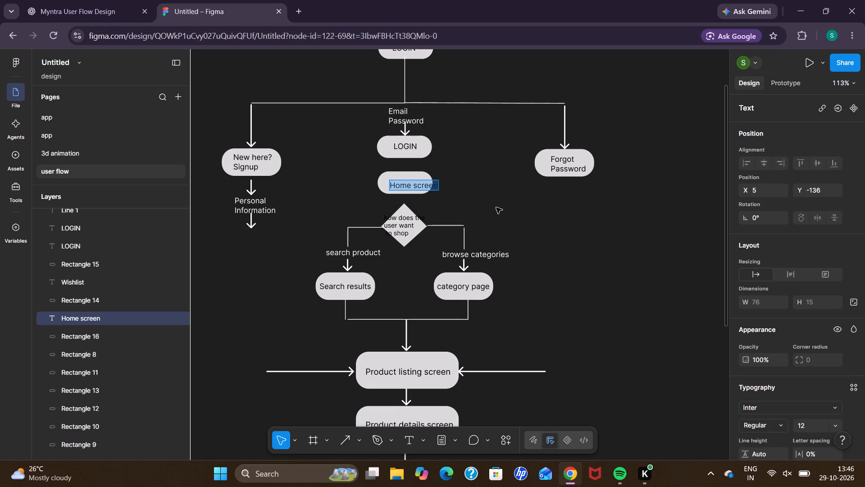
click(496, 207)
drag(413, 184, 400, 182)
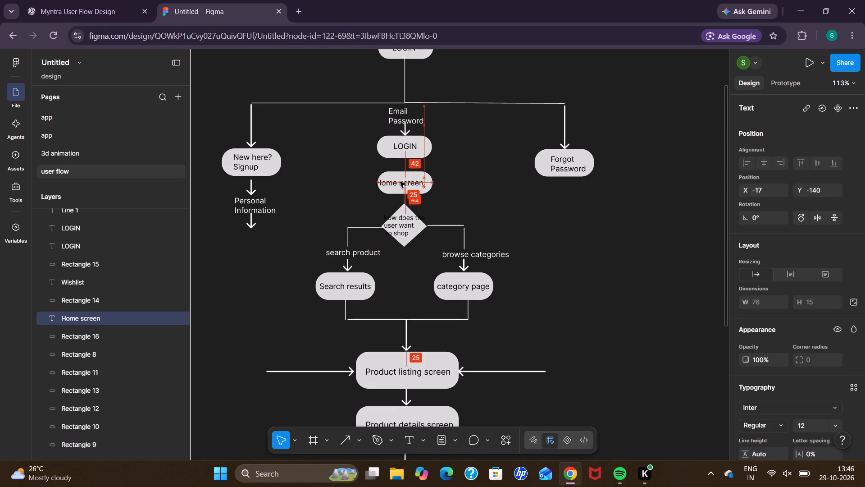
drag(400, 182, 403, 182)
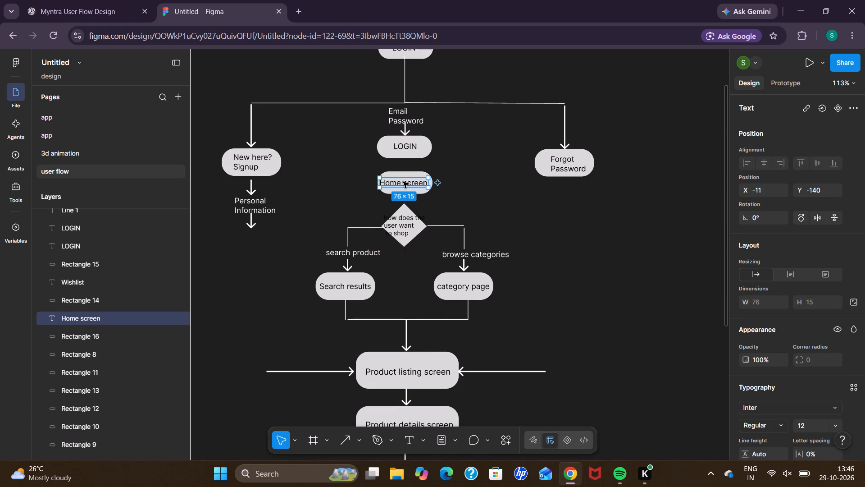
Duplicate the short arrow above the second LOGIN box and place the copy between LOGIN and Home screen.
scroll(486, 194, down, 2)
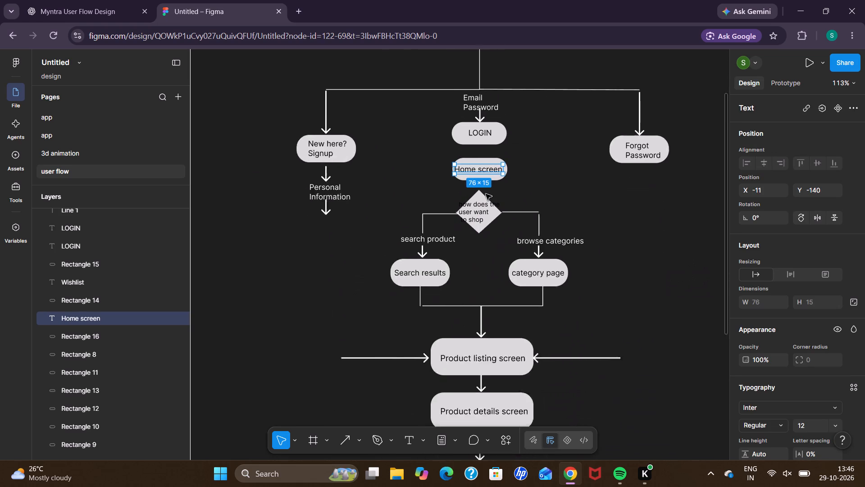
scroll(486, 194, down, 2)
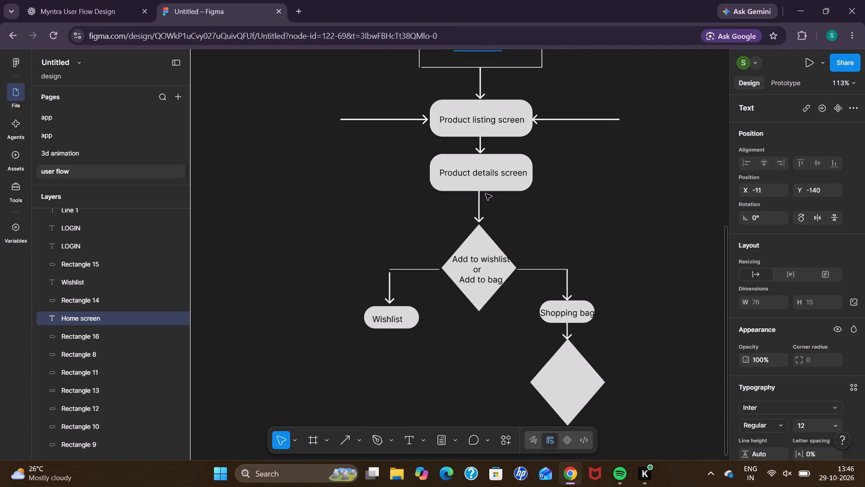
scroll(486, 194, up, 5)
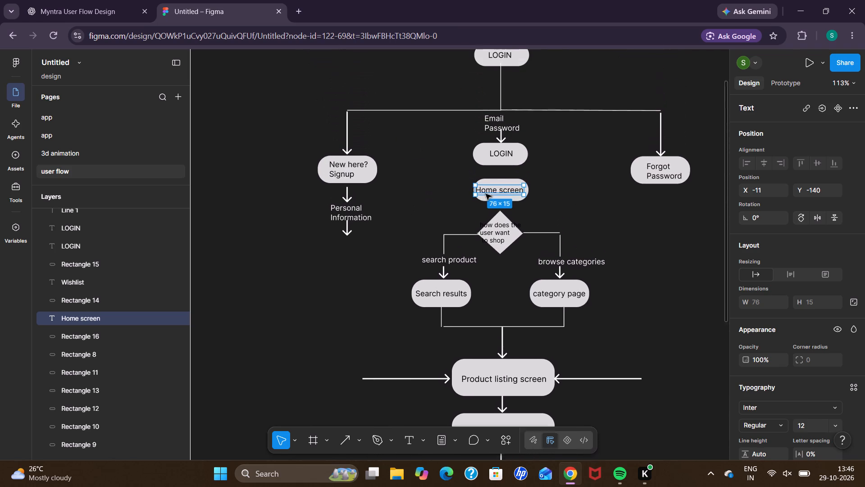
scroll(486, 194, up, 3)
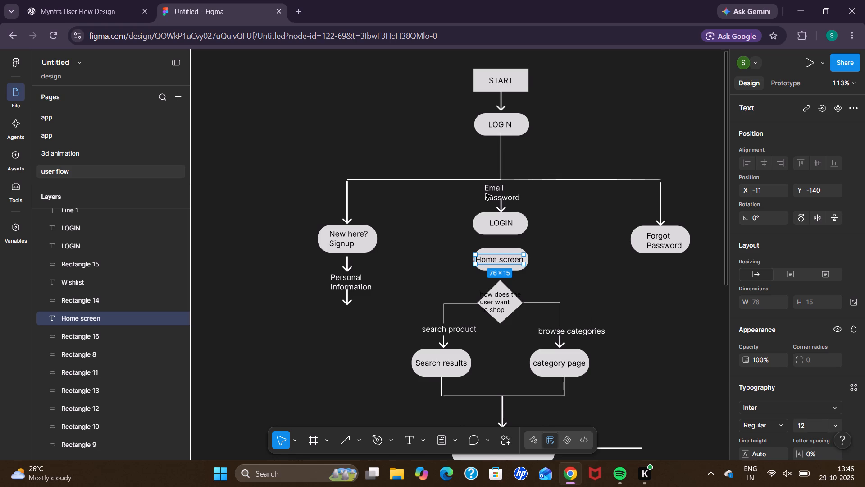
scroll(486, 194, down, 1)
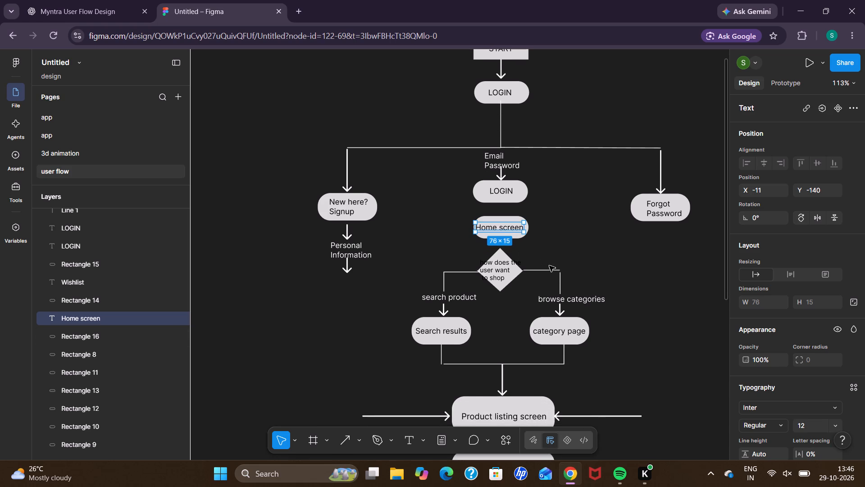
click(551, 252)
click(502, 177)
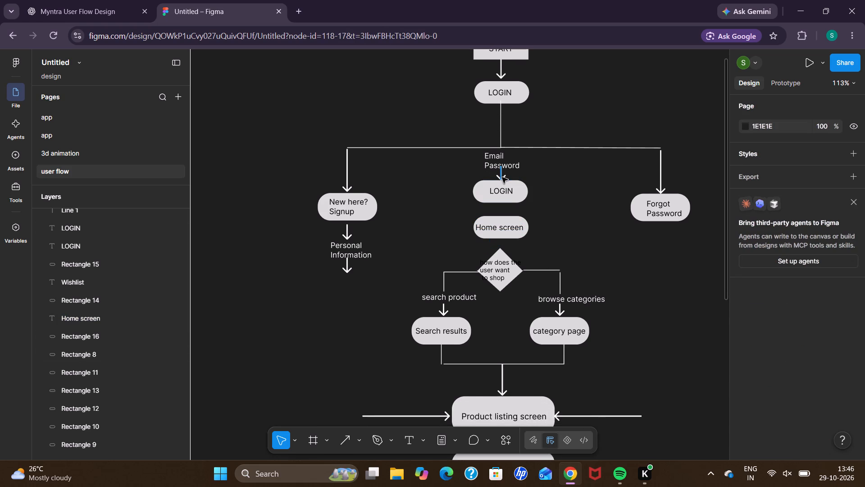
key(ctrl+d)
drag(502, 177, 497, 207)
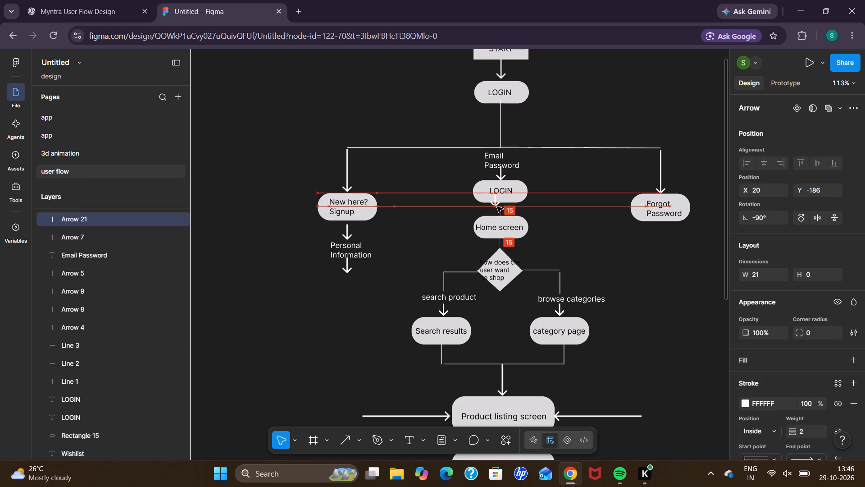
drag(497, 207, 501, 214)
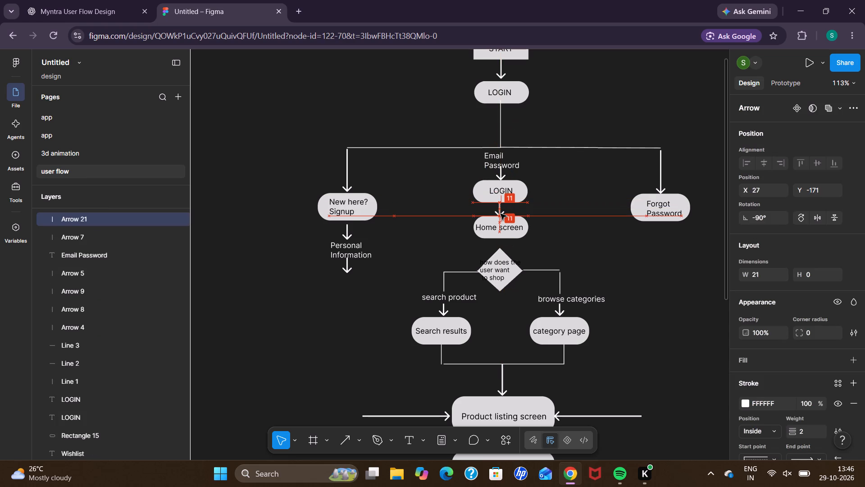
drag(501, 214, 501, 214)
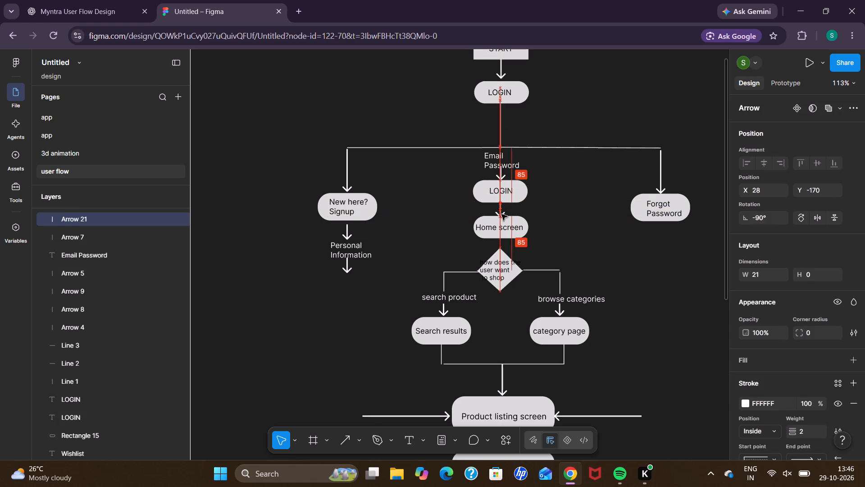
Duplicate the LOGIN-to-Home screen arrow and align the copy between the Home screen box and the shopping decision diamond.
key(ctrl+d)
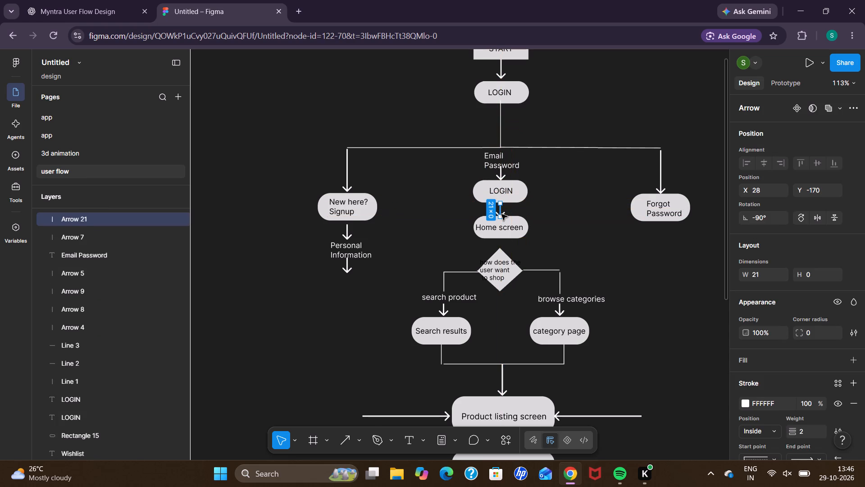
click(501, 214)
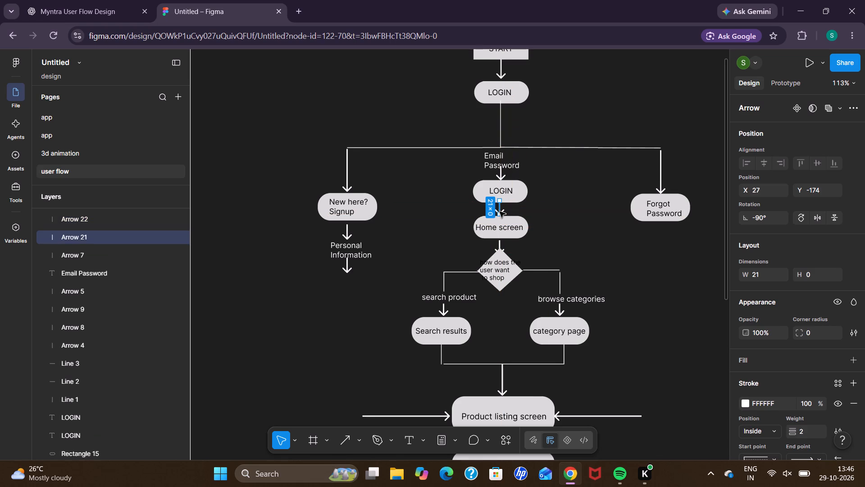
click(545, 249)
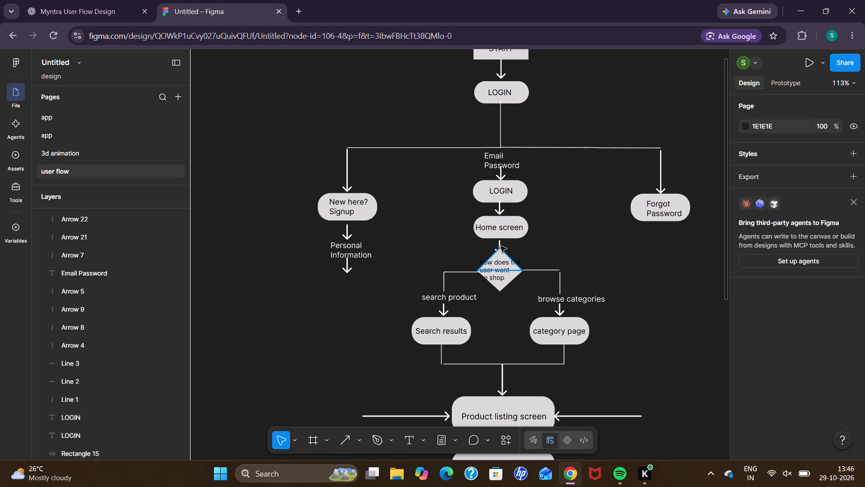
click(501, 246)
click(541, 248)
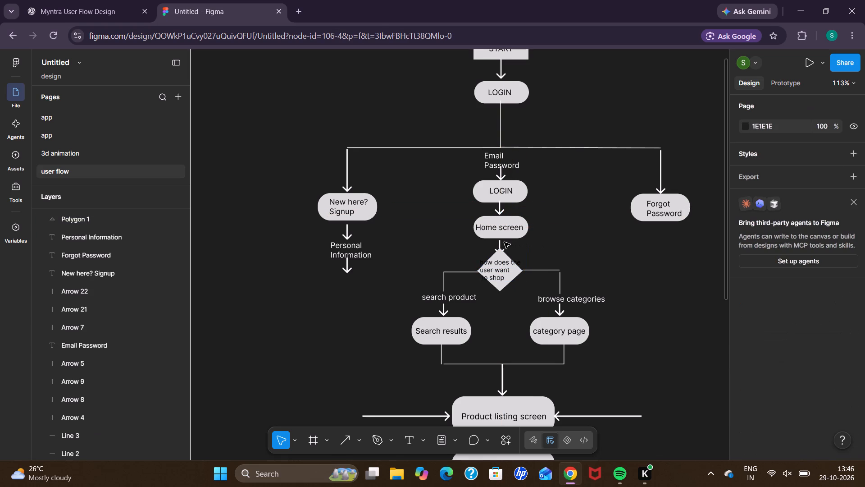
click(500, 243)
drag(500, 243, 500, 240)
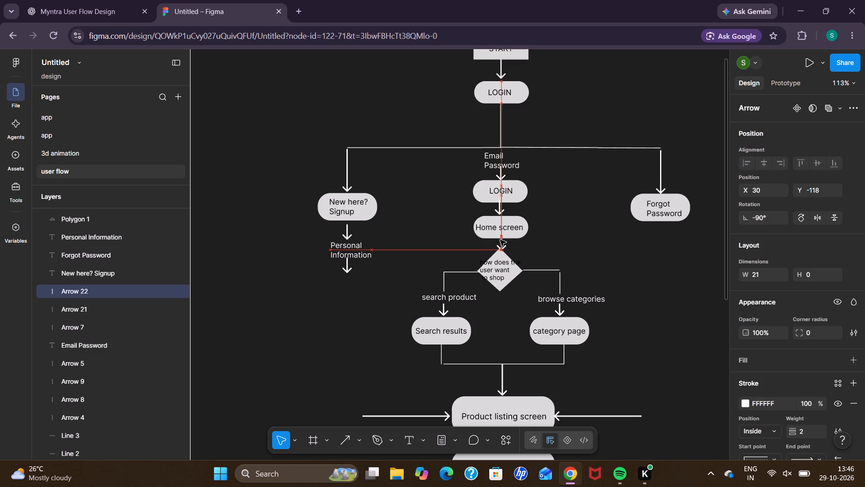
drag(500, 240, 499, 239)
click(533, 246)
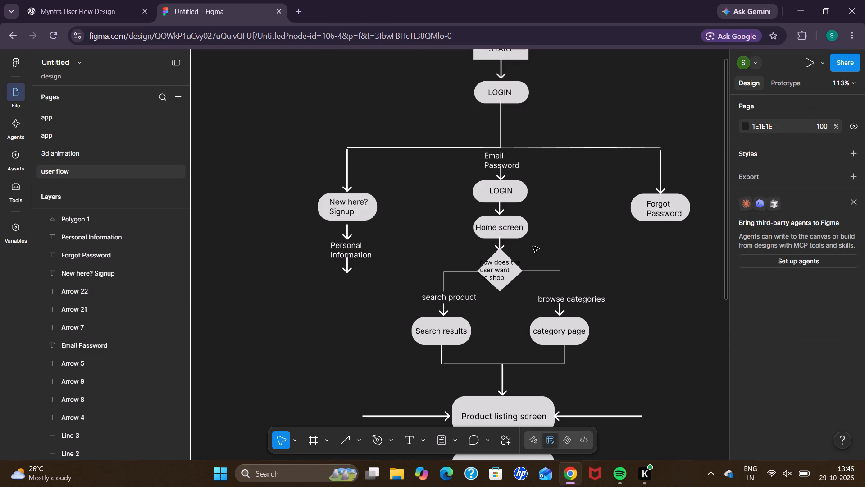
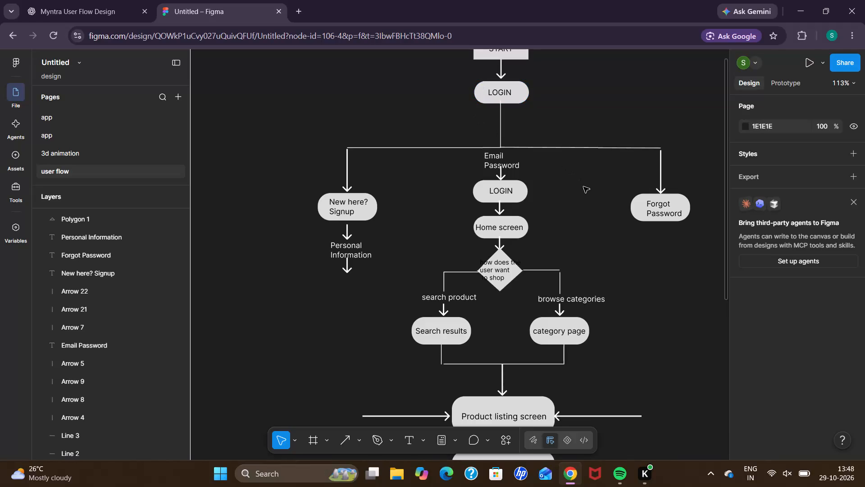
Extend the tail of the arrow entering Product listing screen from the left, making the arrow 170 long.
scroll(583, 187, down, 1)
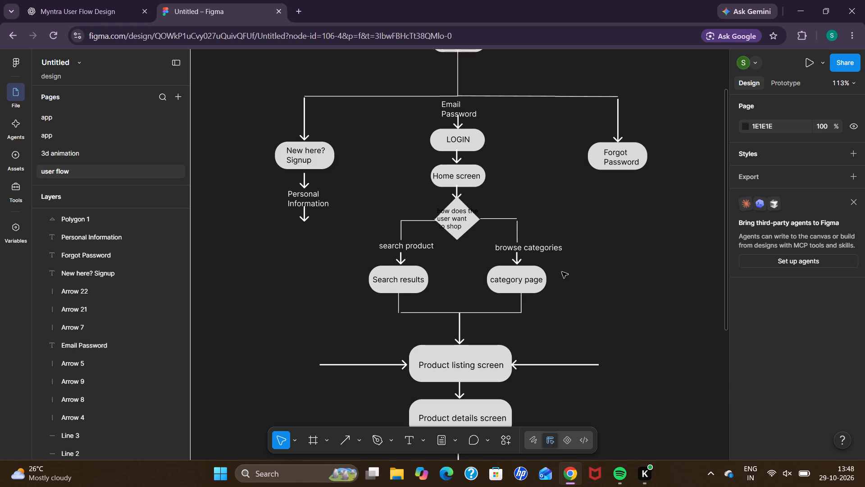
scroll(562, 272, down, 1)
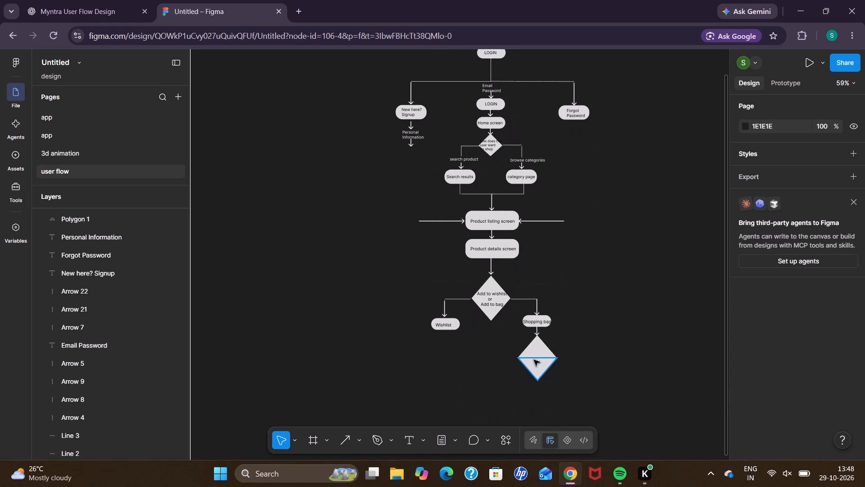
click(423, 223)
drag(421, 222, 408, 221)
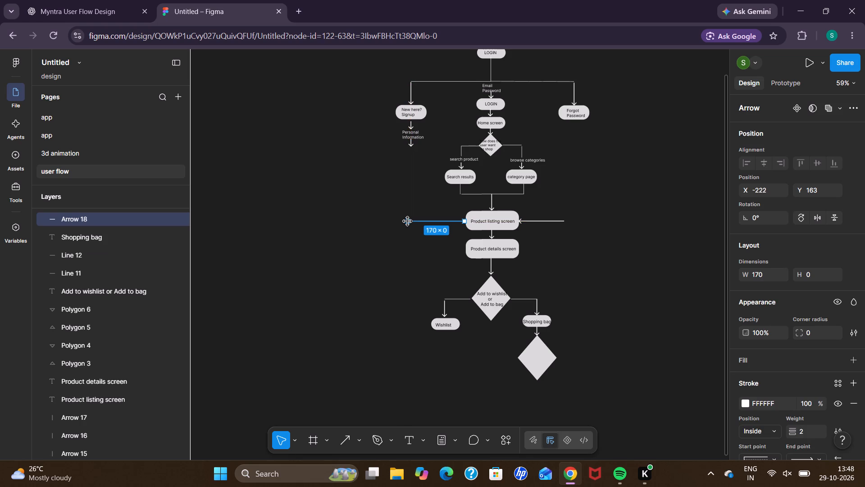
Extend the tail of the arrow entering Product listing screen from the right, keeping it horizontal at 172 long.
click(547, 221)
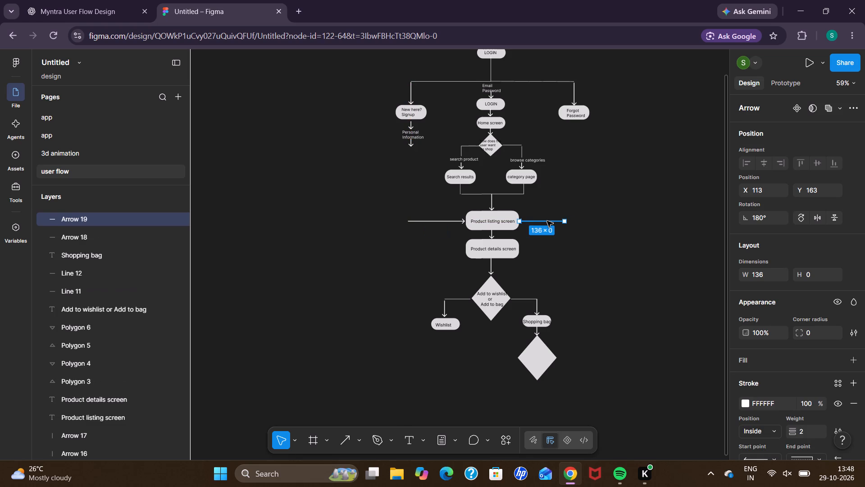
drag(564, 222, 574, 222)
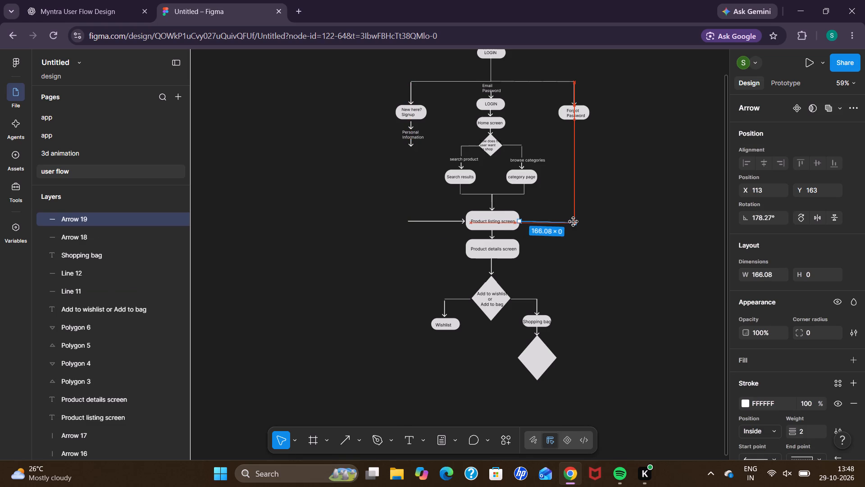
drag(574, 222, 575, 221)
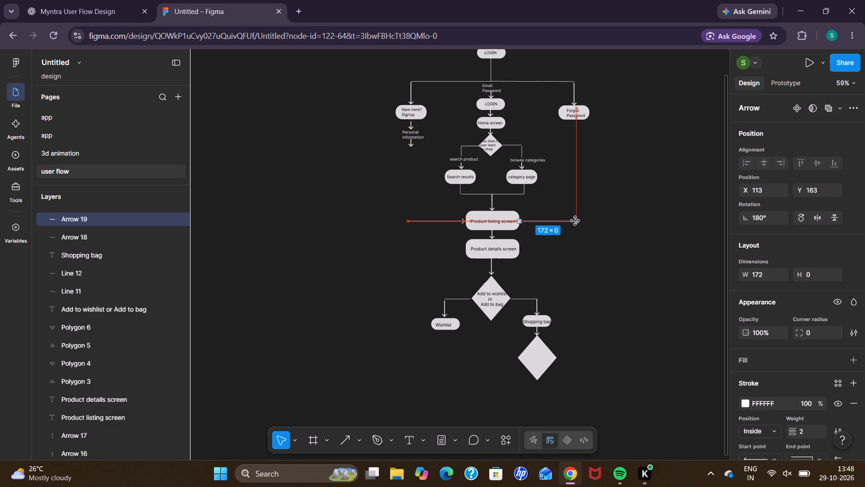
drag(575, 221, 575, 221)
click(584, 272)
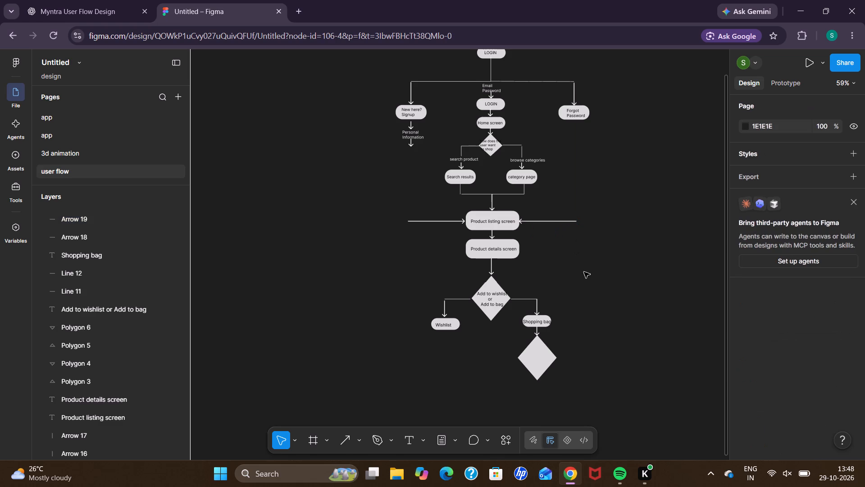
Following the reference flowchart, draw a vertical line 400 long down from the tail of the arrow left of Product listing screen.
scroll(584, 272, down, 1)
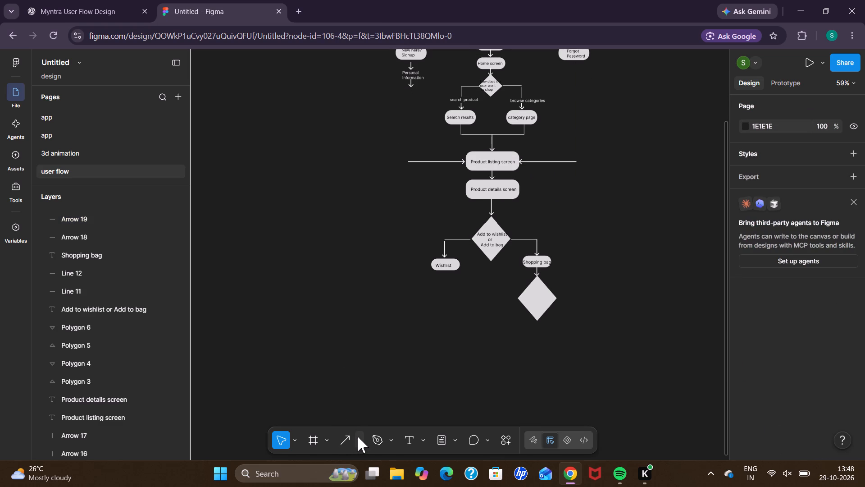
click(122, 7)
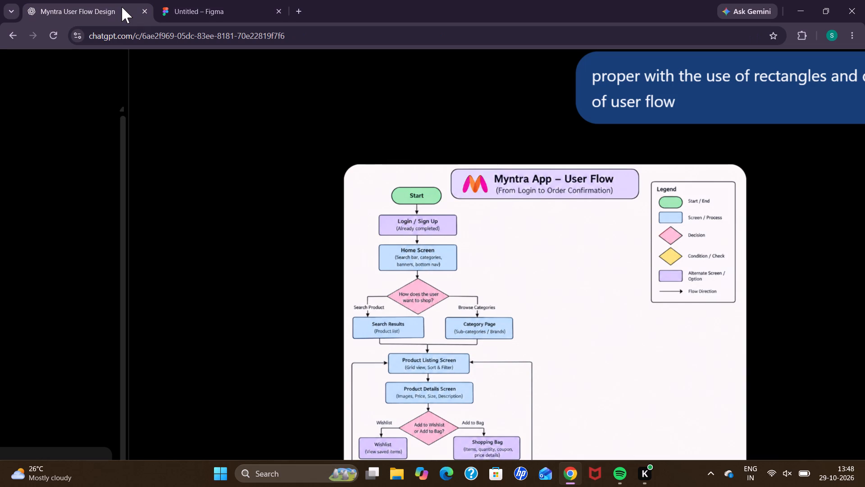
scroll(408, 202, down, 3)
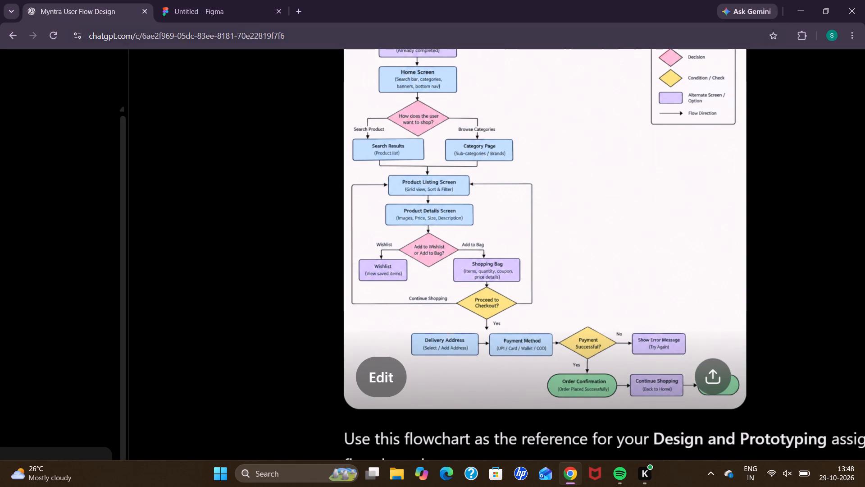
click(242, 10)
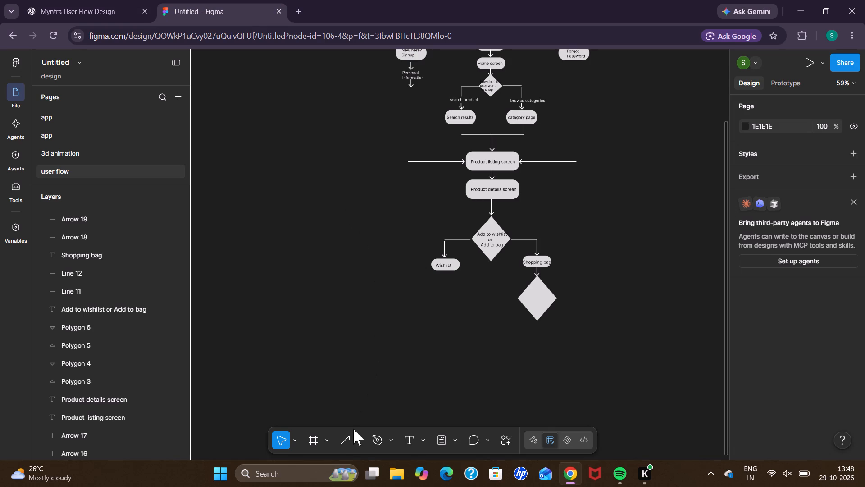
click(361, 441)
click(410, 352)
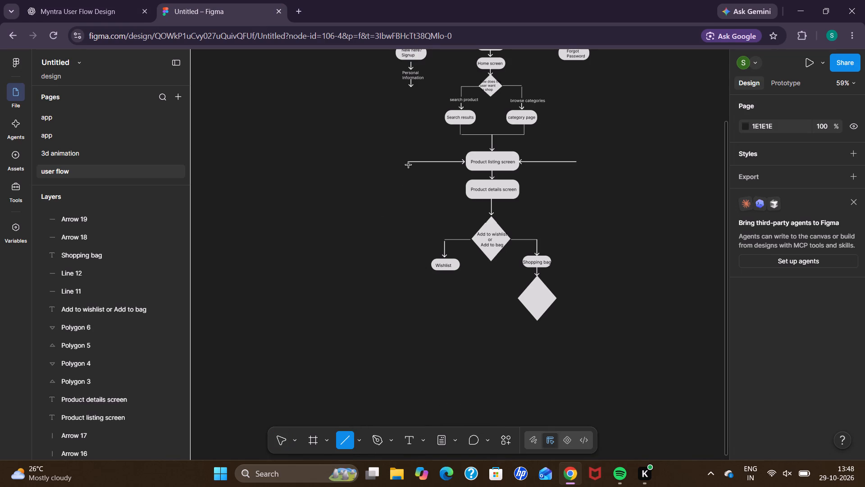
drag(409, 165, 461, 299)
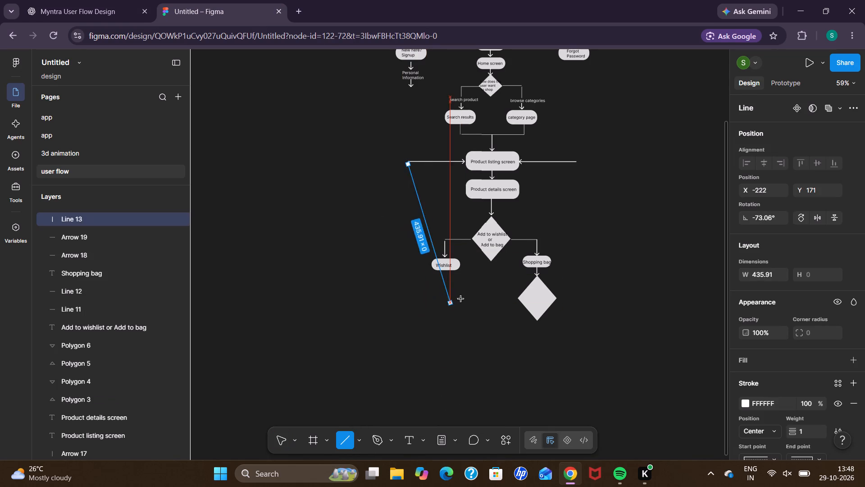
drag(461, 299, 410, 295)
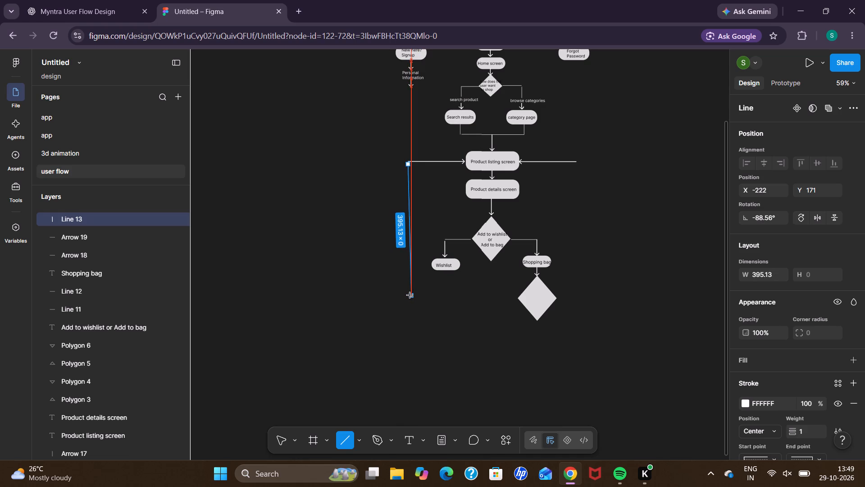
drag(410, 295, 408, 297)
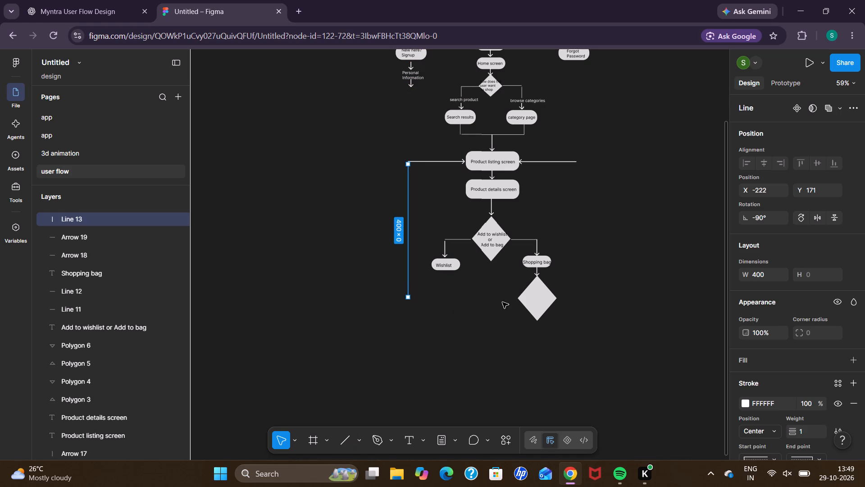
Draw a horizontal line 327 long from the blank diamond's left corner to the bottom of the vertical line.
key(l)
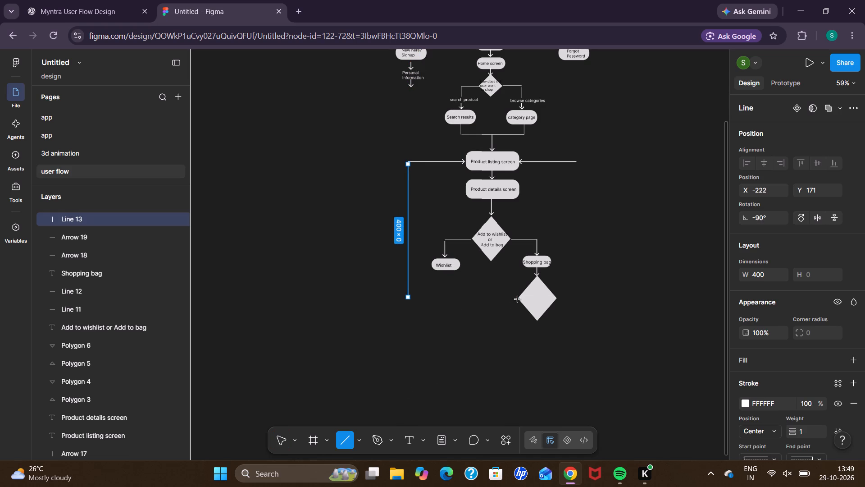
drag(518, 299, 410, 298)
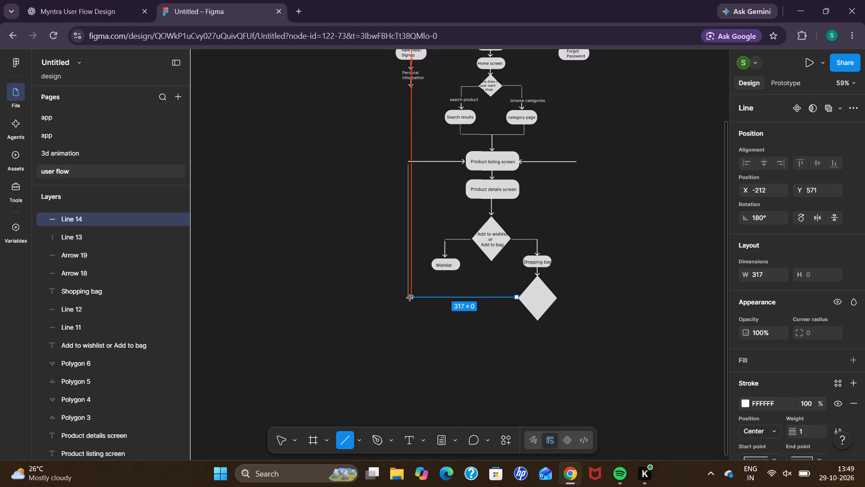
drag(410, 298, 409, 298)
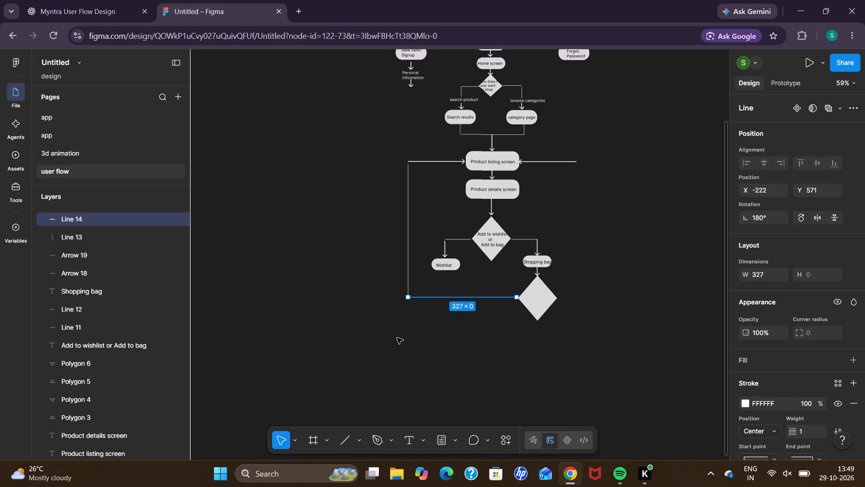
click(397, 338)
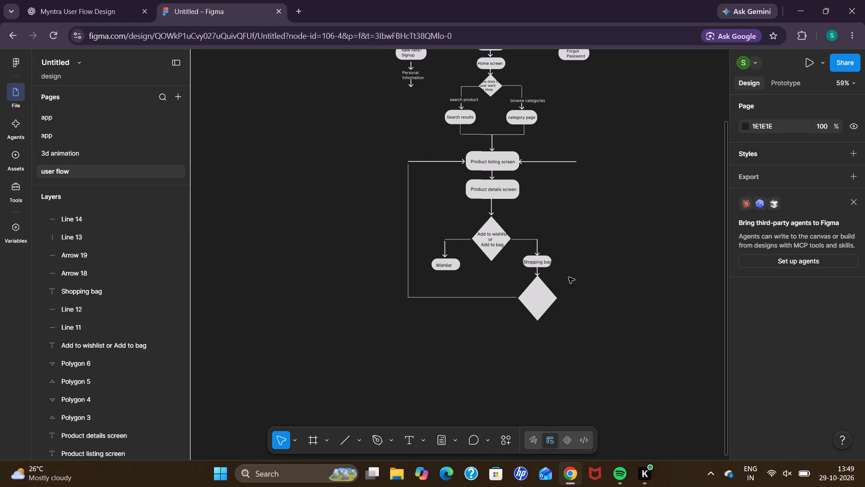
click(424, 299)
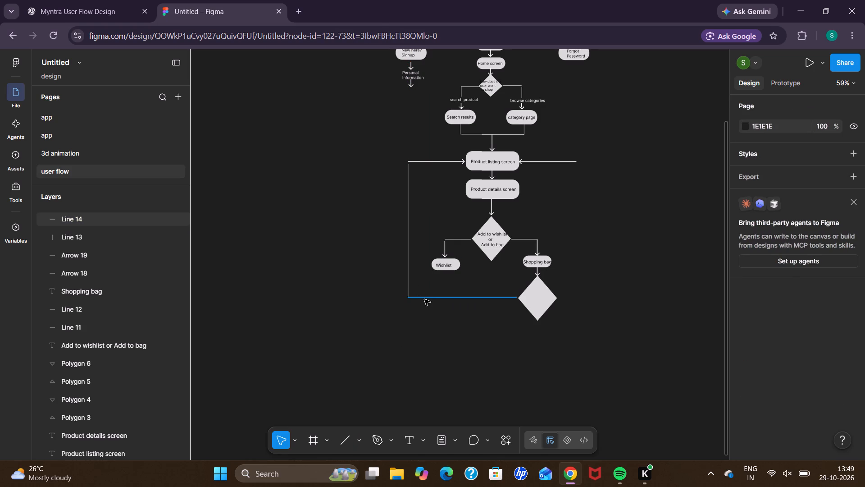
click(486, 358)
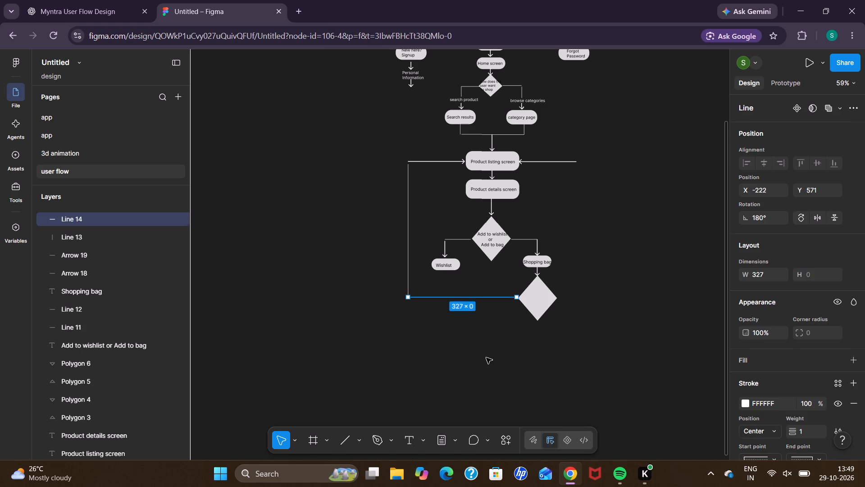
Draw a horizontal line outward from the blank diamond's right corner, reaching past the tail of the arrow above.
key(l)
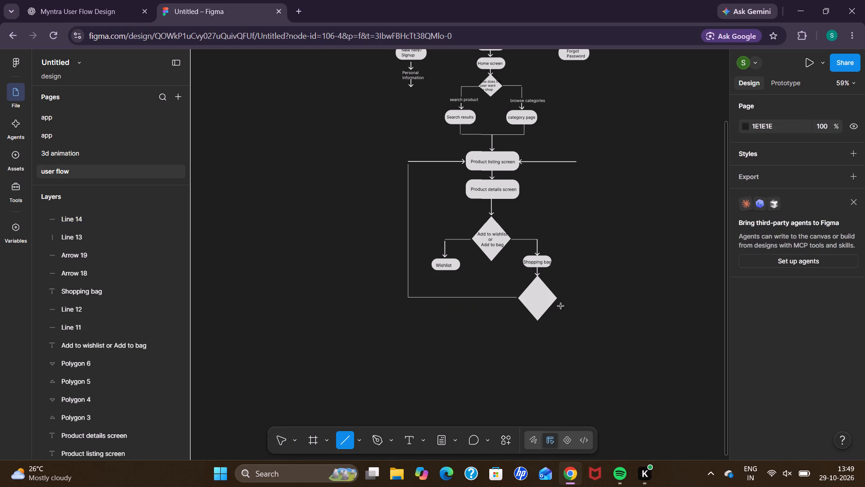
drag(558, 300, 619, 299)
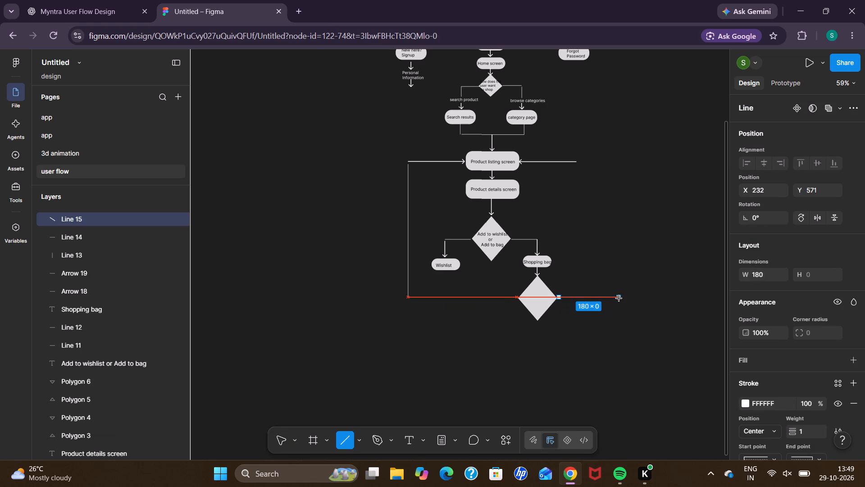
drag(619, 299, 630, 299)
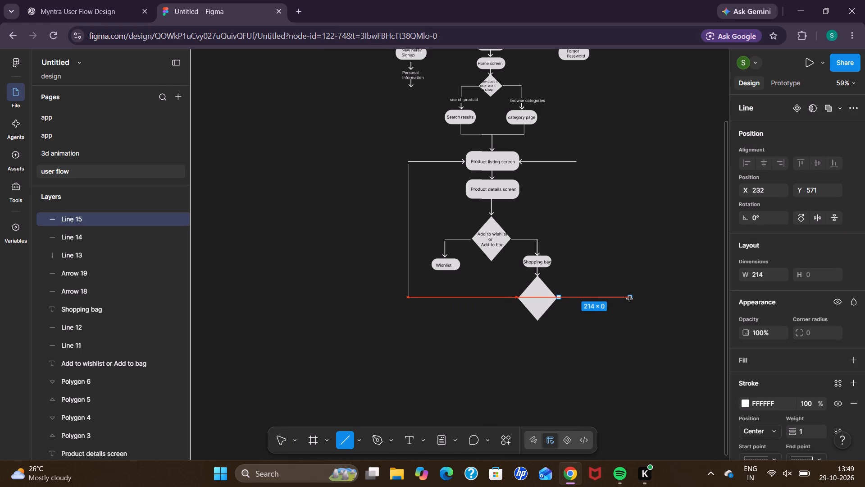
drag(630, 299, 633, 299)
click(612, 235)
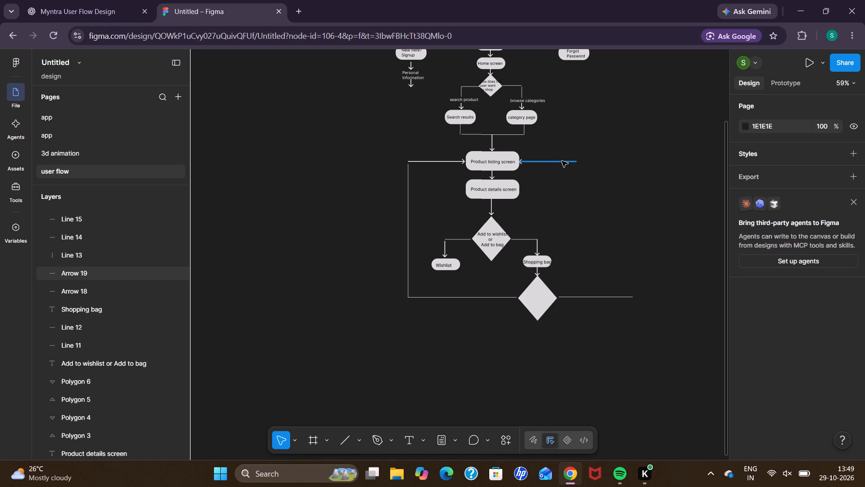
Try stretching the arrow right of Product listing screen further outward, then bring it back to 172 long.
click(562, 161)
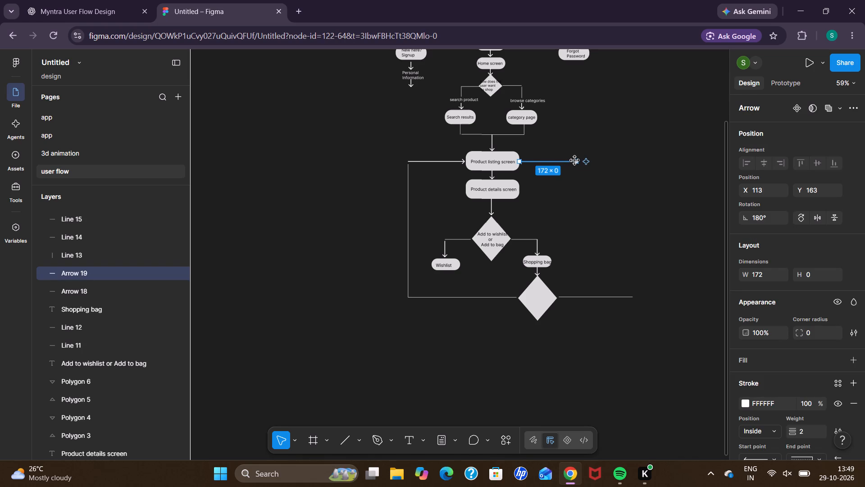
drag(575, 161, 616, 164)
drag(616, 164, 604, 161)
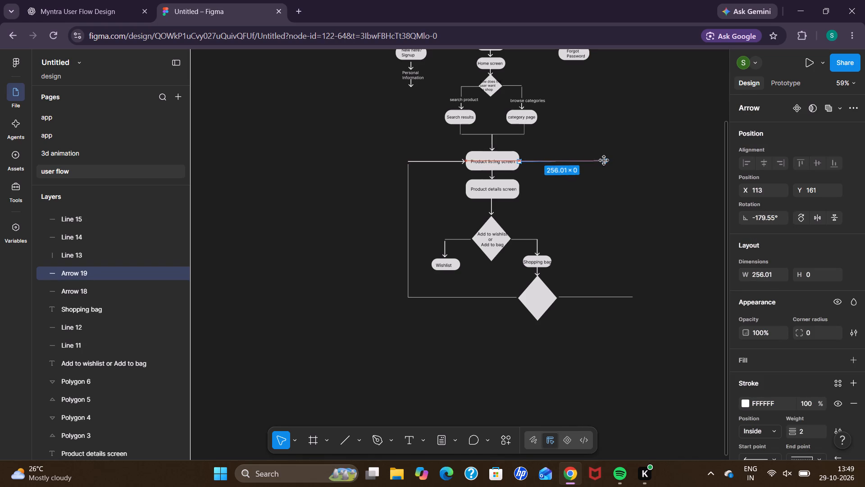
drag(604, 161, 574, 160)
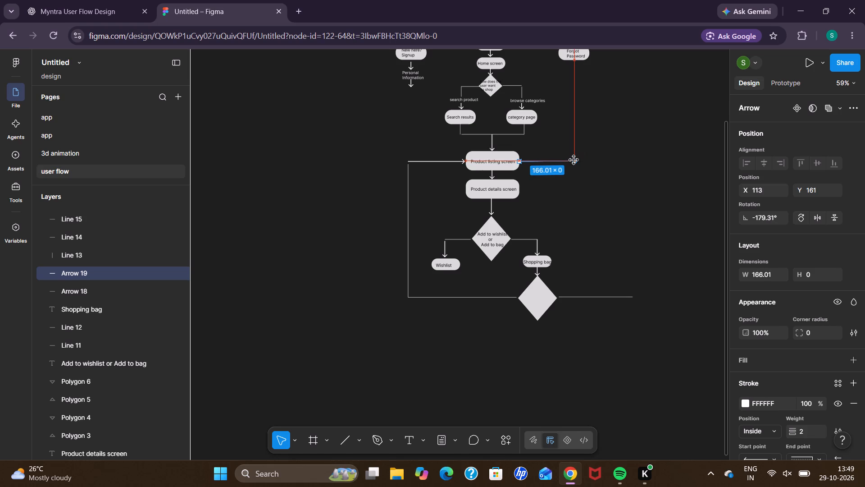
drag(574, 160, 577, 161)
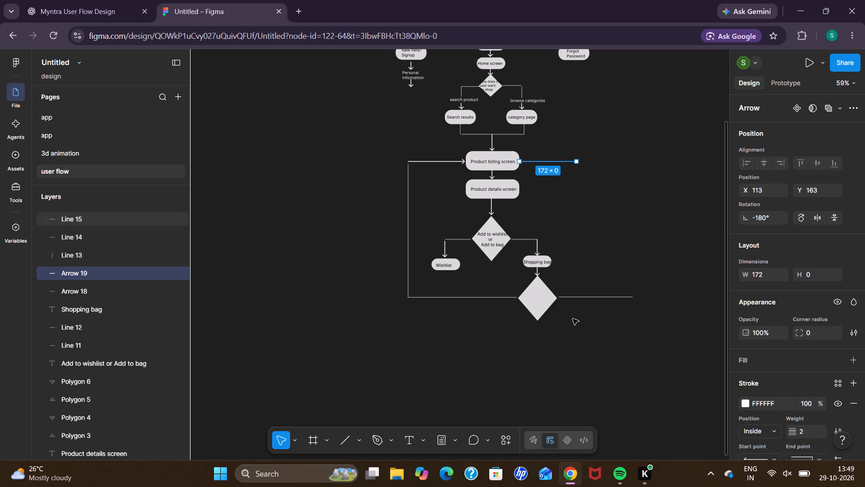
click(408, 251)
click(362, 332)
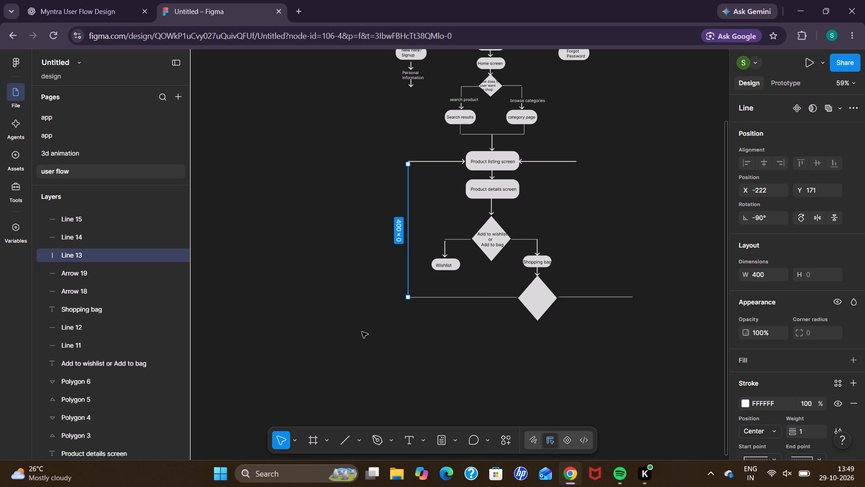
Draw a vertical line 403 long from the tail of the arrow right of Product listing screen down to the blank diamond's level.
key(l)
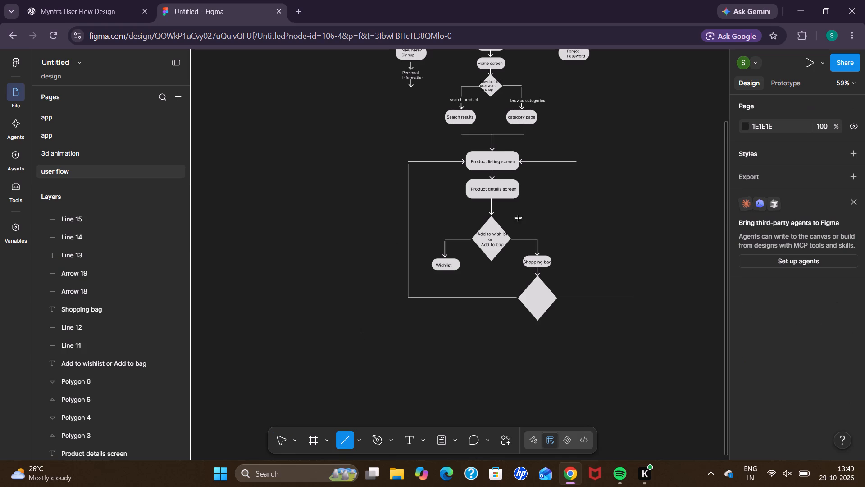
drag(577, 162, 578, 210)
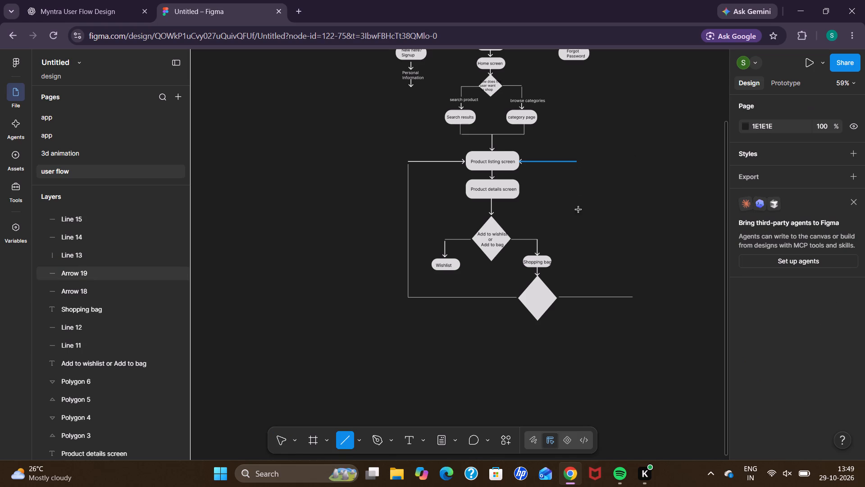
drag(578, 210, 578, 296)
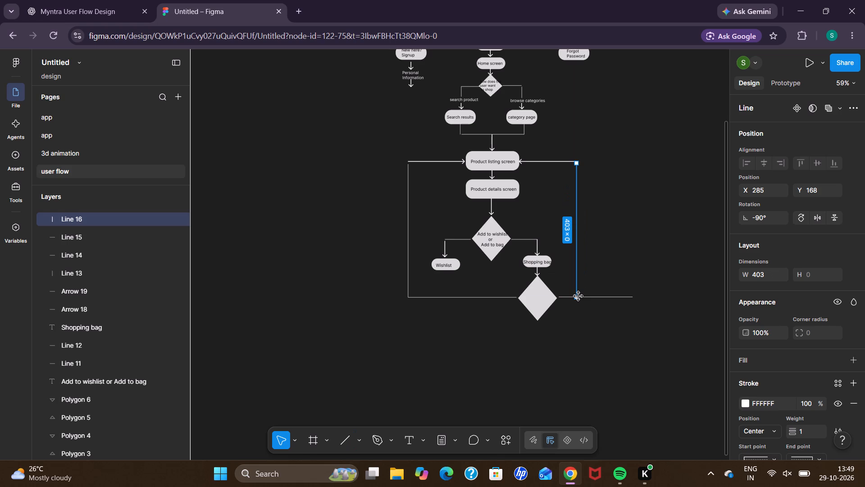
click(616, 366)
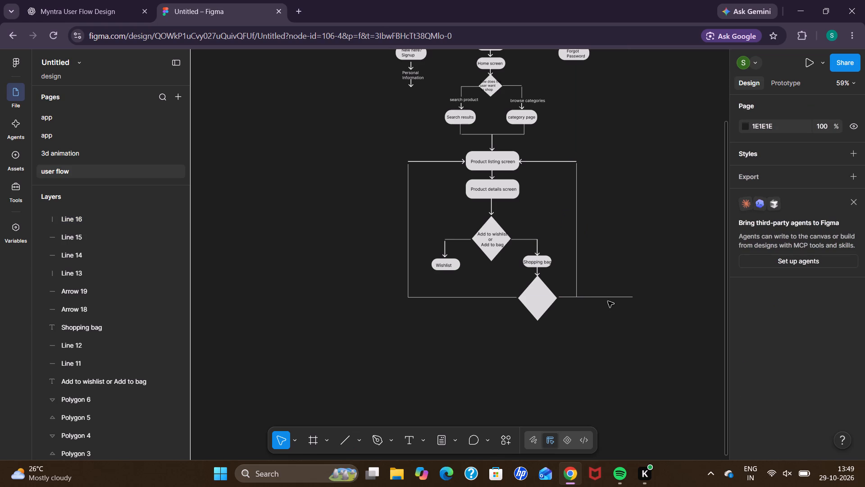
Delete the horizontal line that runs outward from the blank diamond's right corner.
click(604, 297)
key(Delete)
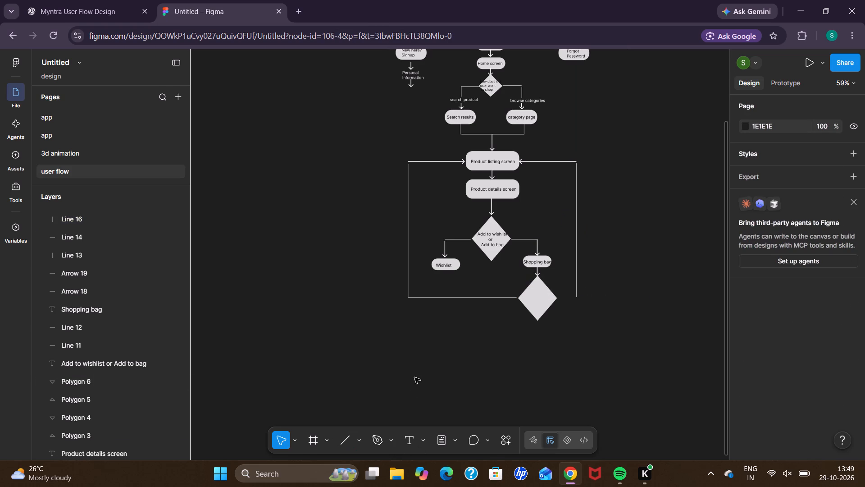
Draw a short horizontal line from the blank diamond's right corner to the lower end of the vertical loop-back line.
key(l)
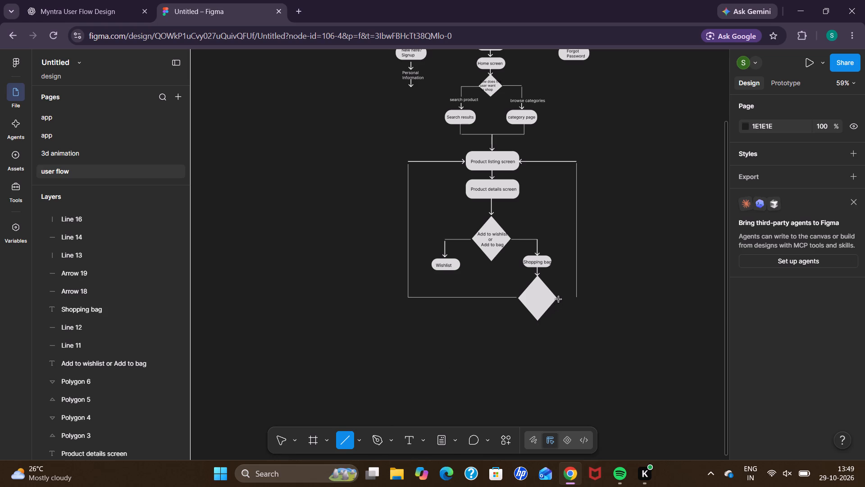
drag(557, 299, 574, 300)
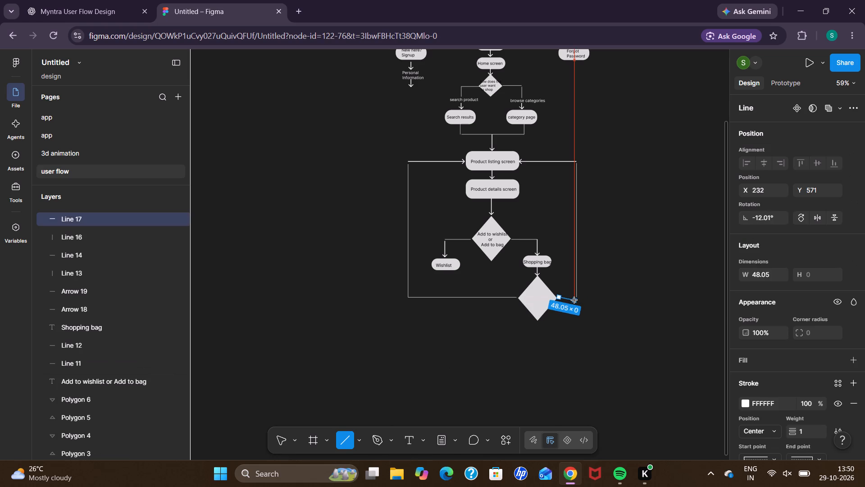
drag(574, 300, 578, 298)
click(605, 321)
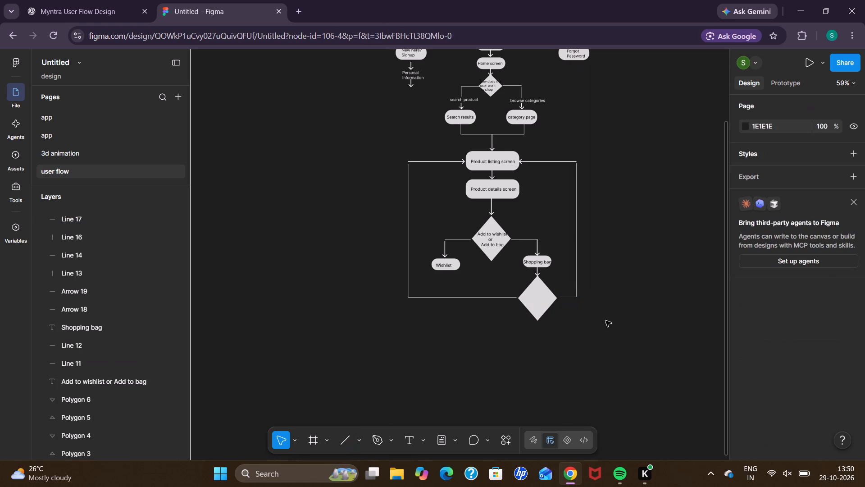
scroll(605, 321, up, 2)
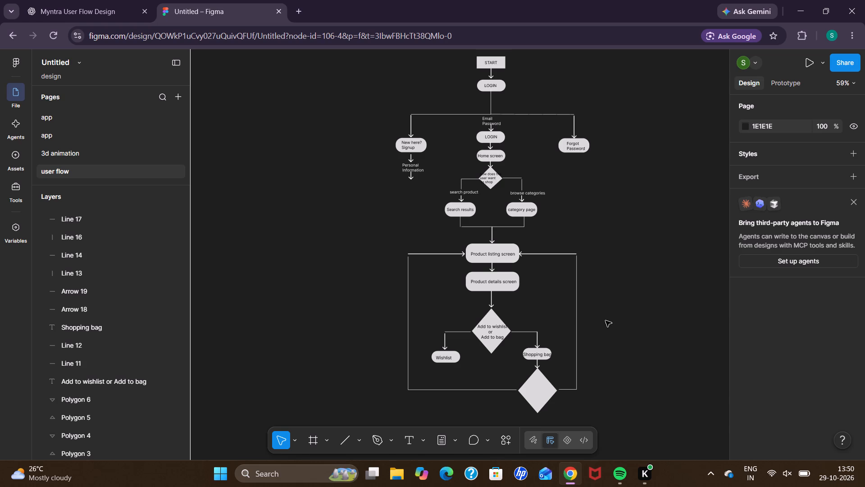
scroll(605, 321, down, 1)
scroll(605, 321, right, 1)
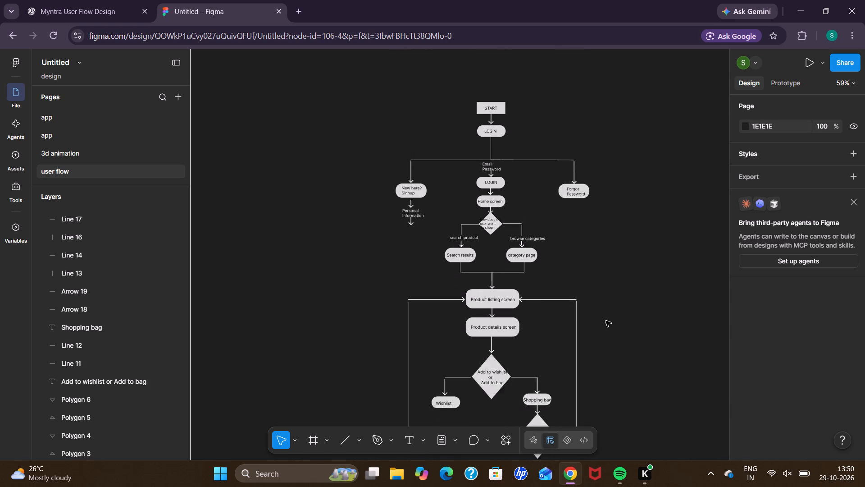
scroll(605, 321, right, 1)
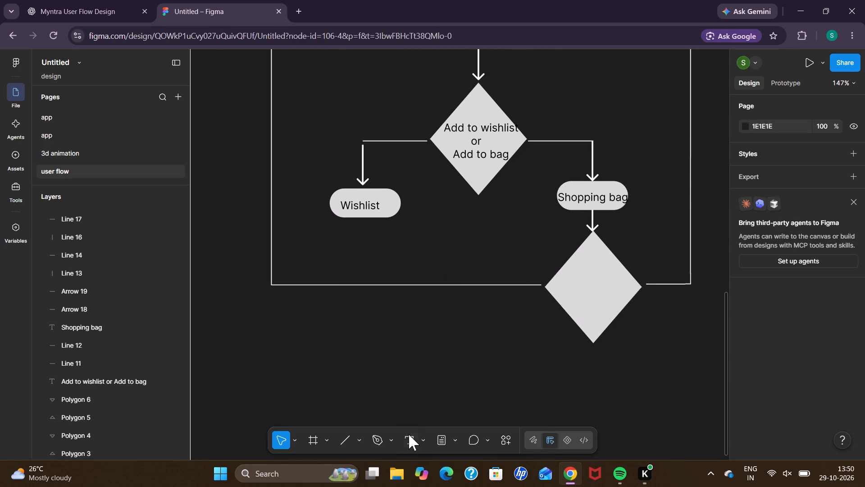
click(409, 434)
click(391, 266)
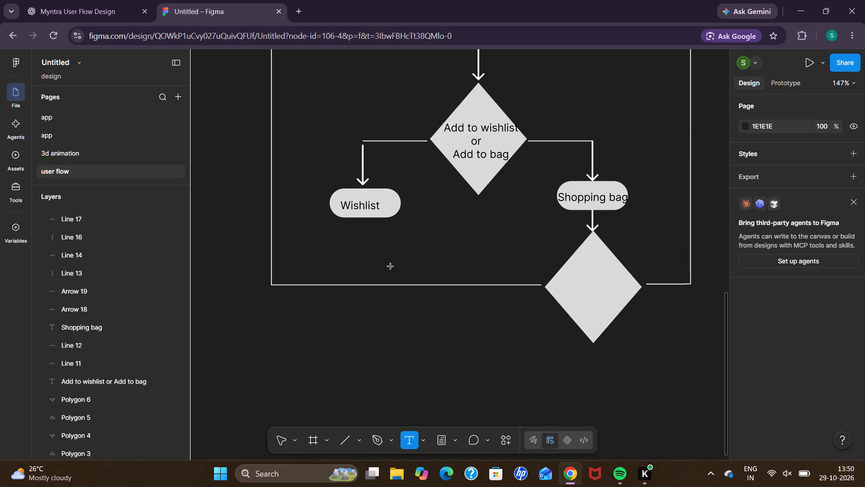
text(ontinue)
key(space)
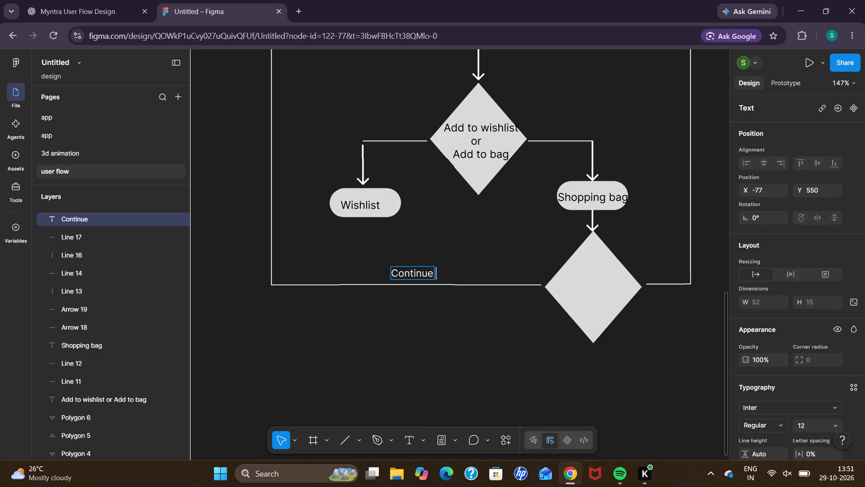
key(s)
text(hopping)
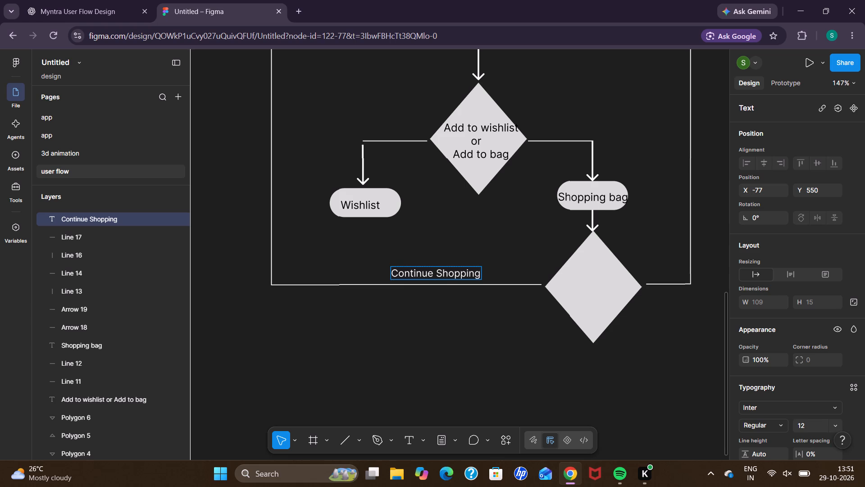
click(419, 320)
click(419, 320)
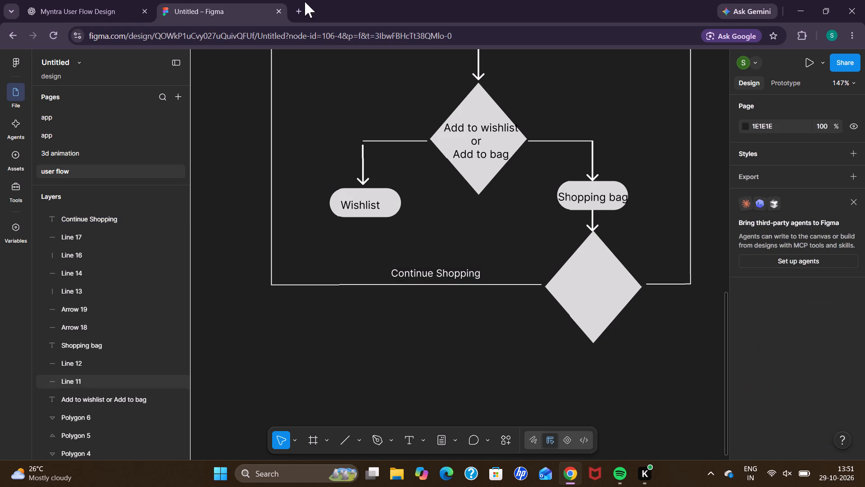
Check the reference flowchart and add the two-line text "Procedd to" / "checkout" inside the blank diamond below Shopping bag.
click(72, 4)
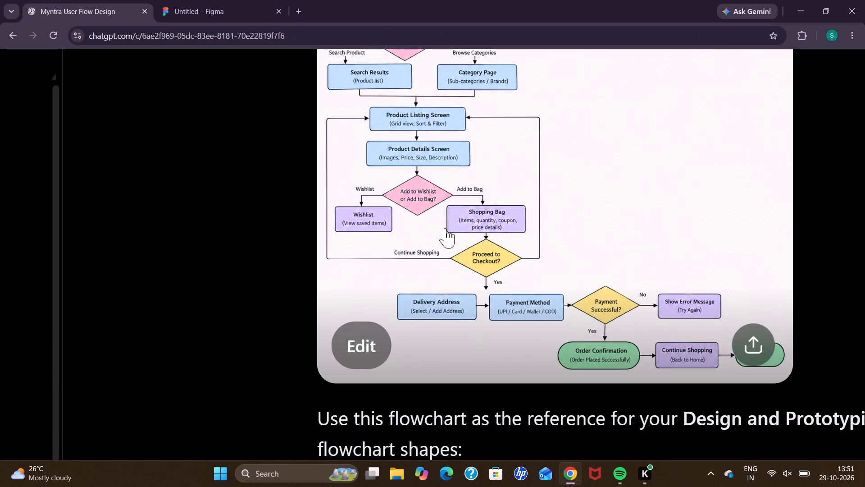
click(228, 2)
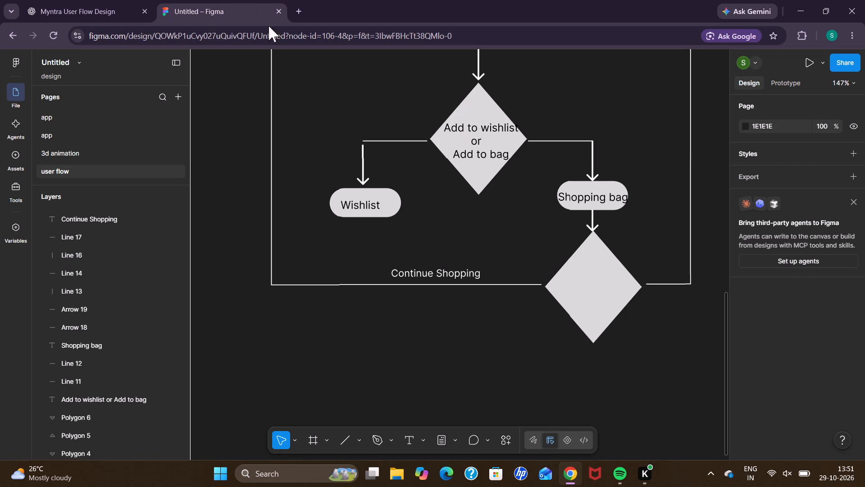
scroll(547, 252, left, 1)
click(409, 438)
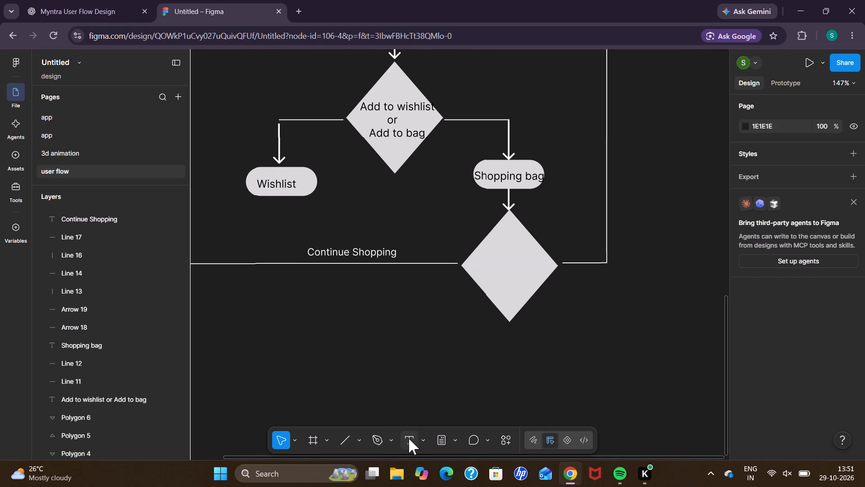
click(488, 256)
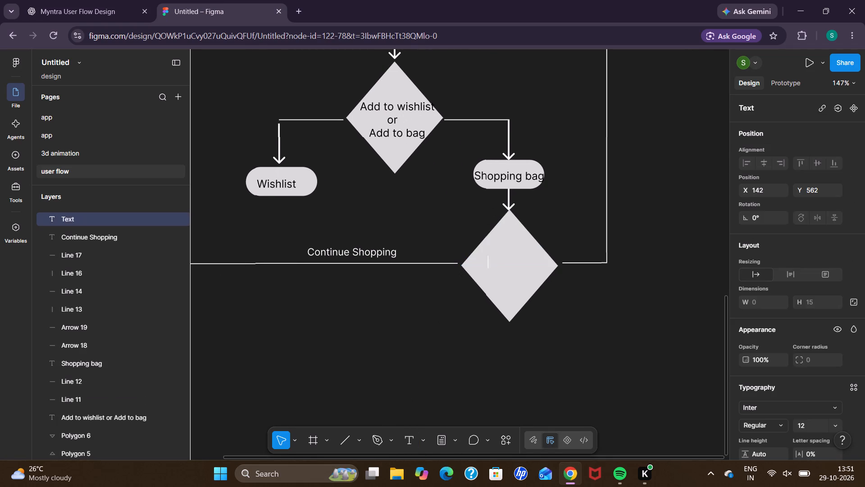
text(rocedd)
key(space)
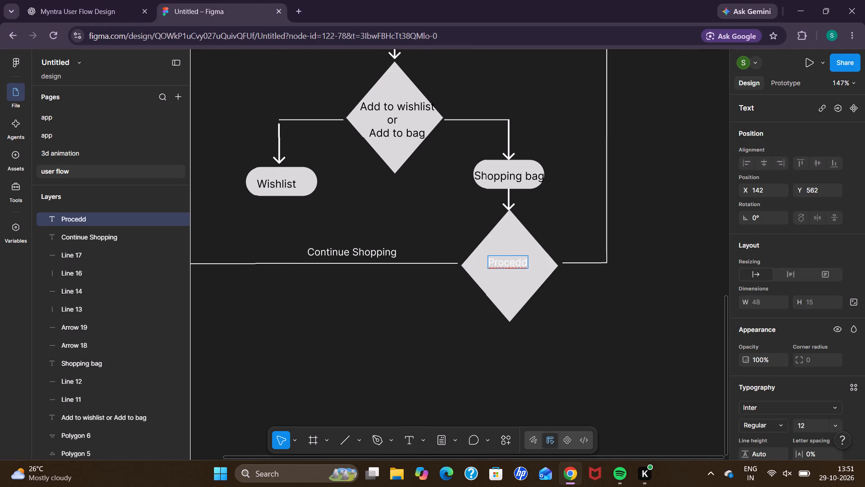
text(to)
key(space)
key(Return)
text(checkout)
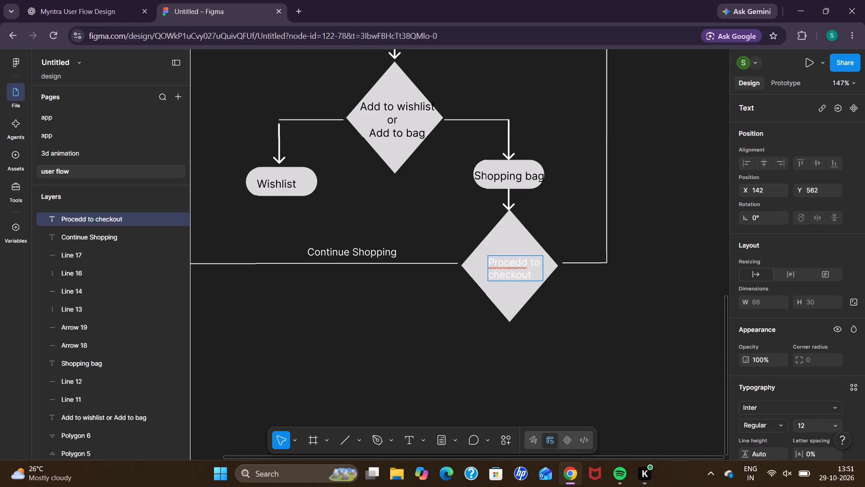
click(628, 380)
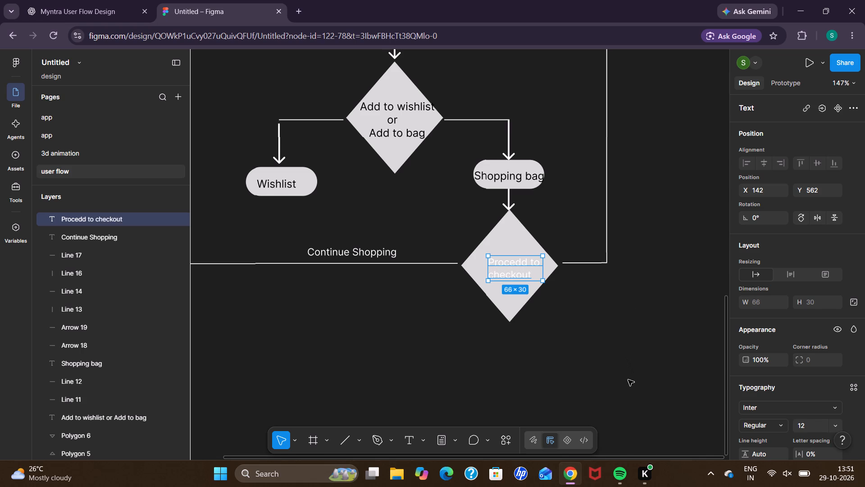
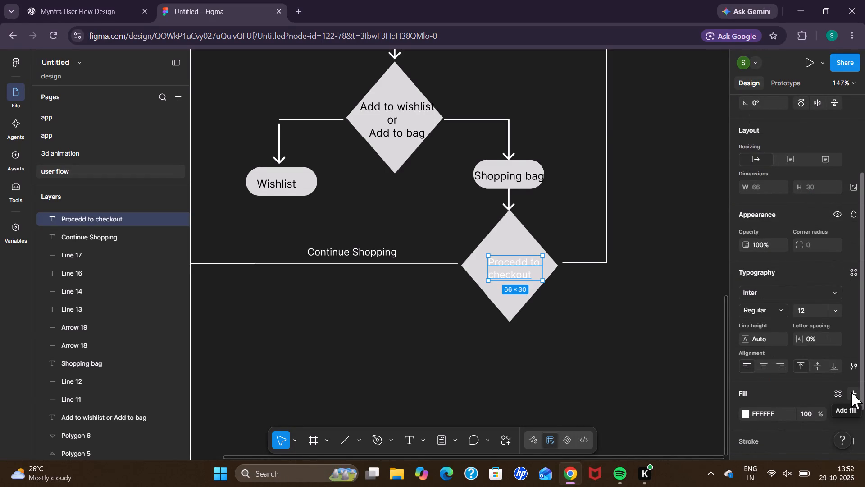
Remove the white FFFFFF fill from the "Procedd to checkout" text inside the diamond below Shopping bag and try to add a new fill.
click(851, 417)
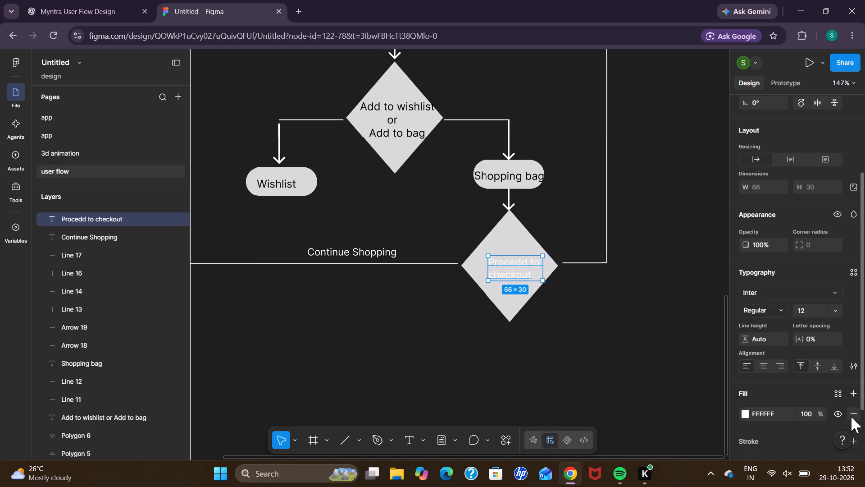
click(851, 417)
key(space)
key(space)
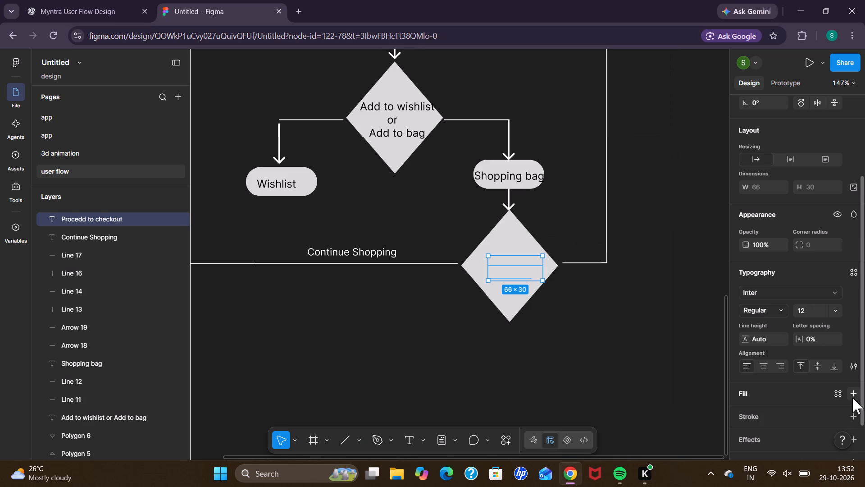
click(851, 393)
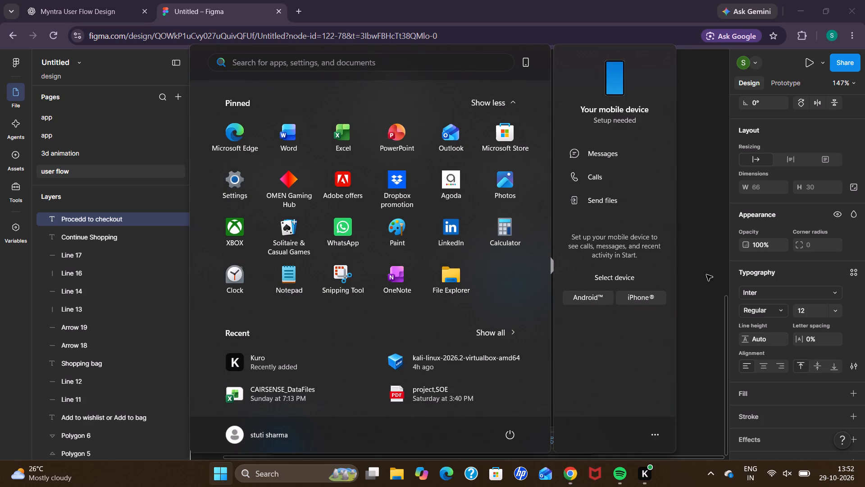
click(691, 271)
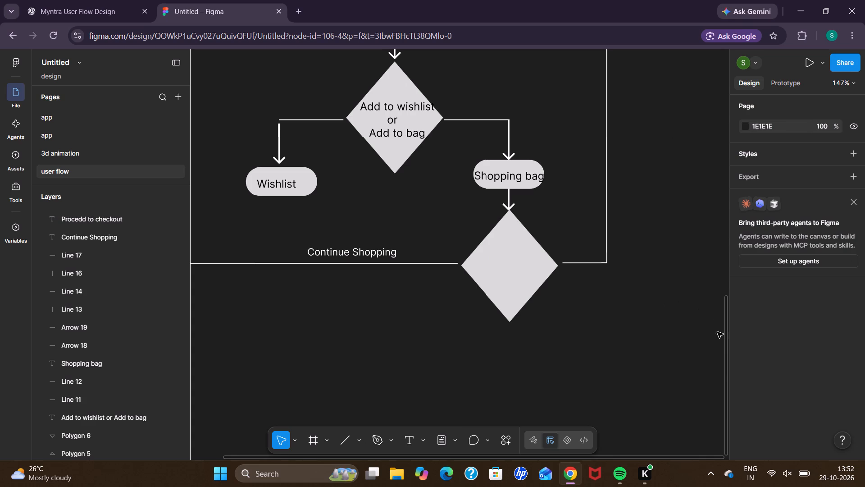
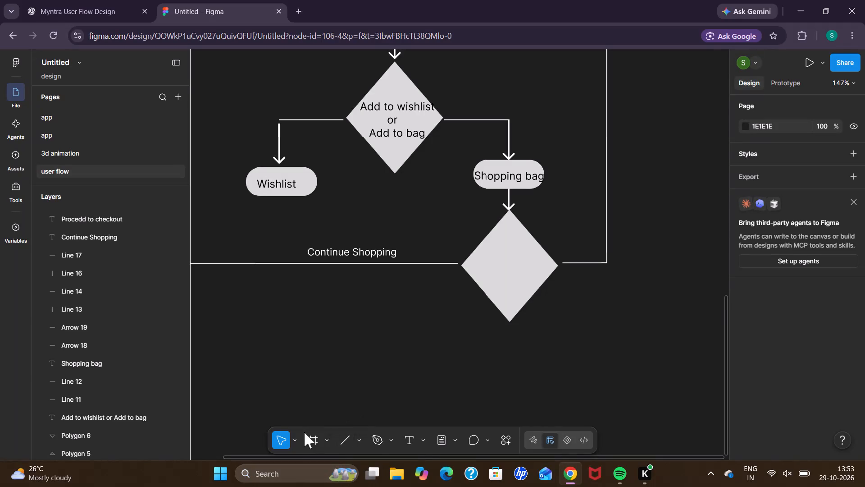
Add the text "Proceed to Checkout" on two lines inside the diamond below Shopping bag.
click(404, 437)
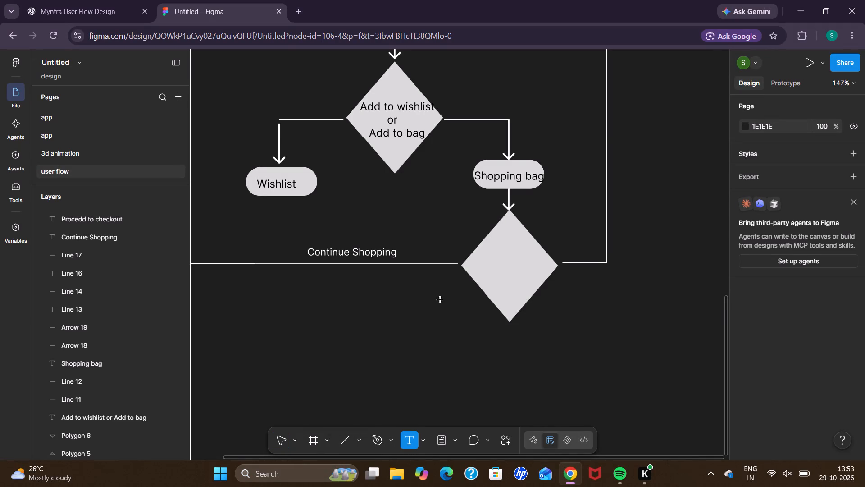
click(480, 254)
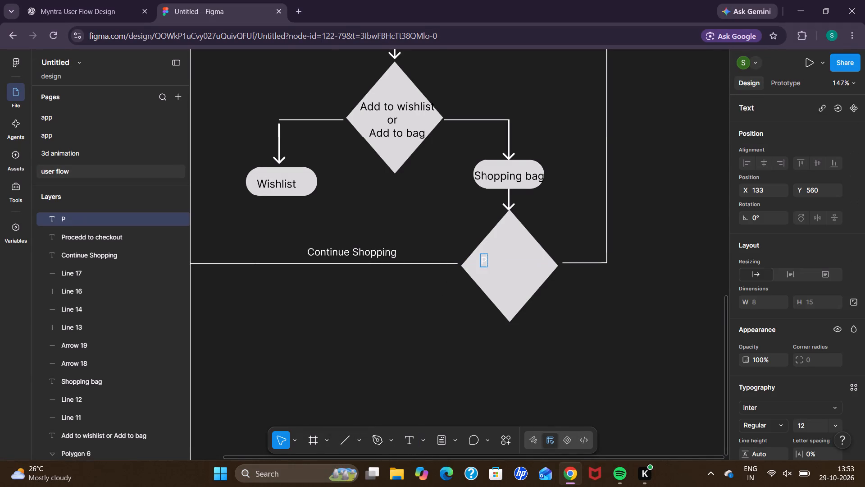
text(roceed to)
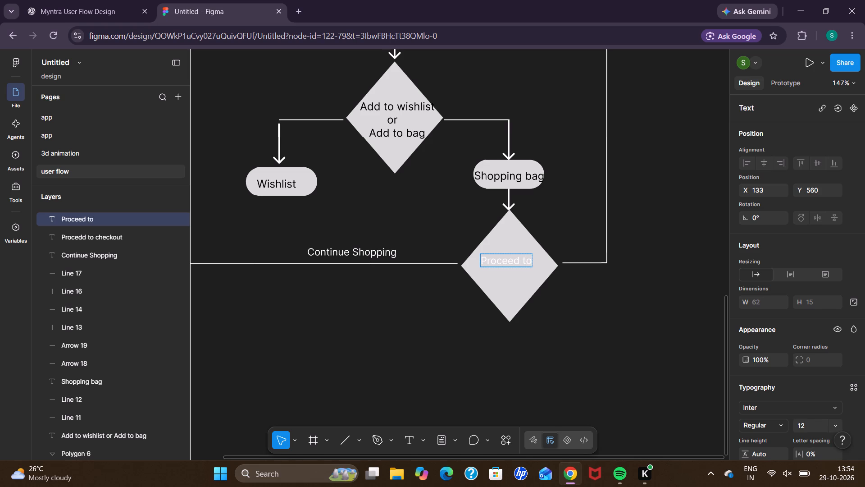
key(Return)
text(heckout)
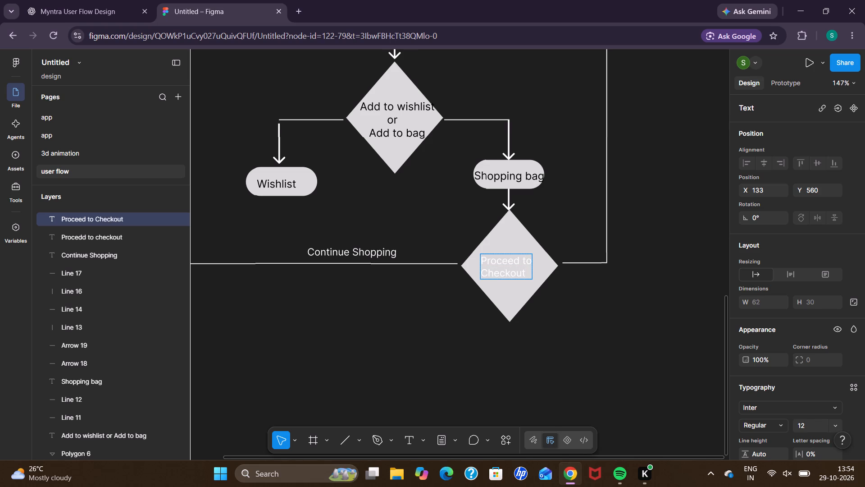
Replace the white fill of the new "Proceed to Checkout" text with the black colour already used on this page.
scroll(784, 369, down, 1)
scroll(817, 398, down, 1)
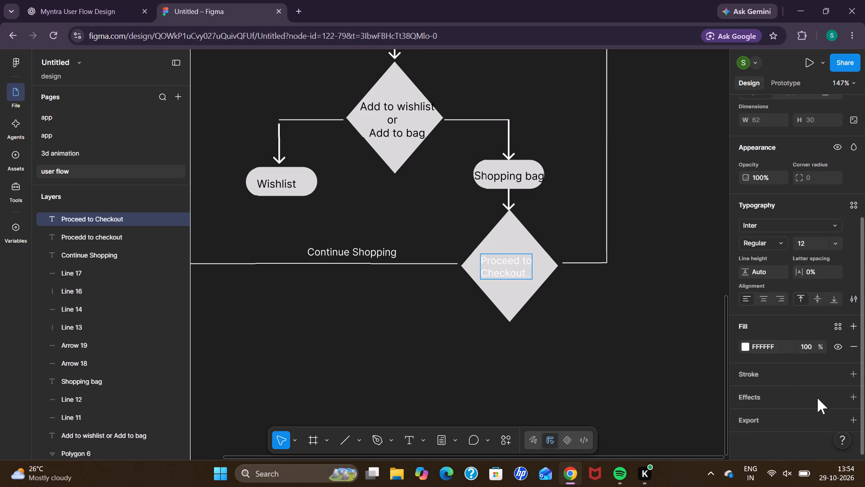
scroll(817, 398, down, 1)
click(852, 348)
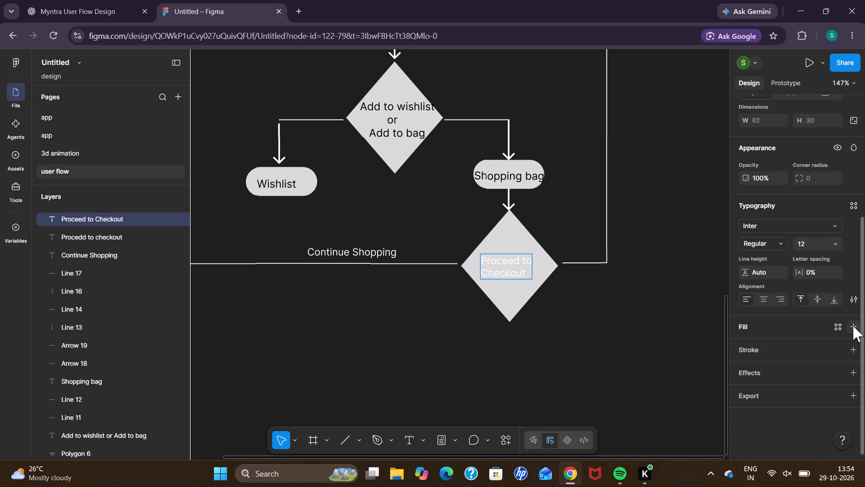
click(853, 326)
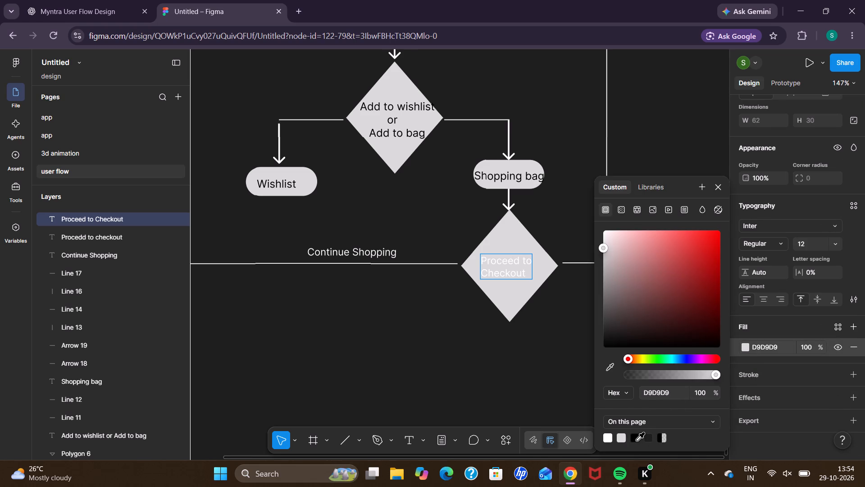
click(637, 441)
click(519, 268)
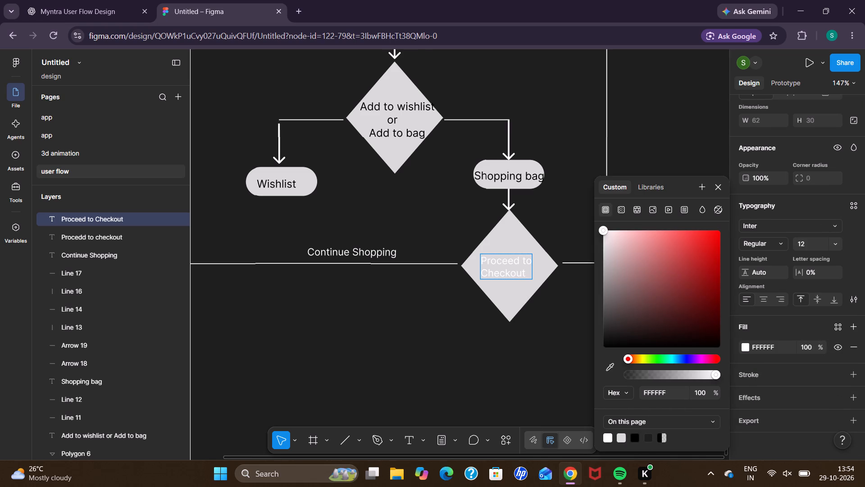
click(560, 349)
click(633, 436)
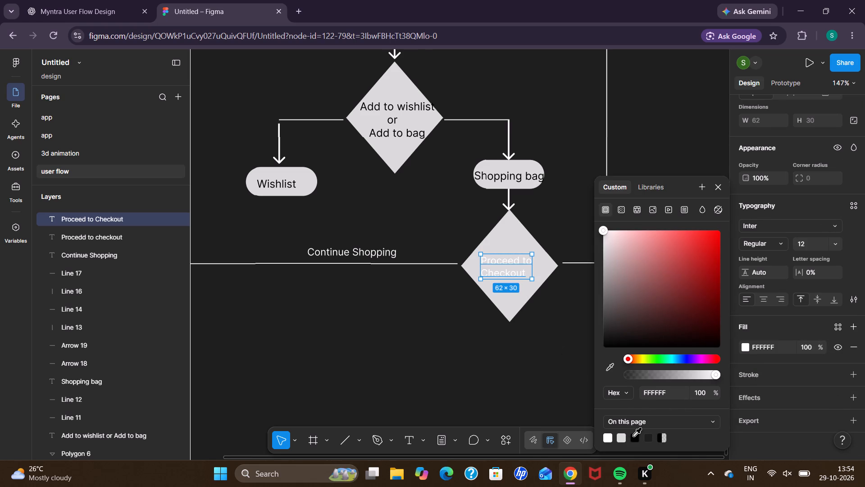
click(518, 385)
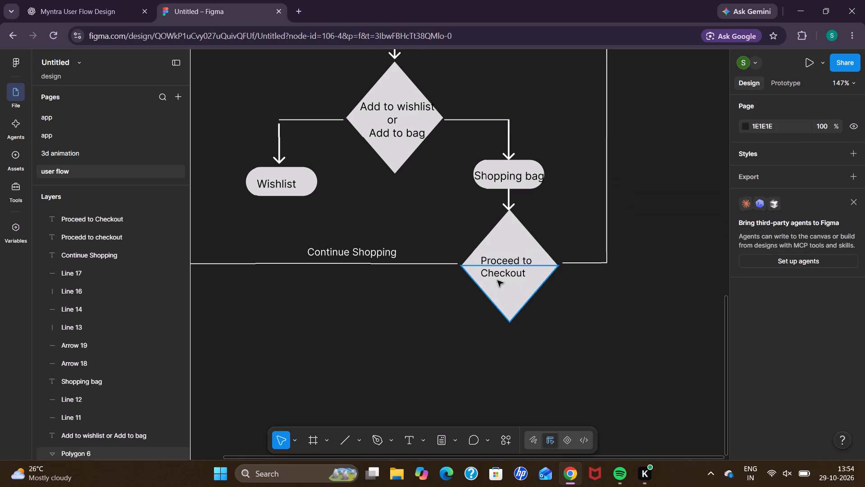
click(497, 274)
click(454, 340)
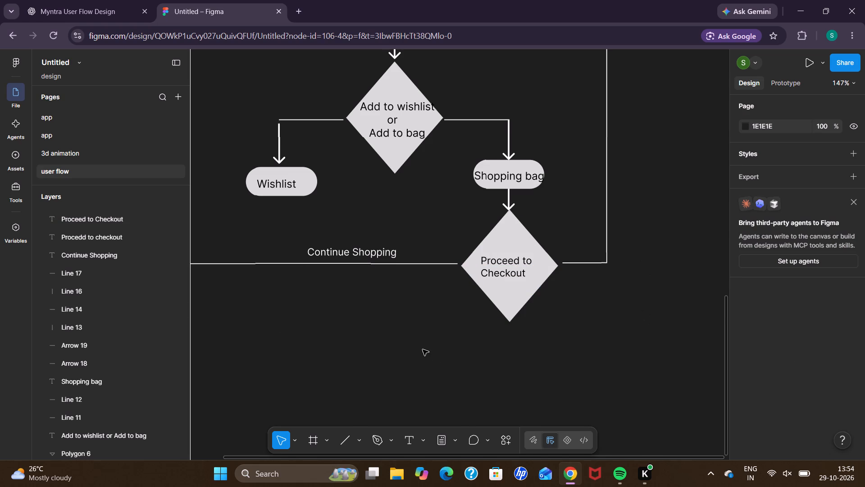
Check the reference flowchart in ChatGPT, and in Figma place a duplicate of the Shopping bag arrow below the checkout diamond, at about X 167, Y 648.
scroll(423, 349, down, 2)
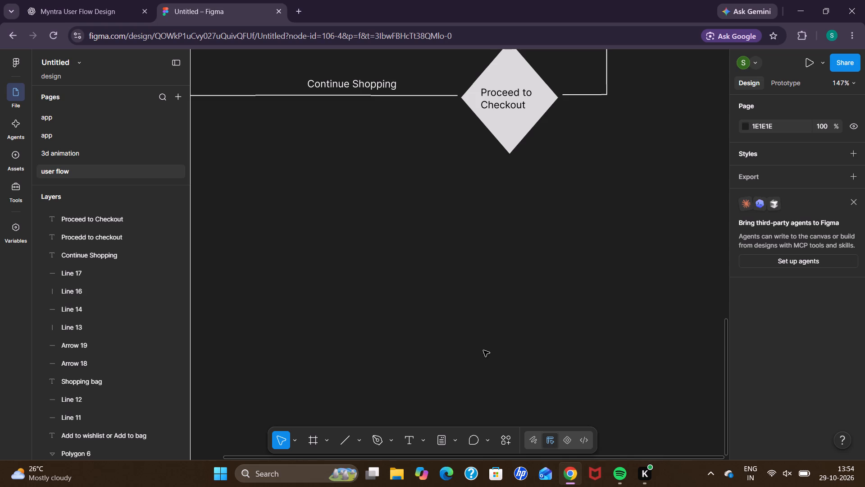
scroll(406, 273, up, 1)
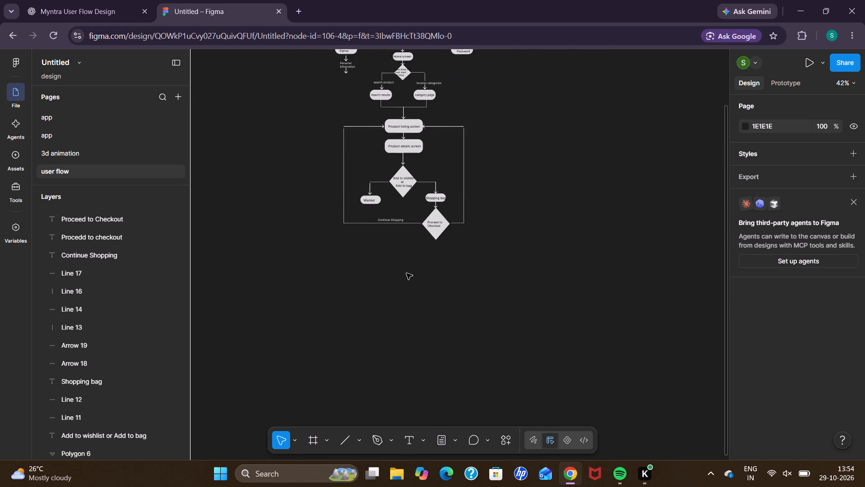
scroll(406, 273, up, 1)
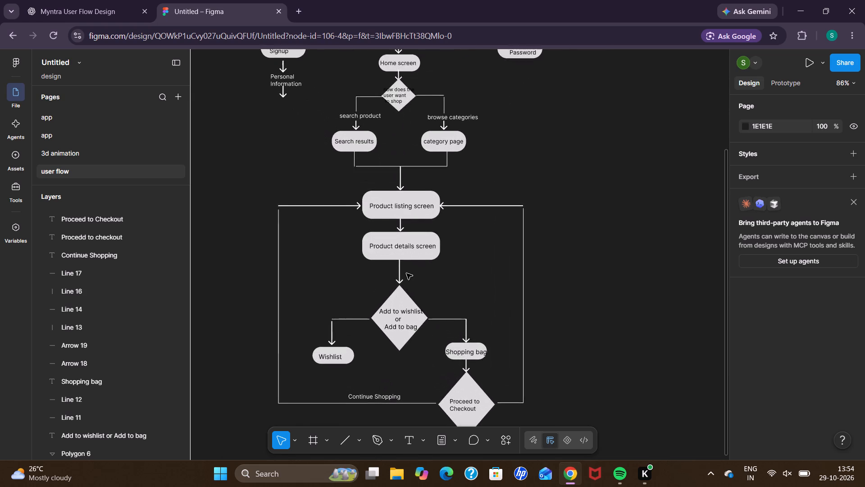
scroll(406, 273, down, 1)
click(122, 14)
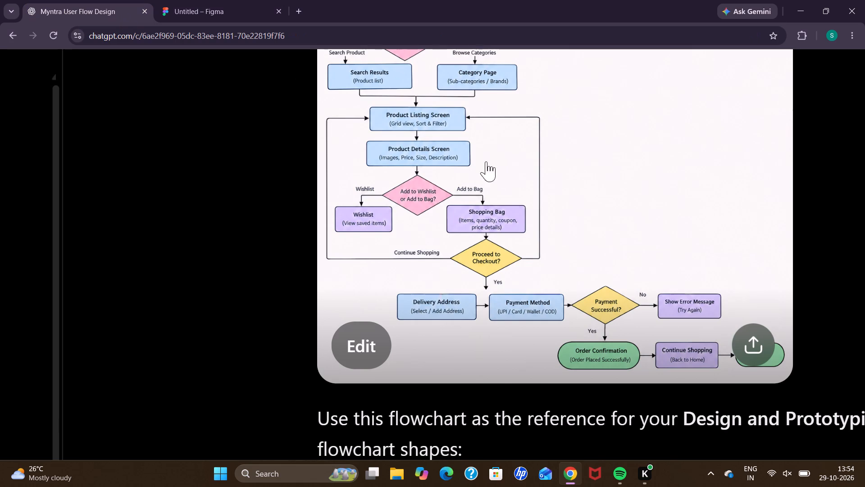
scroll(555, 215, down, 1)
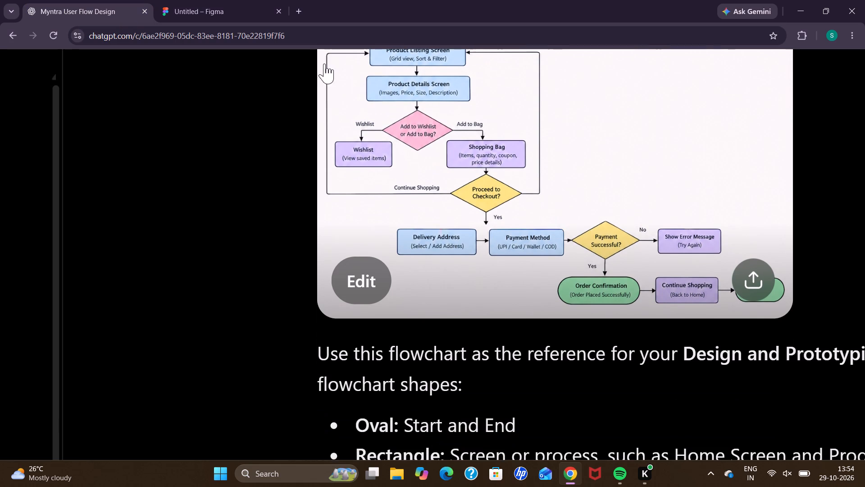
click(246, 18)
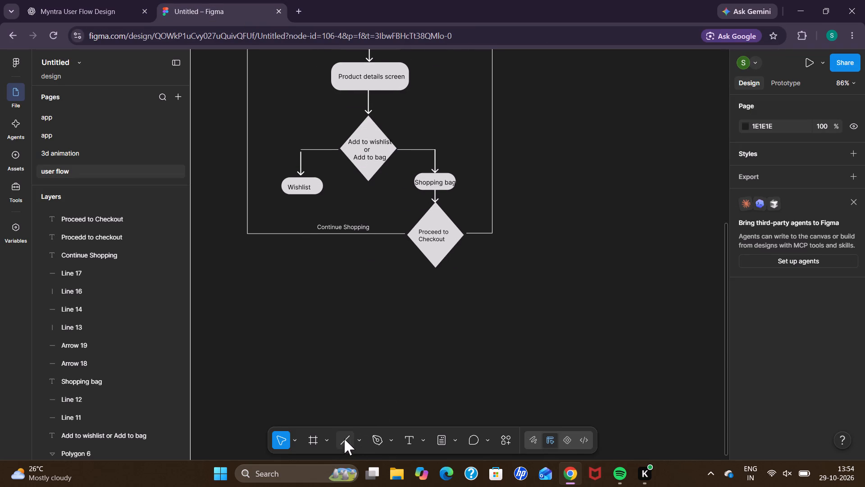
click(434, 196)
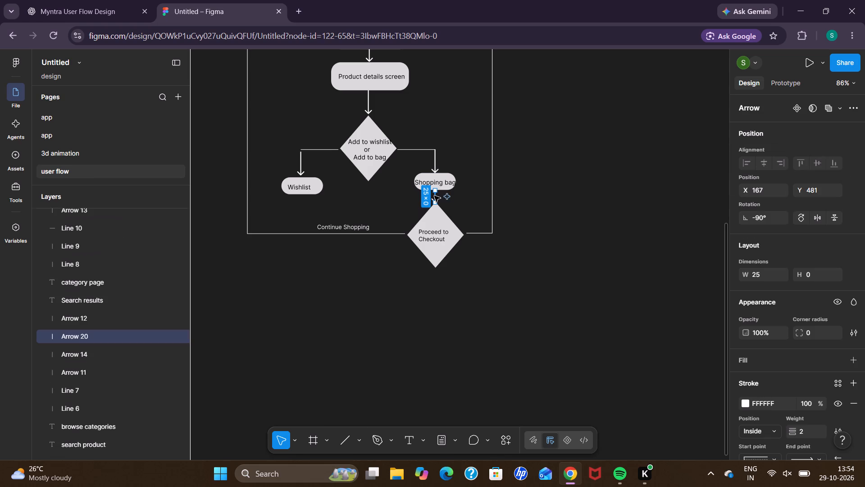
key(ctrl+d)
drag(434, 196, 434, 276)
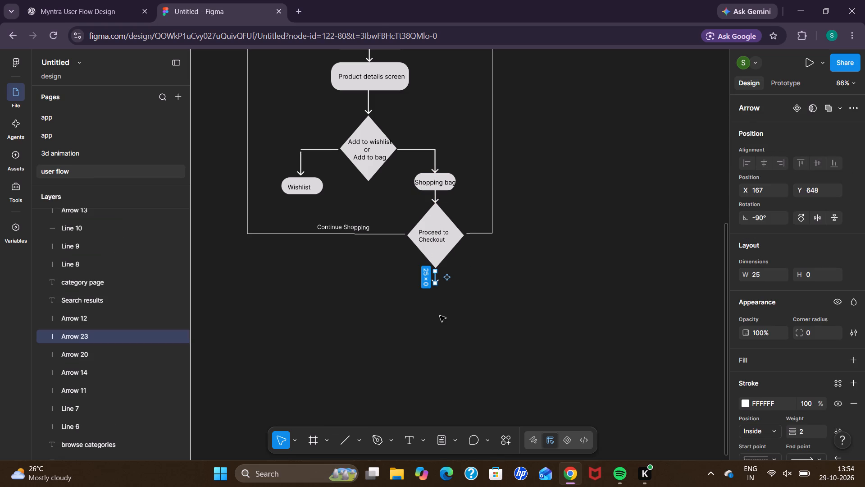
click(440, 316)
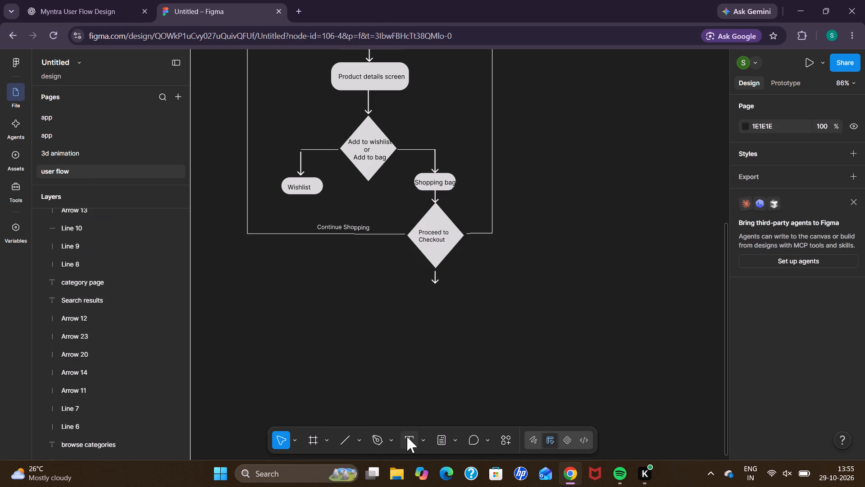
Add a "Yes" text label and place it just to the right of the arrow below the checkout diamond.
click(407, 436)
click(455, 271)
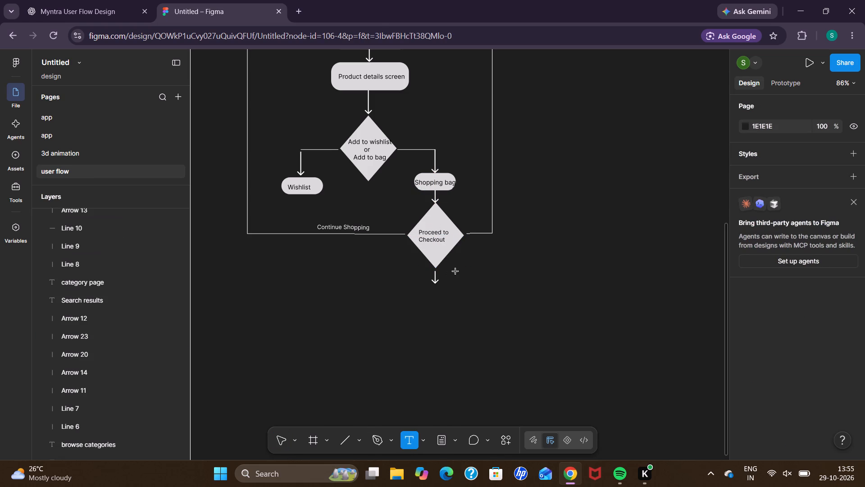
key(y)
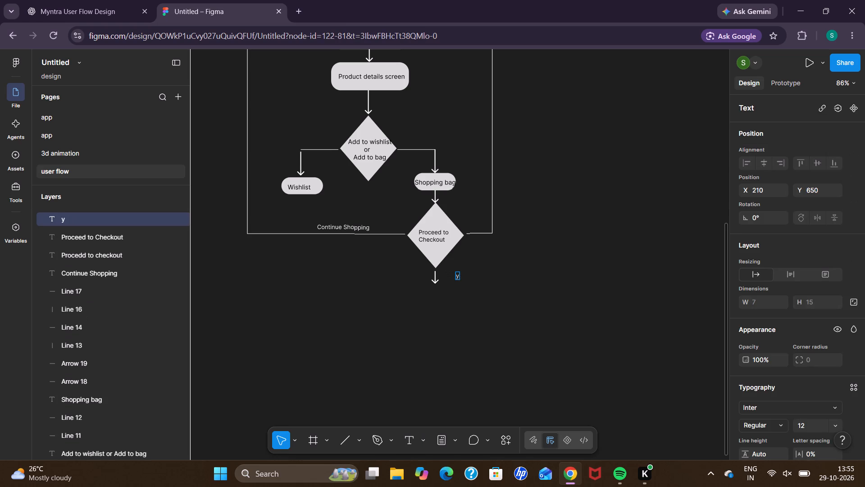
key(BackSpace)
click(477, 298)
drag(461, 273, 444, 273)
click(444, 308)
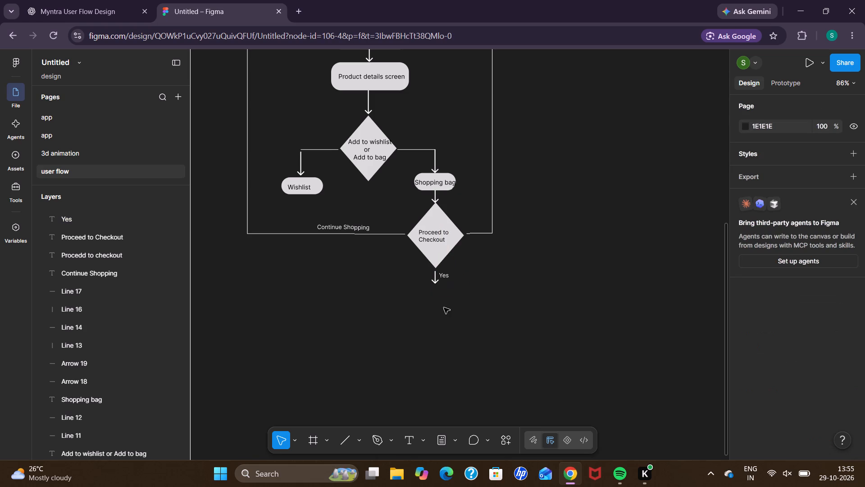
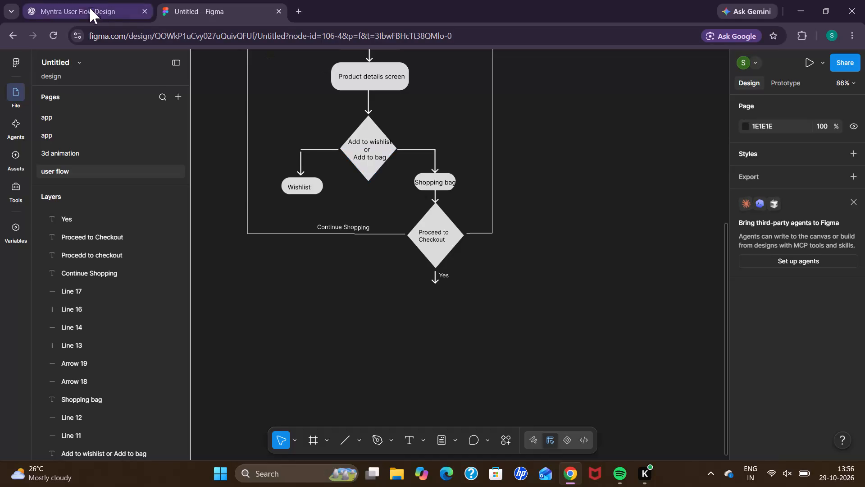
Check the reference flowchart, and place a duplicate of the Wishlist box below the checkout diamond, about 110 × 36 at X 18, Y 685.
click(81, 1)
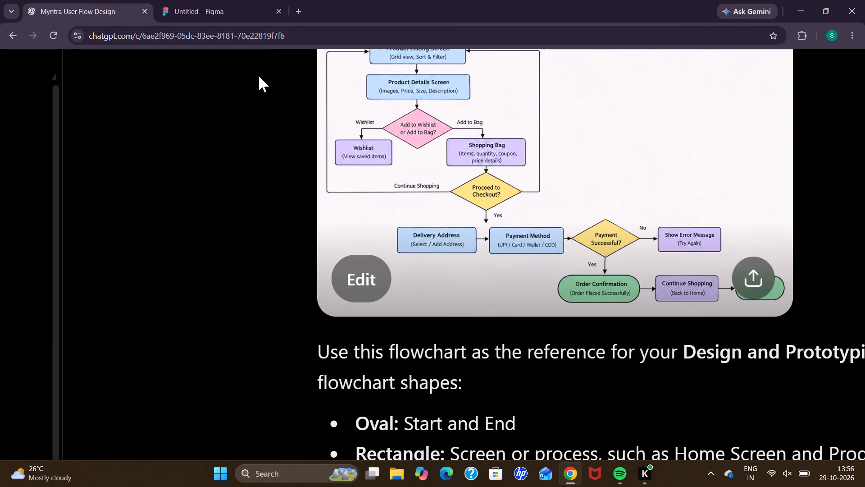
click(204, 2)
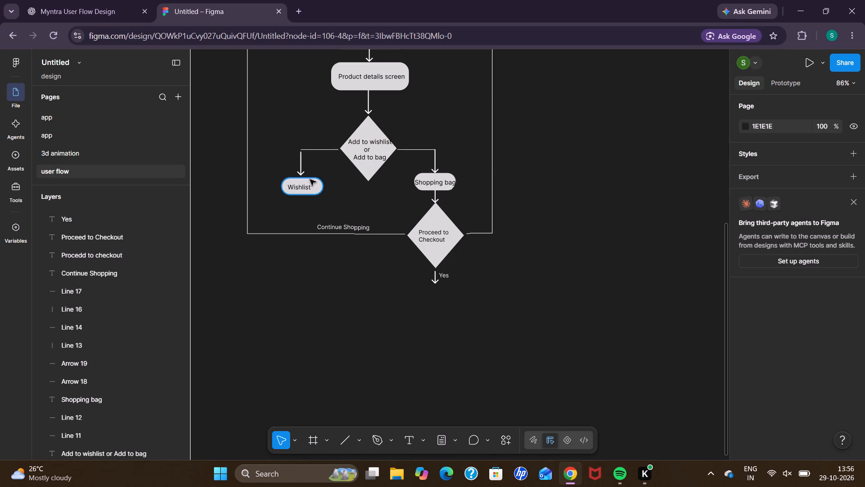
scroll(339, 133, right, 1)
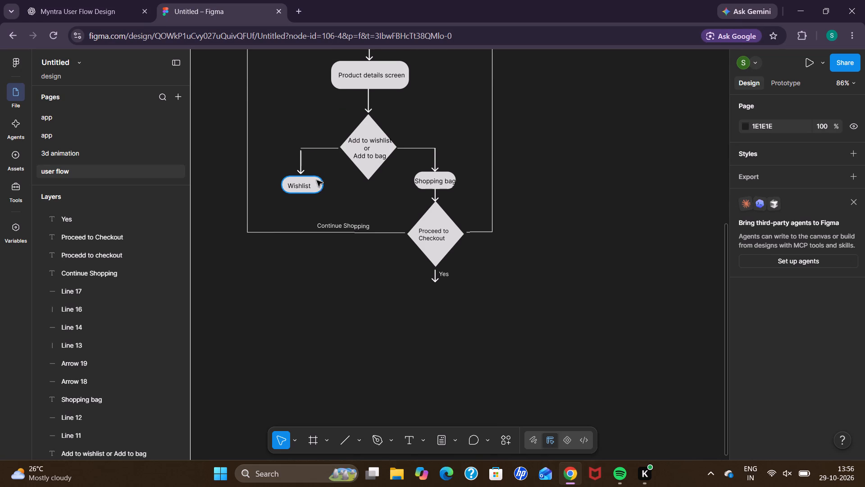
click(316, 183)
key(ctrl+d)
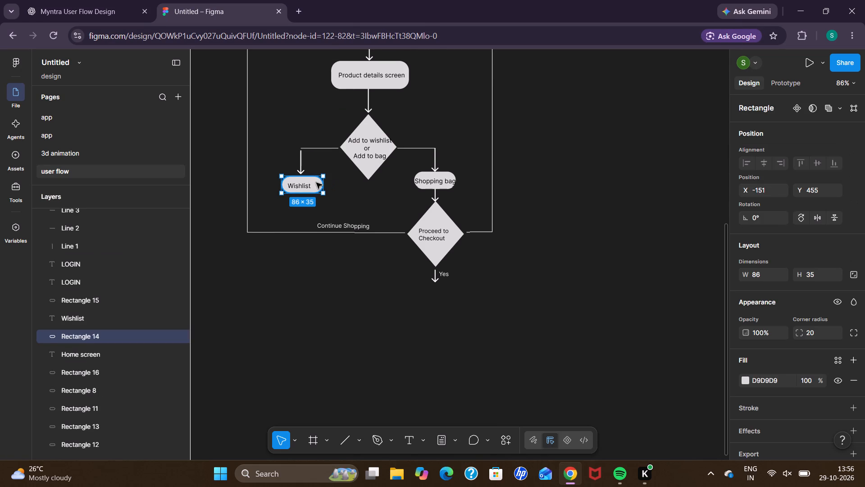
drag(316, 183, 329, 302)
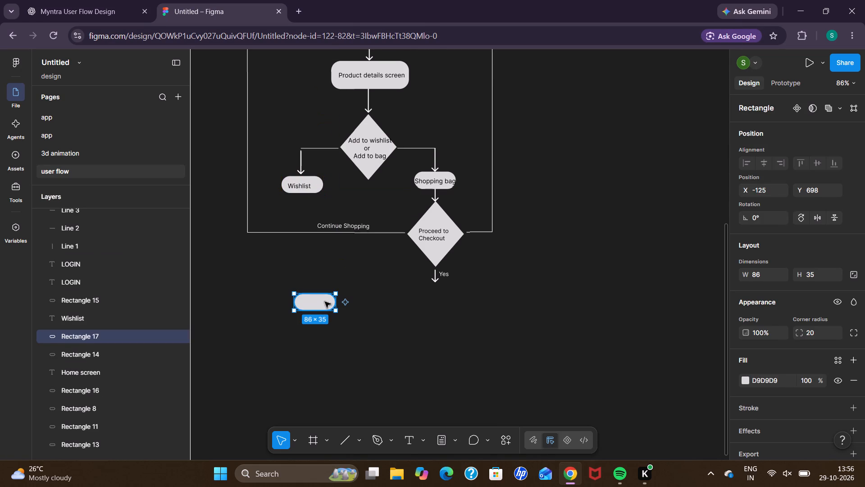
drag(323, 300, 396, 305)
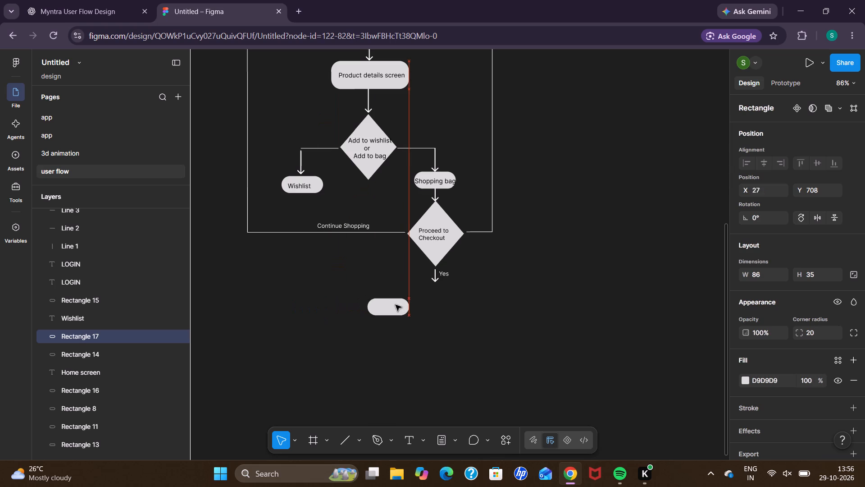
drag(396, 305, 399, 302)
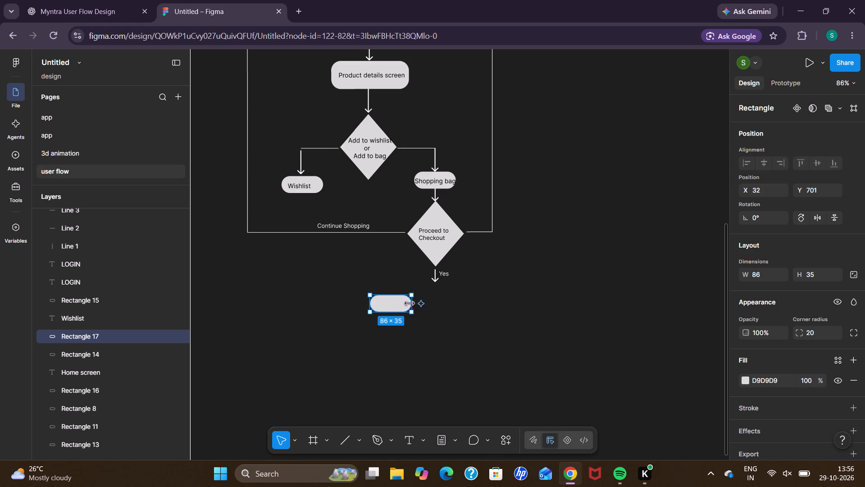
drag(411, 303, 422, 304)
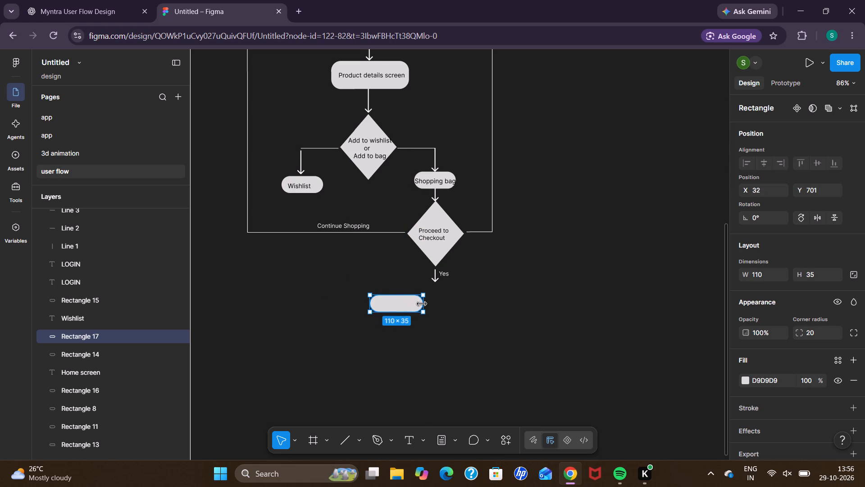
click(397, 294)
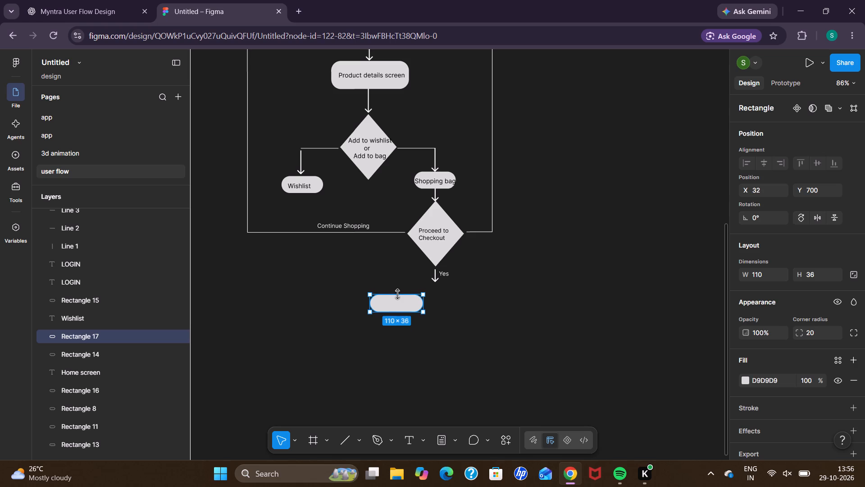
drag(397, 298, 391, 290)
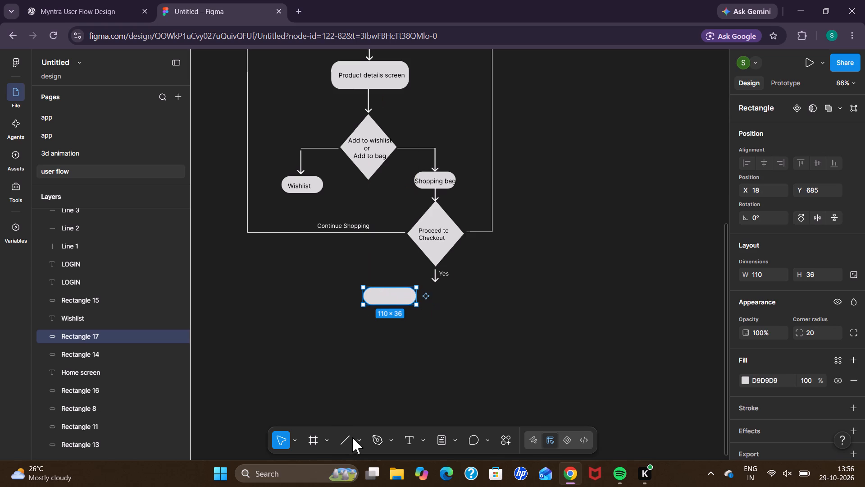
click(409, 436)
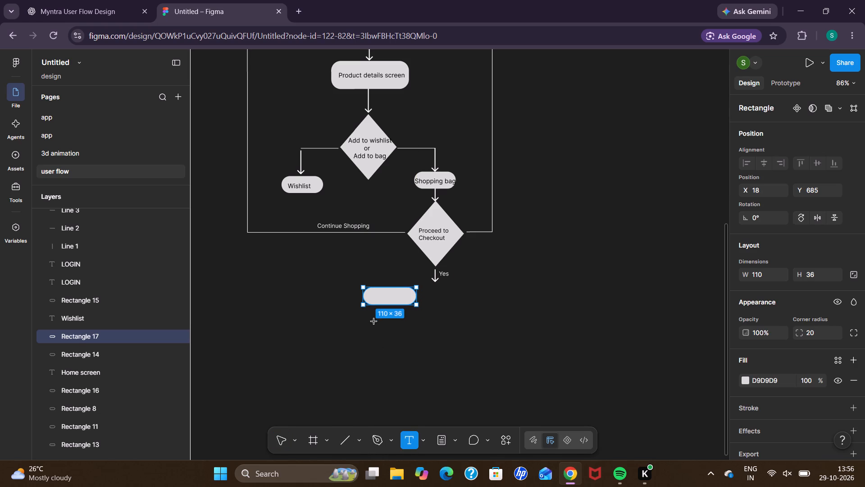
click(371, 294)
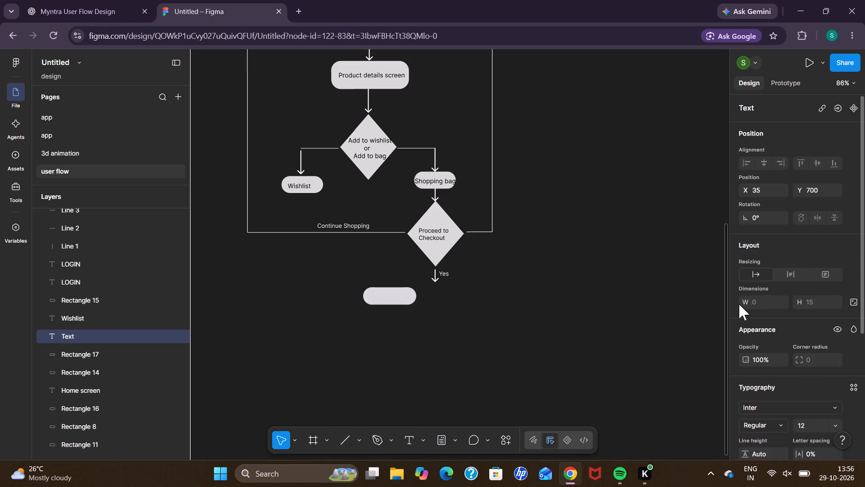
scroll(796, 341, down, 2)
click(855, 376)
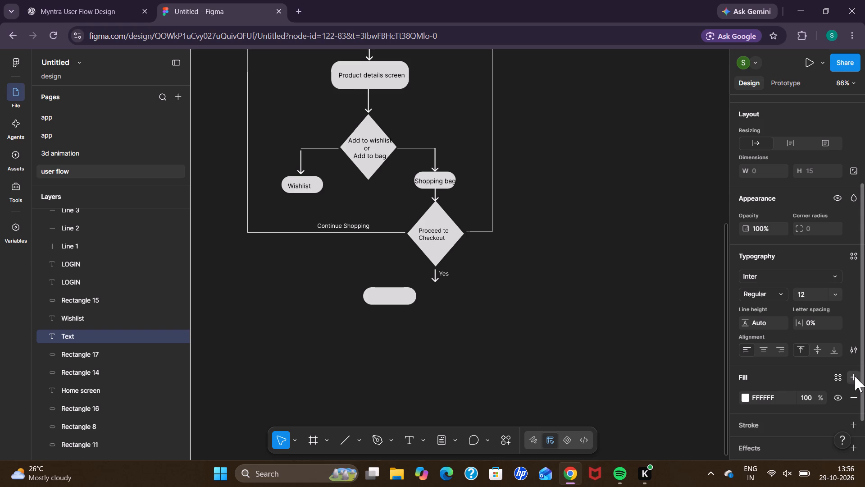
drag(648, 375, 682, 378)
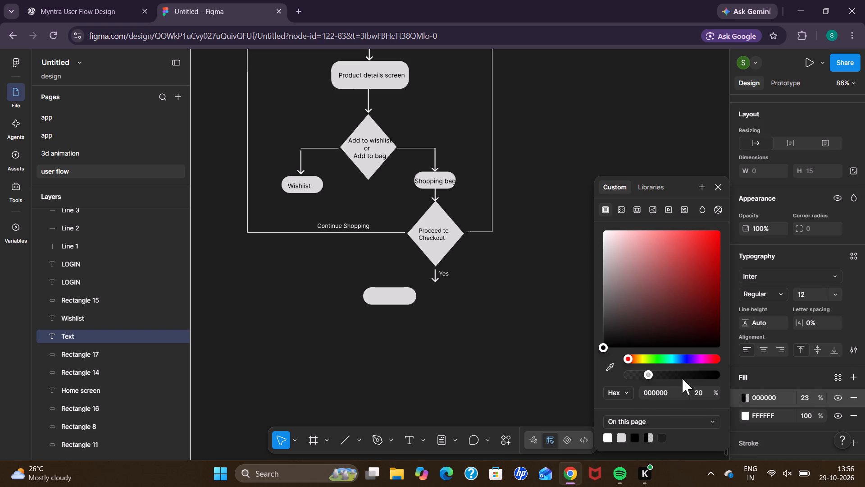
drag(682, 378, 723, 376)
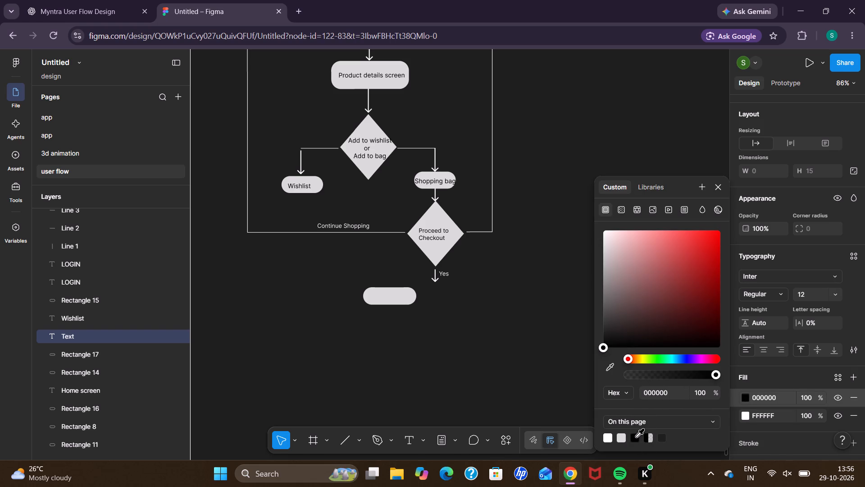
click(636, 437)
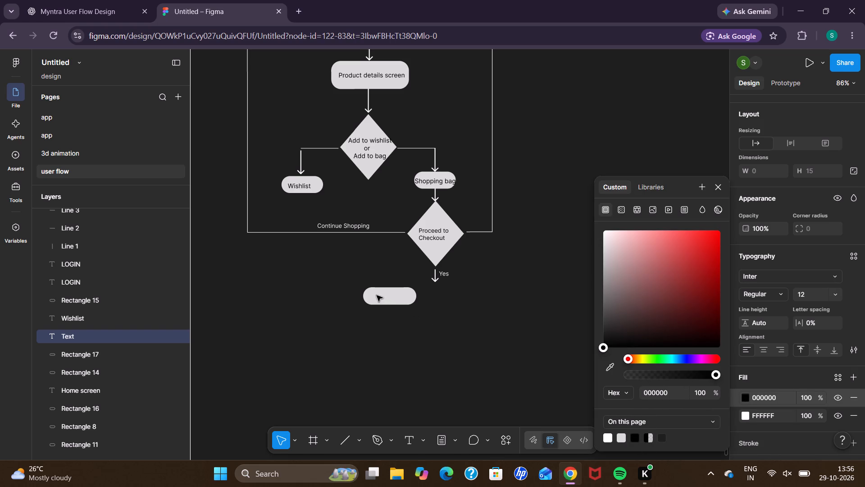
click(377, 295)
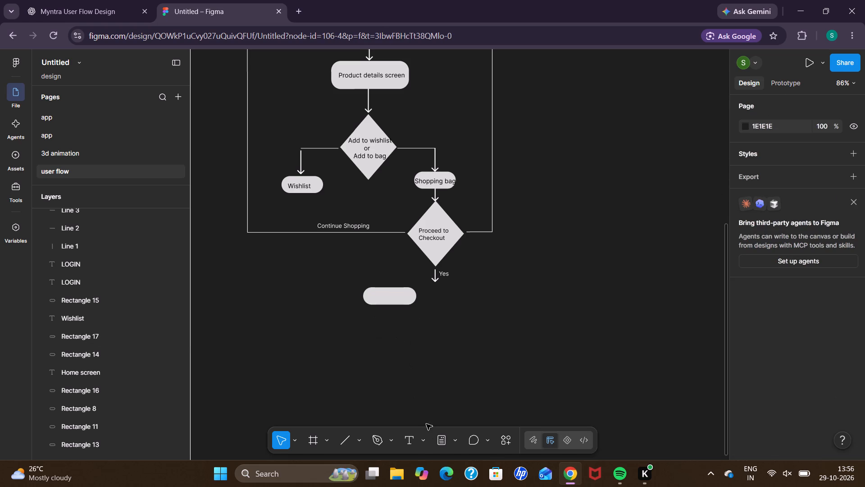
Add the text "Dekivery address" inside the new rounded box below the checkout diamond.
click(408, 436)
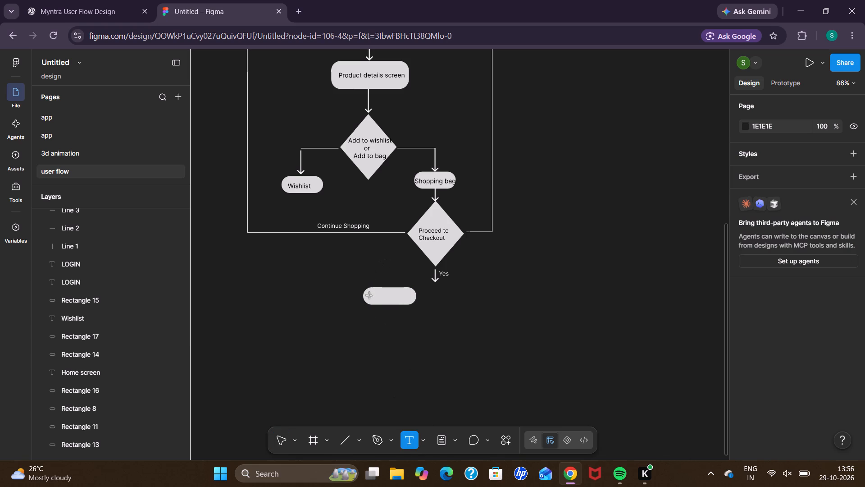
click(369, 295)
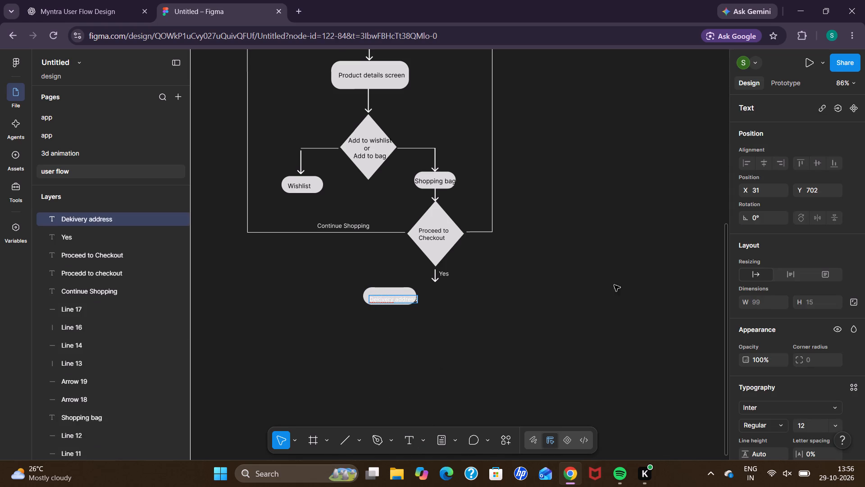
Replace the white fill of the new address text with the black 000000 already used on this page.
scroll(753, 336, down, 2)
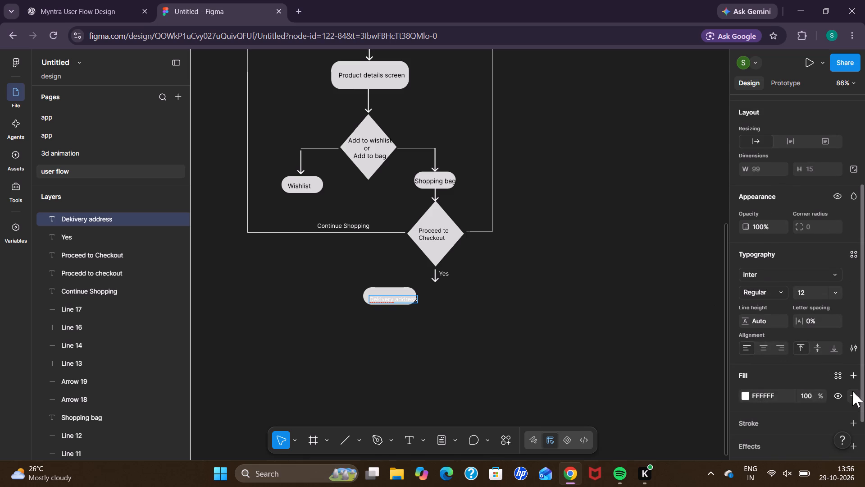
click(852, 393)
click(854, 373)
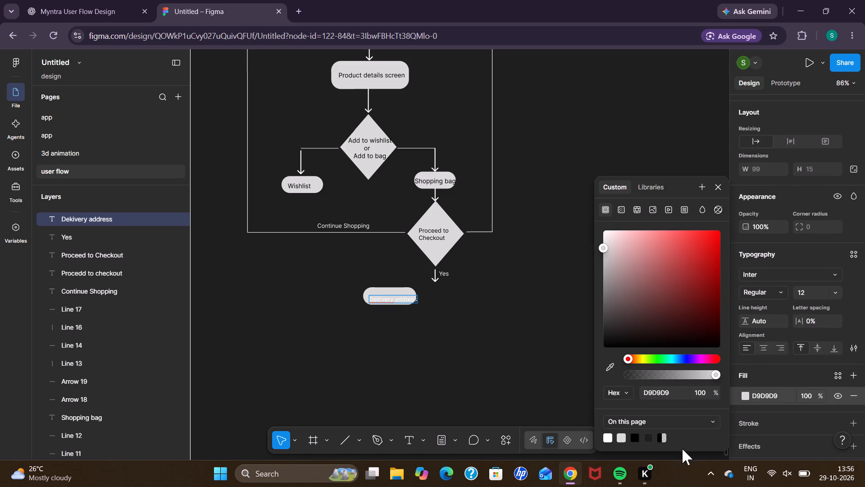
click(637, 438)
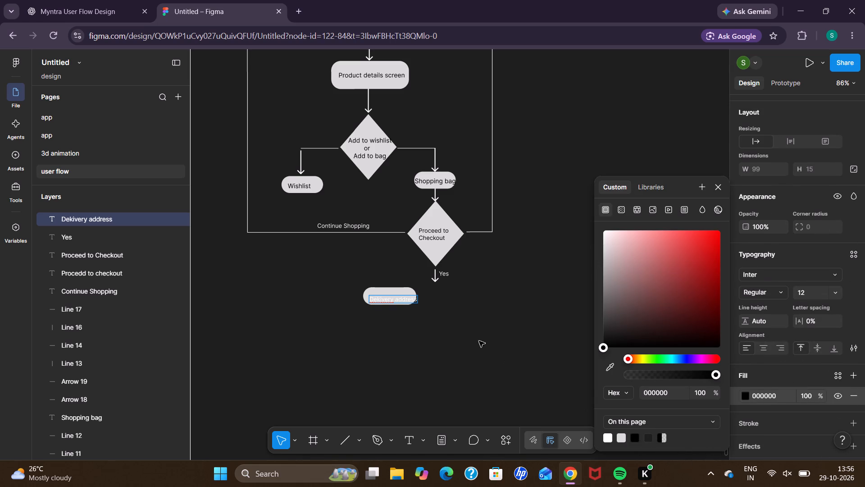
click(479, 341)
click(631, 432)
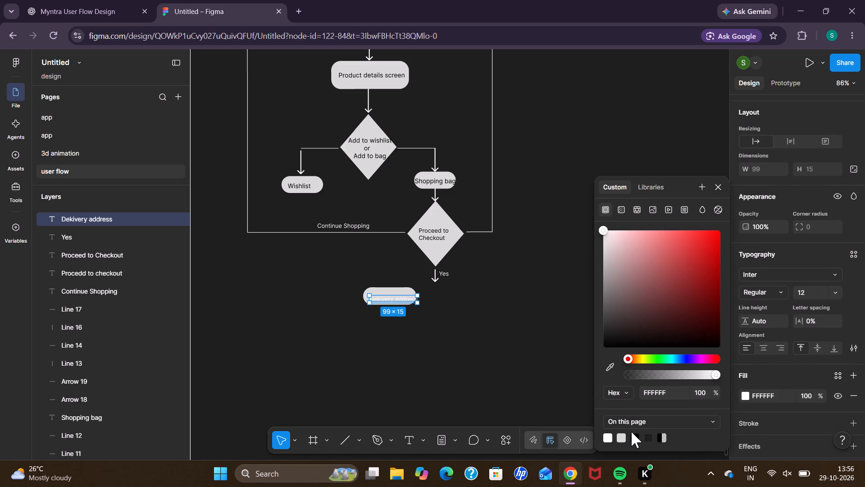
click(633, 436)
click(458, 344)
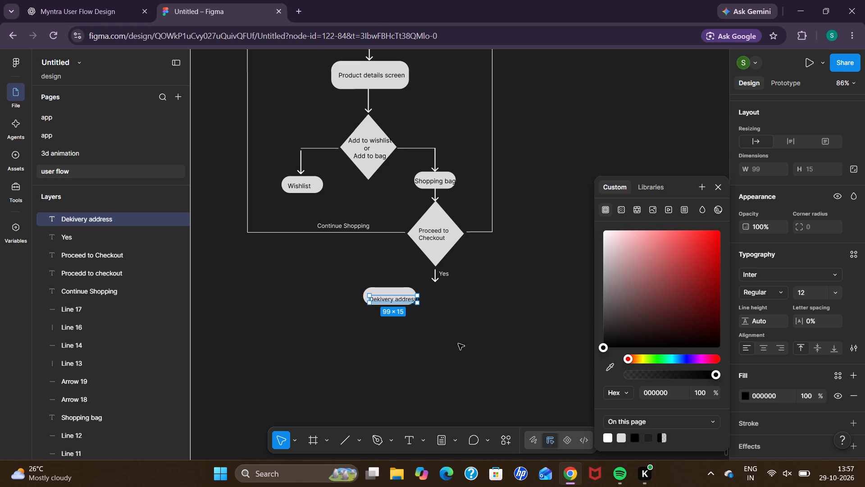
Move the address text to the middle of its rounded box, at about X 25, Y 695.
click(379, 299)
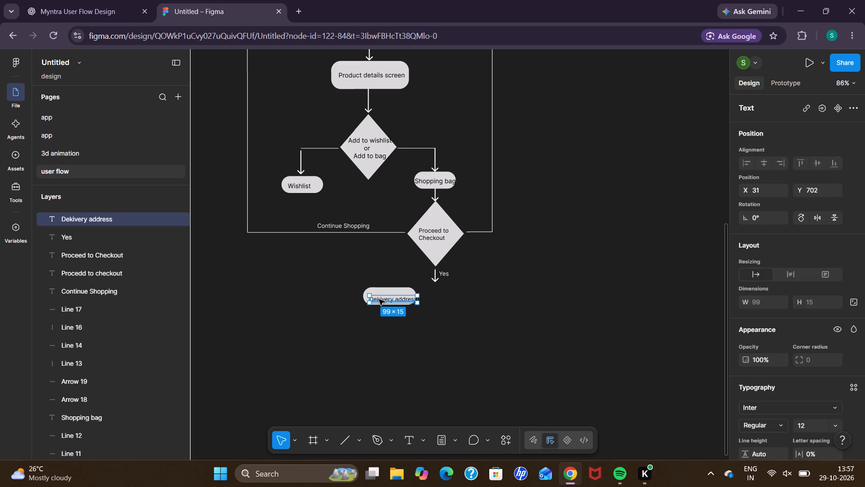
click(379, 299)
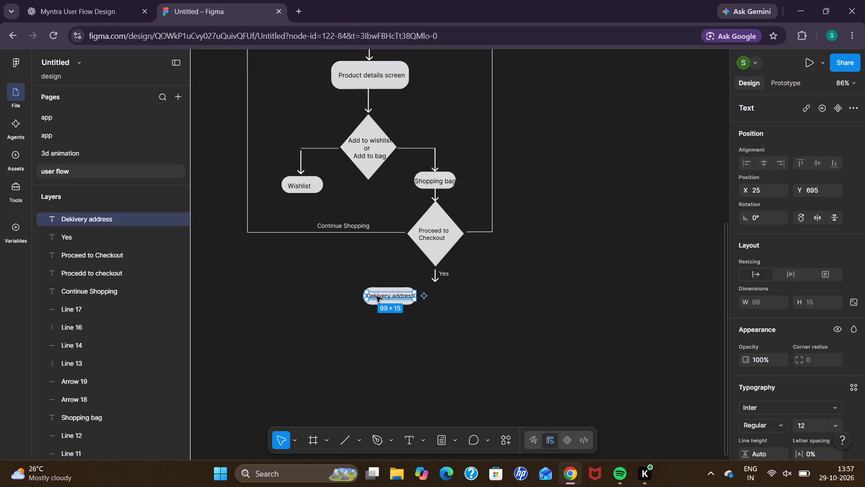
Correct the label's spelling to "Delivery address" and leave text editing with nothing selected.
click(408, 440)
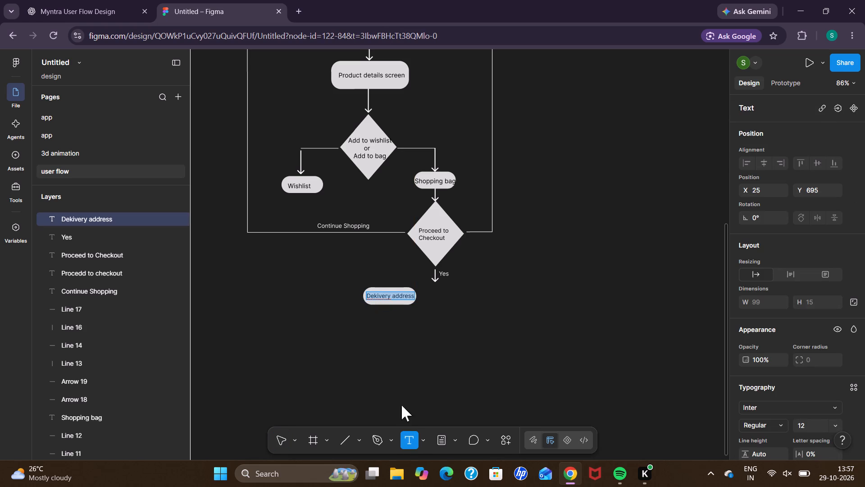
click(374, 295)
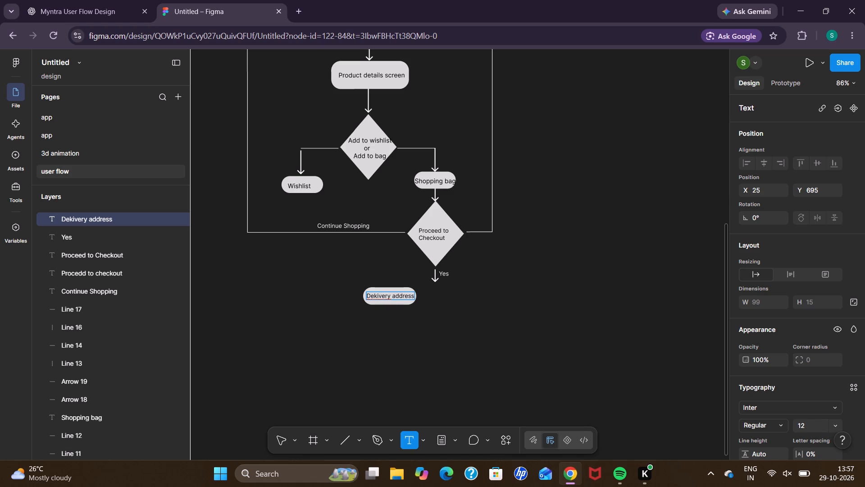
click(375, 295)
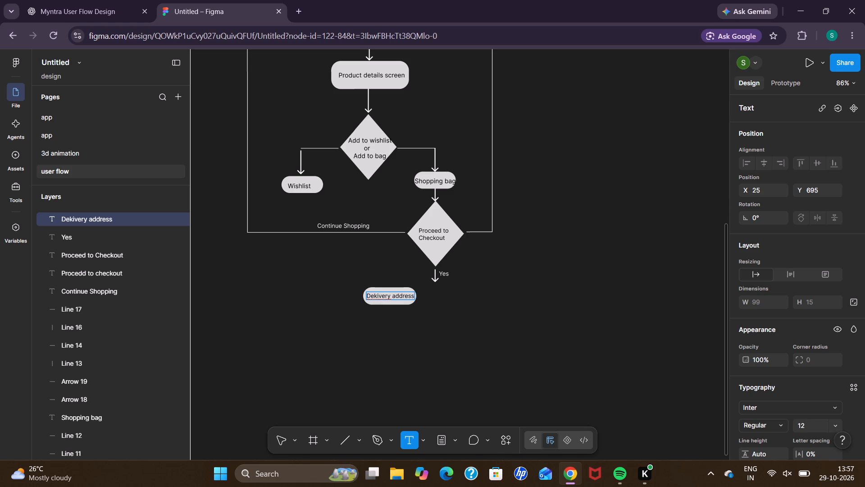
click(375, 295)
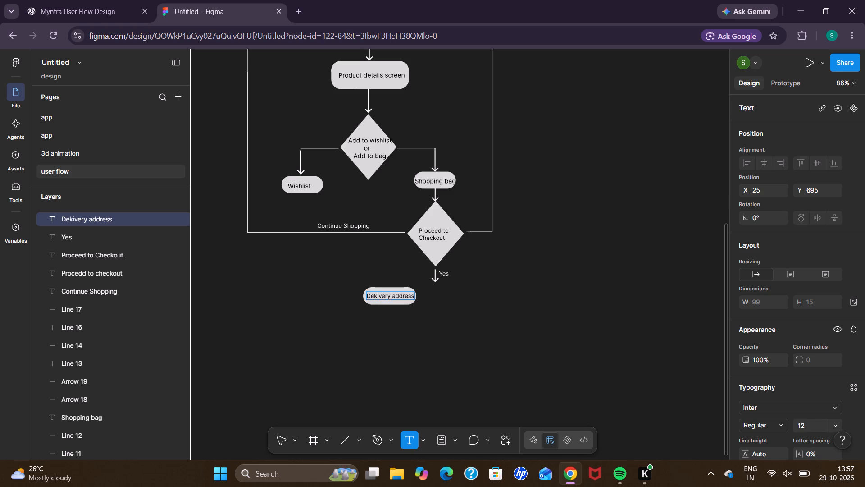
click(376, 296)
key(BackSpace)
key(l)
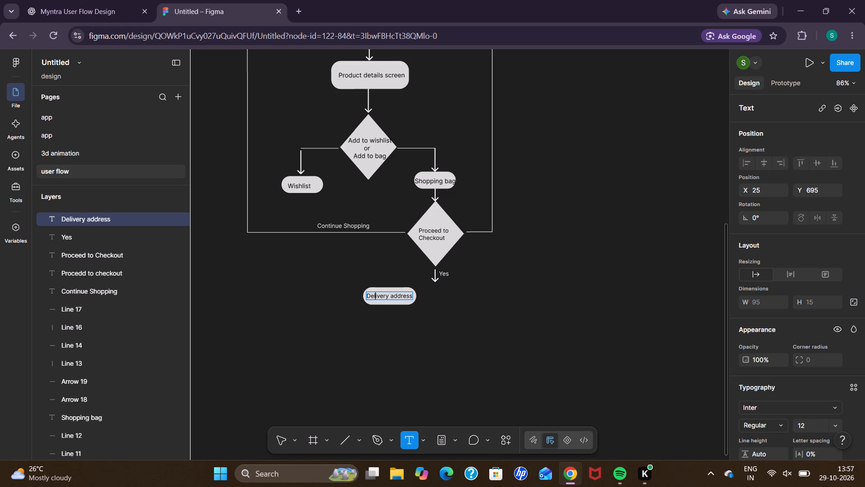
click(345, 381)
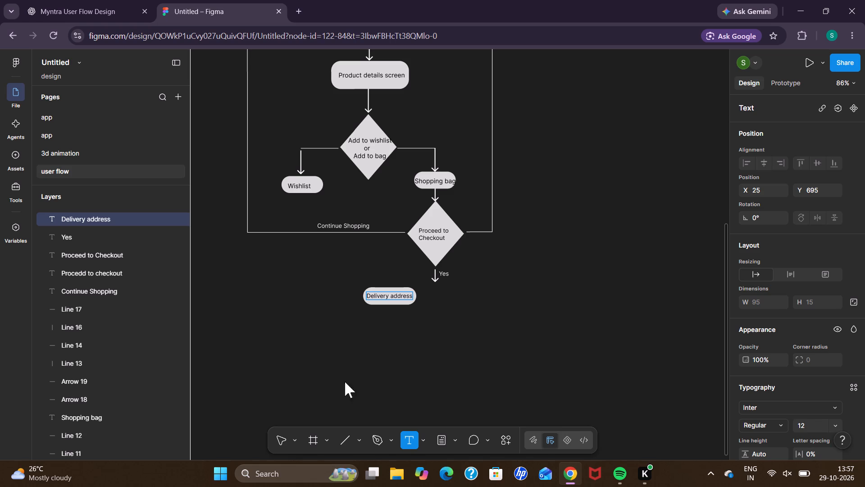
click(345, 381)
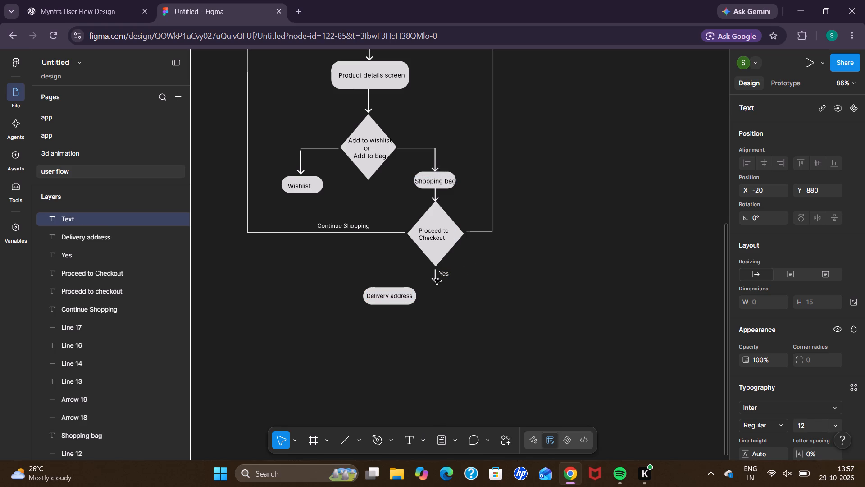
click(435, 303)
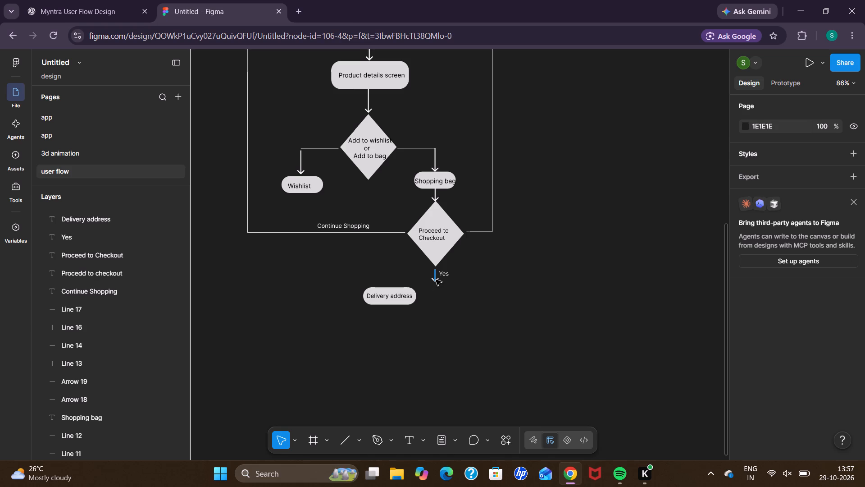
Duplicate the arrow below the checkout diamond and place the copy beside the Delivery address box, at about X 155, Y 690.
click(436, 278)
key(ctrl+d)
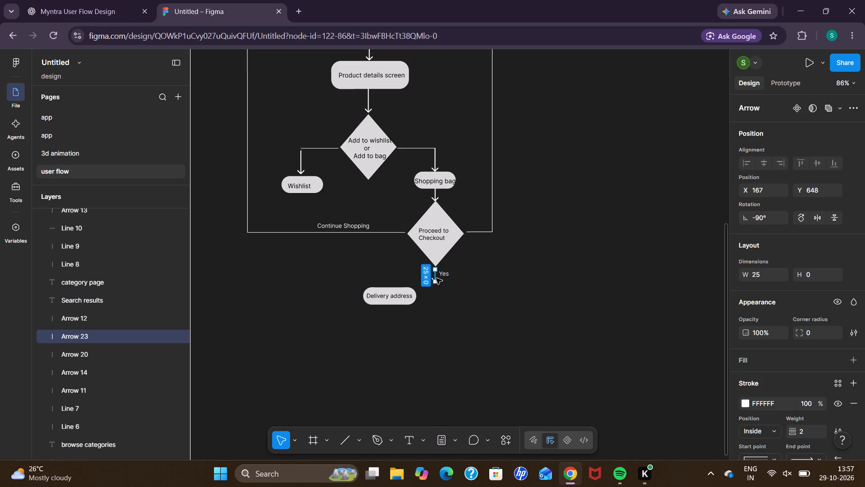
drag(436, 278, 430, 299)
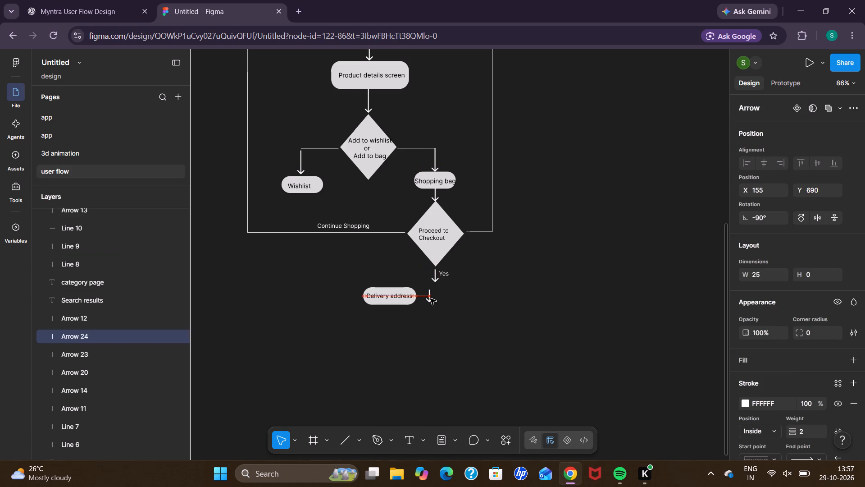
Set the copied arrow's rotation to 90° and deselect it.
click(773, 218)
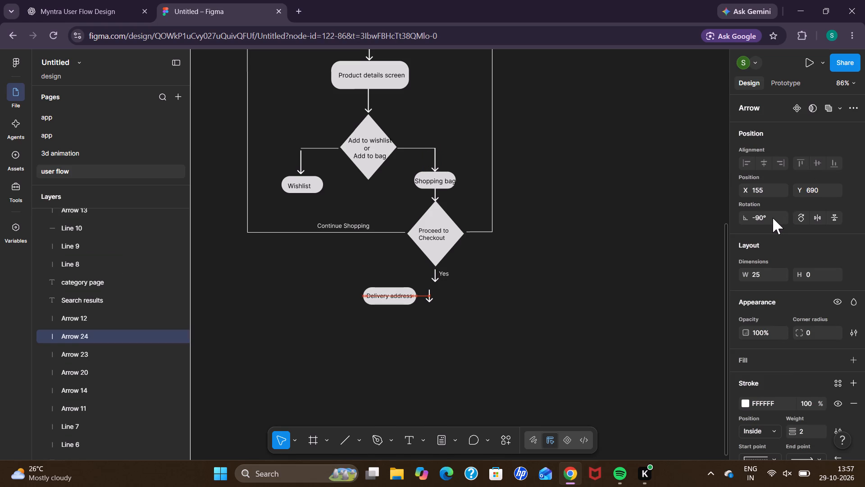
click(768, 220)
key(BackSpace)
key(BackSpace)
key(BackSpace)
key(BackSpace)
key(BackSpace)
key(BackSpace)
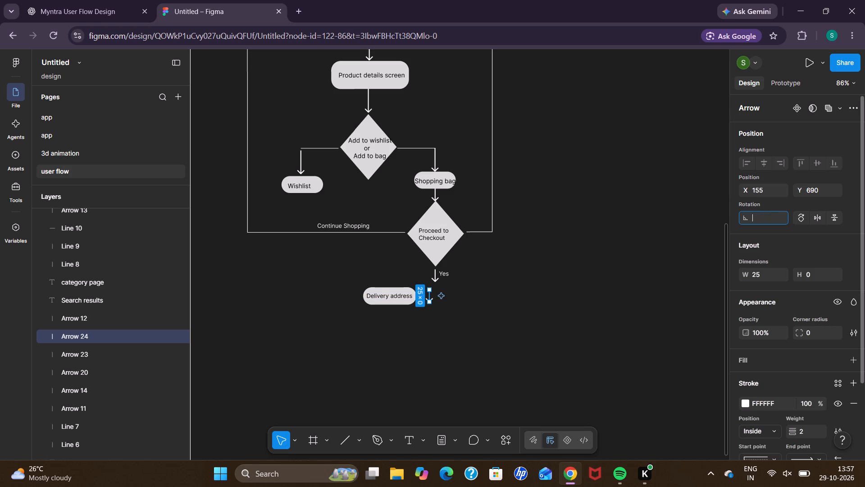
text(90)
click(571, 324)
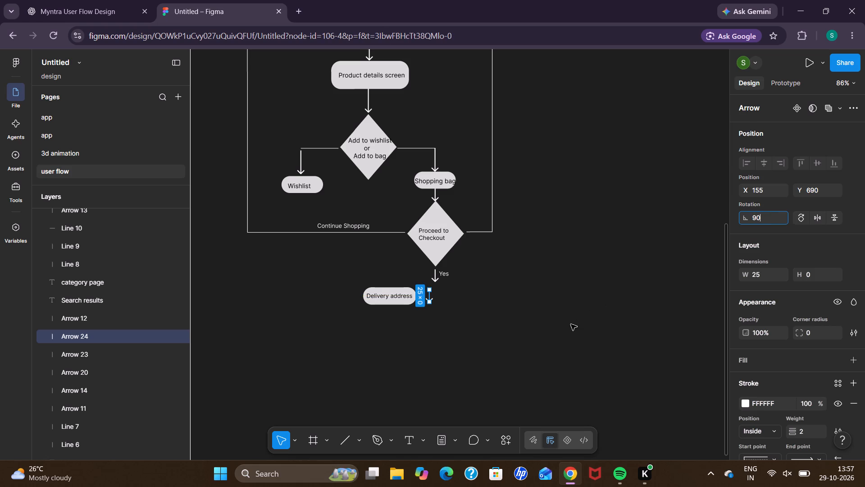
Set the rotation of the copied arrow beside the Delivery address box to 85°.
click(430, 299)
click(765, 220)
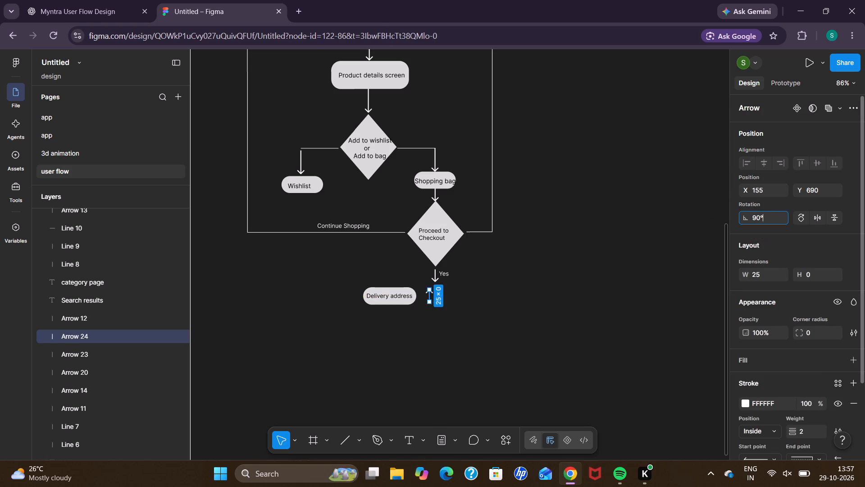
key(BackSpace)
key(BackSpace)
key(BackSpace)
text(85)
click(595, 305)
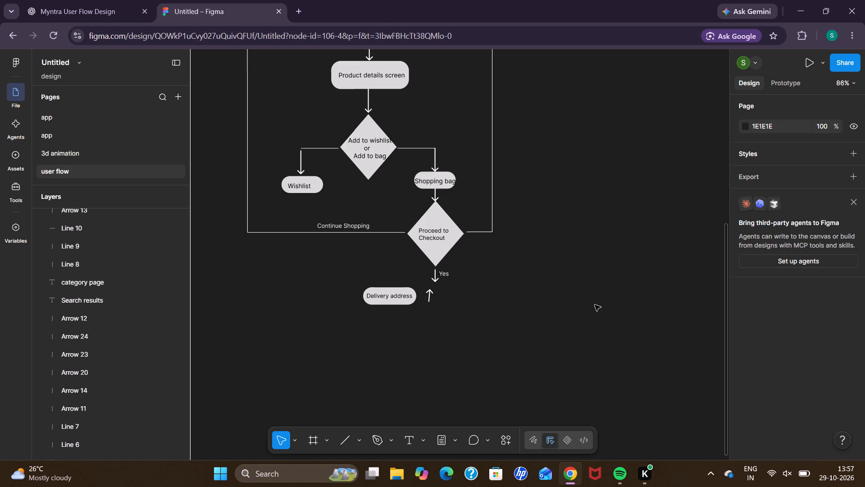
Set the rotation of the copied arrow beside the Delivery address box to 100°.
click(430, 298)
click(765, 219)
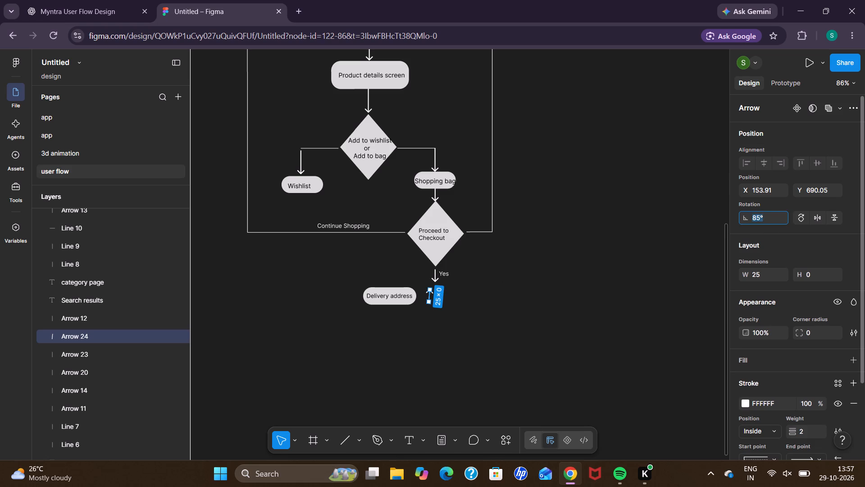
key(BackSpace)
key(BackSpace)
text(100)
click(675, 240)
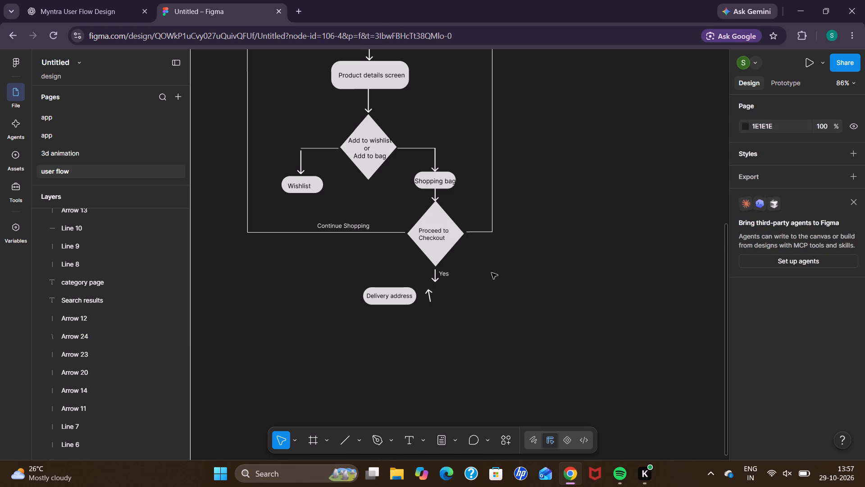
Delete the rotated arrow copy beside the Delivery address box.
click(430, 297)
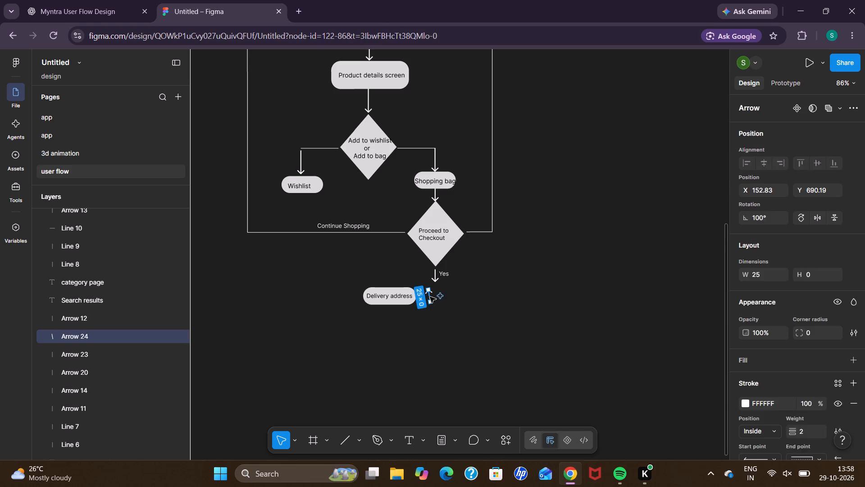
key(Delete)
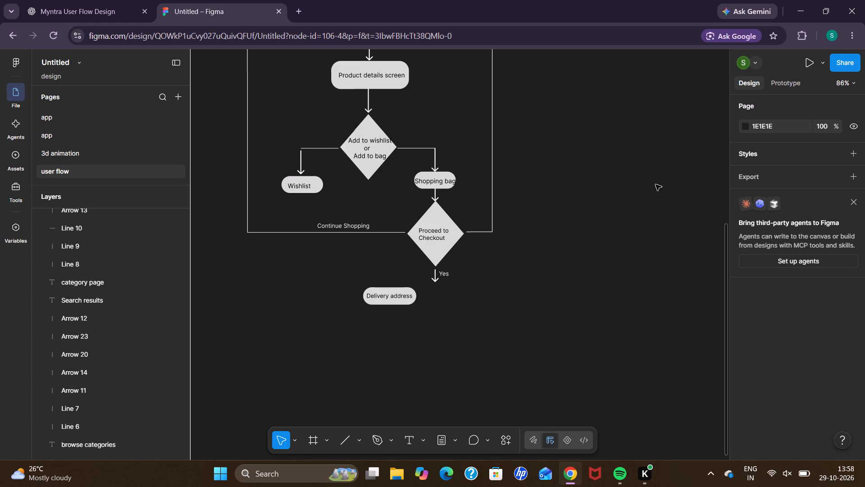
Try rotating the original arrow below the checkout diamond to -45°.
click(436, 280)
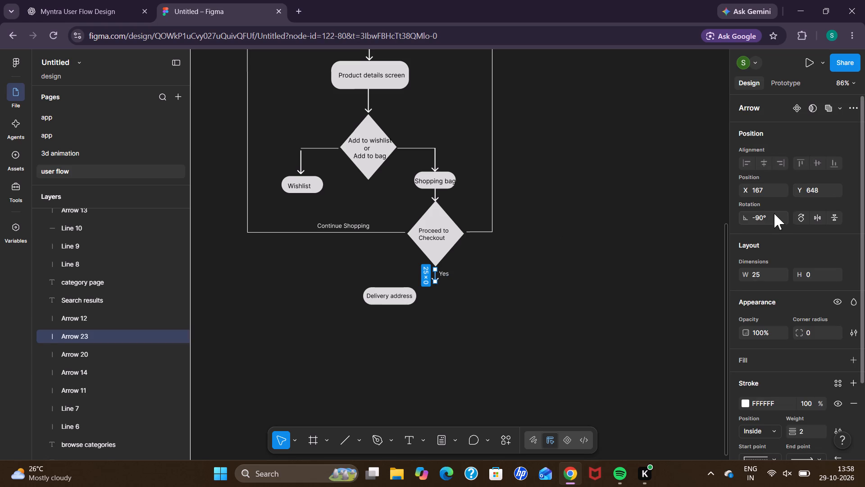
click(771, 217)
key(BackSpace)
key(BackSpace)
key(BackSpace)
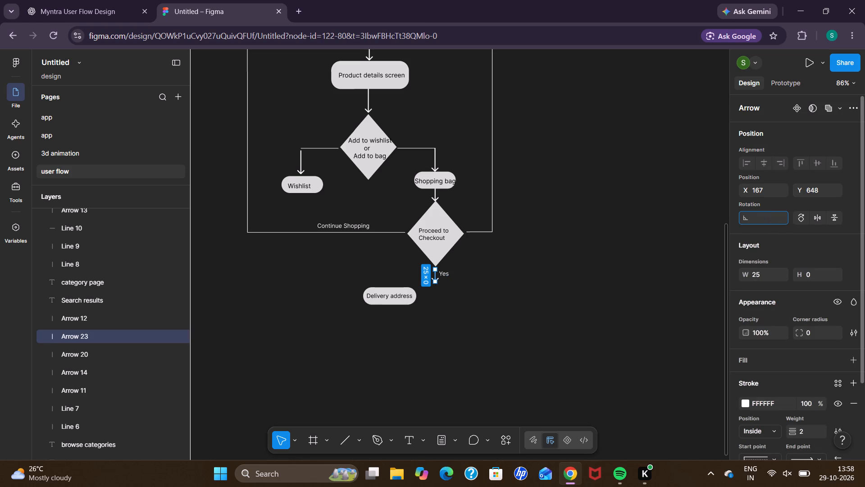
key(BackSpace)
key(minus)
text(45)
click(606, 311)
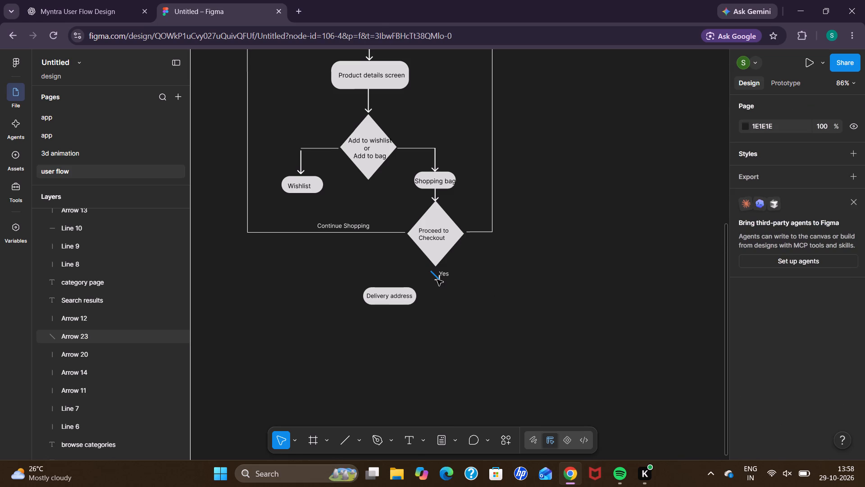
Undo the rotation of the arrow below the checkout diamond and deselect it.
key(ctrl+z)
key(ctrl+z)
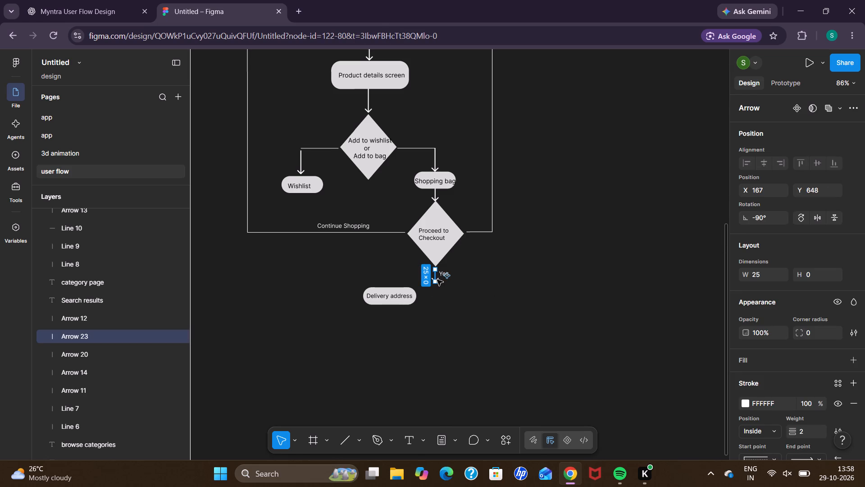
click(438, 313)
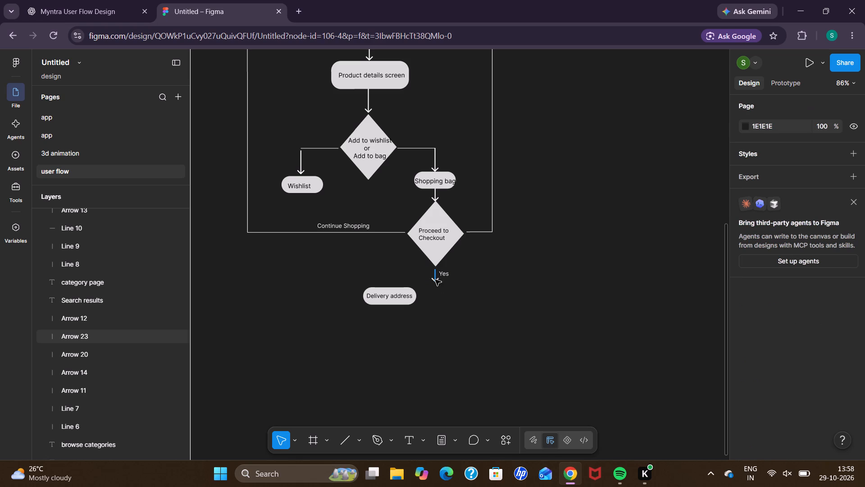
Draw a near-horizontal arrow about 34 long with the Arrow tool, starting at the Delivery address box's right edge, about X 130, Y 702.
click(434, 280)
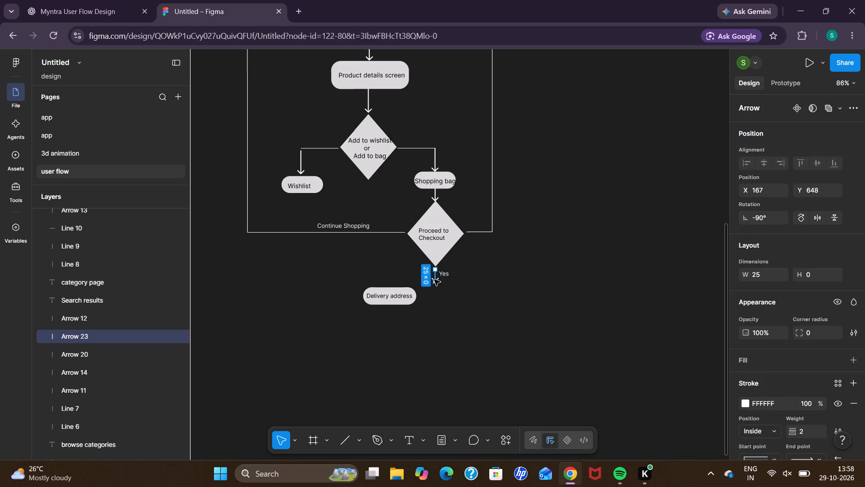
click(361, 441)
click(388, 363)
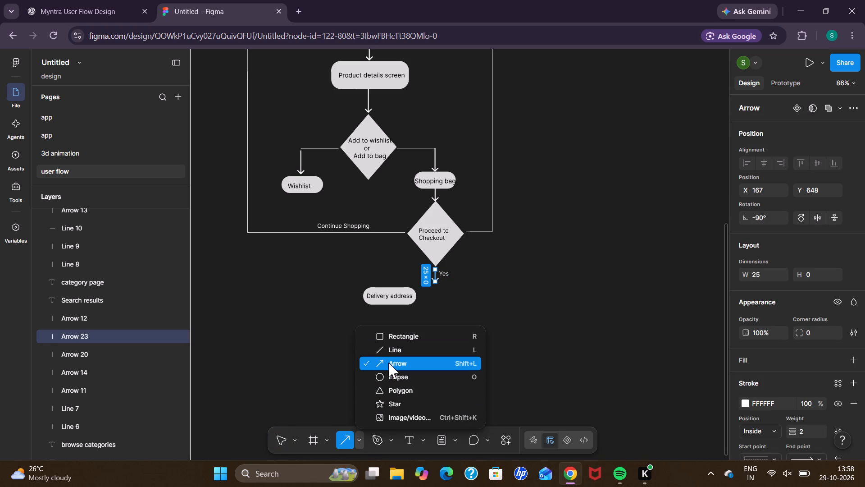
drag(420, 297, 432, 297)
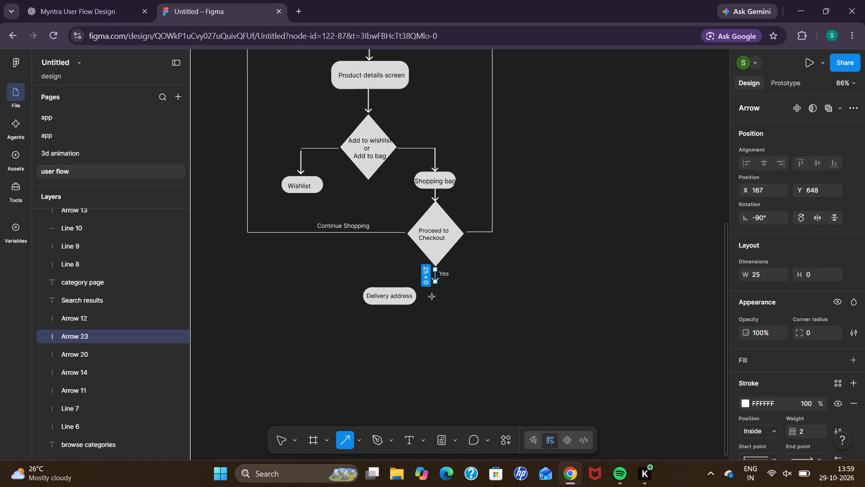
drag(432, 297, 435, 299)
click(429, 299)
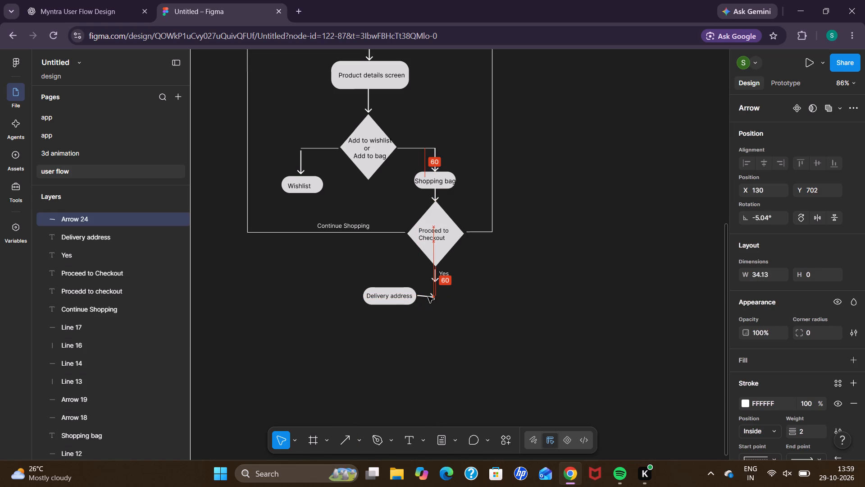
click(433, 297)
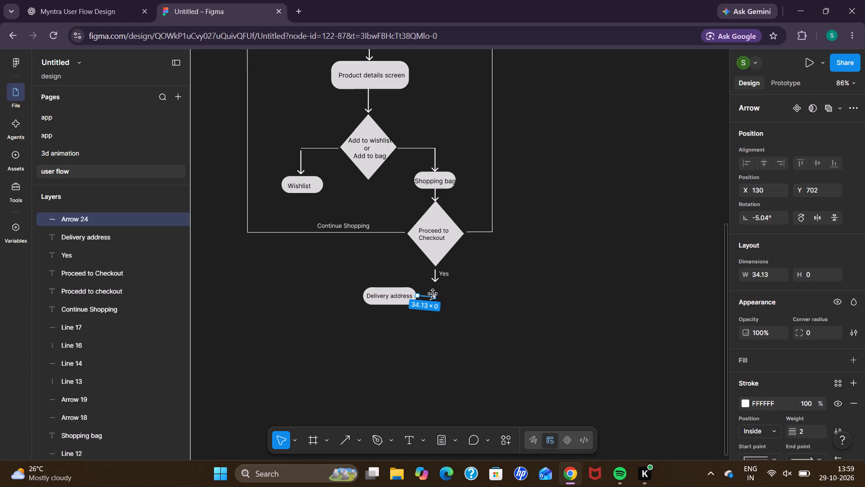
click(421, 328)
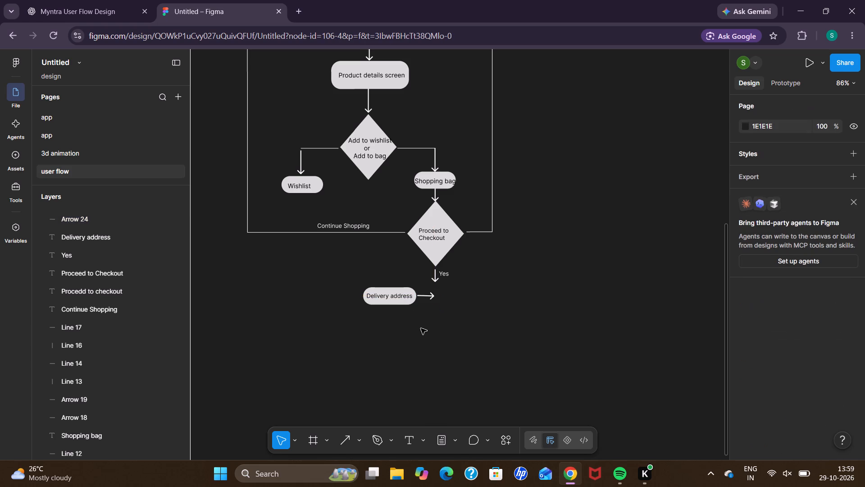
Duplicate the Delivery address box's rounded rectangle and try to move the copy past the new arrow.
click(383, 303)
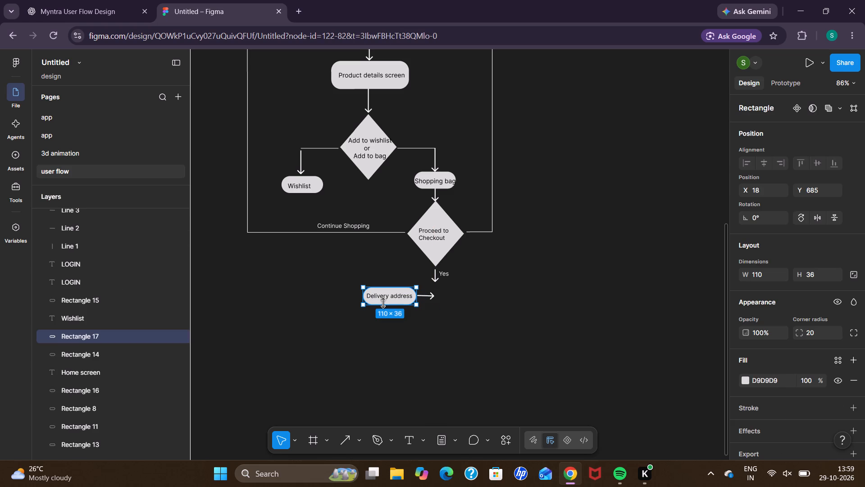
key(ctrl+d)
drag(383, 303, 473, 305)
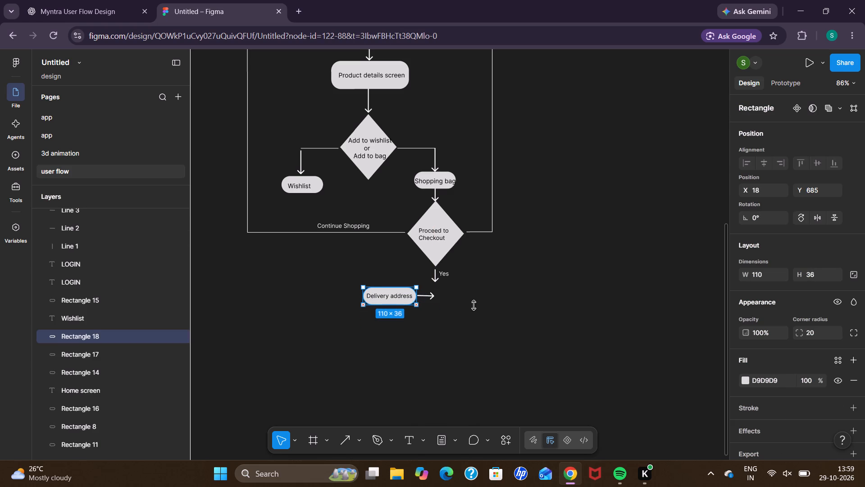
drag(473, 305, 473, 307)
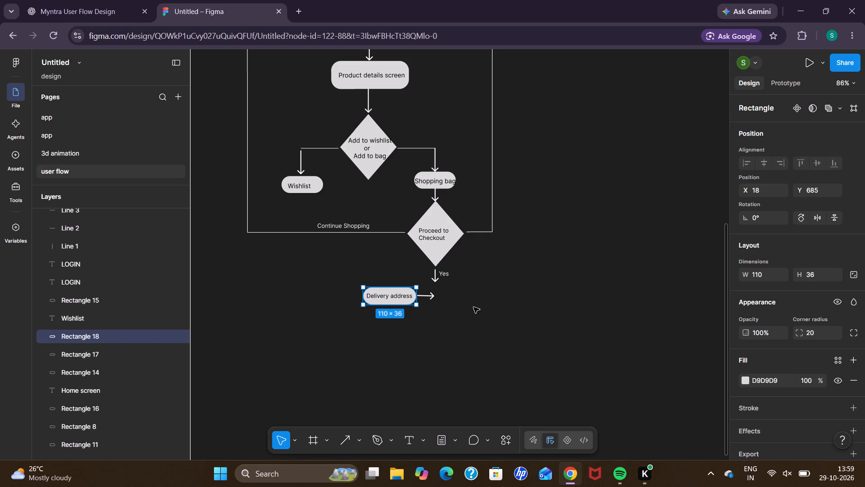
click(233, 438)
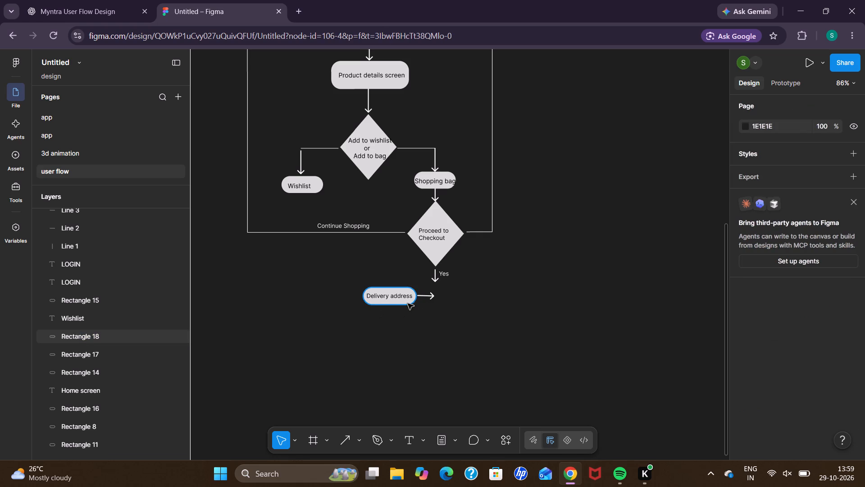
Duplicate the Delivery address box's rounded rectangle again and place this copy at the new arrow's tip, at X 168, Y 685.
click(408, 303)
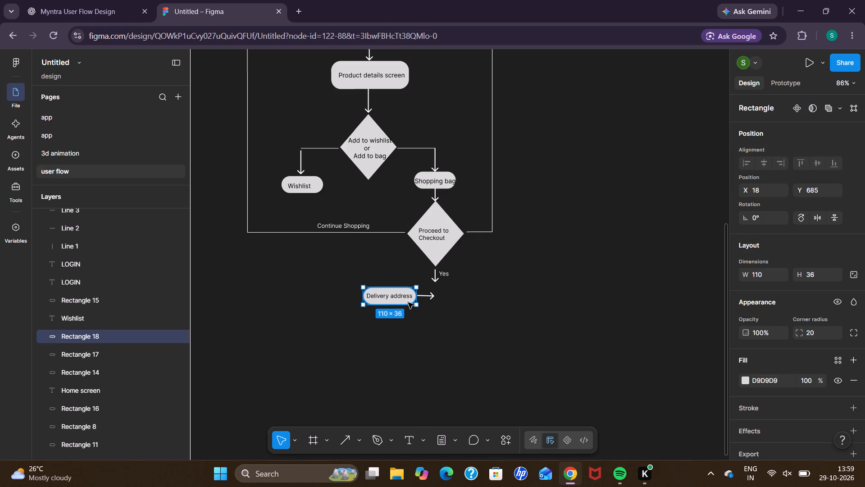
key(ctrl+d)
drag(408, 303, 479, 304)
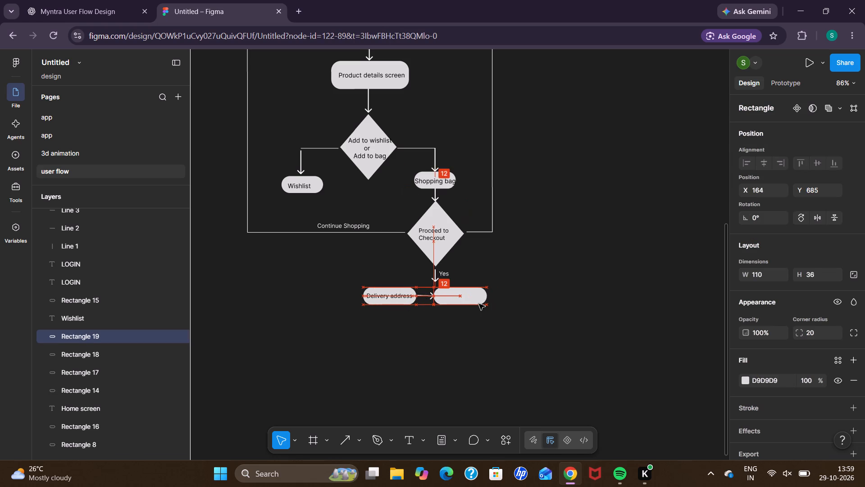
drag(479, 304, 482, 303)
click(418, 346)
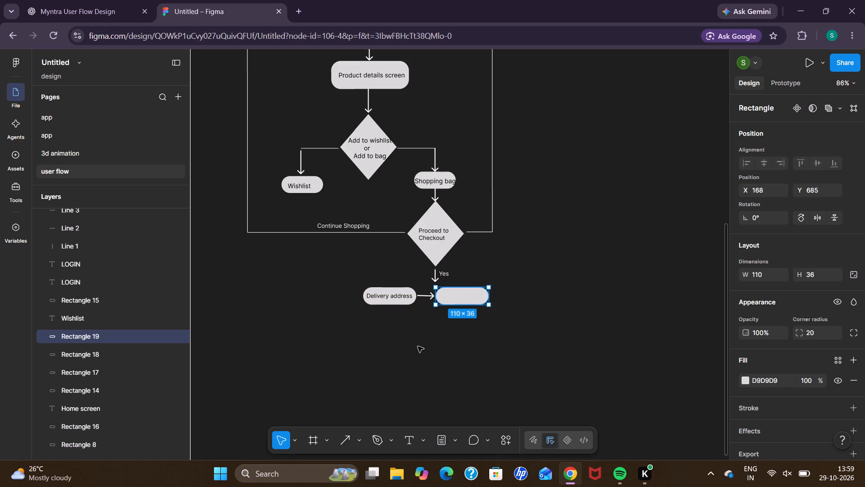
Check the reference flowchart in the ChatGPT tab for the box following Delivery Address, and return to the Figma file.
click(102, 6)
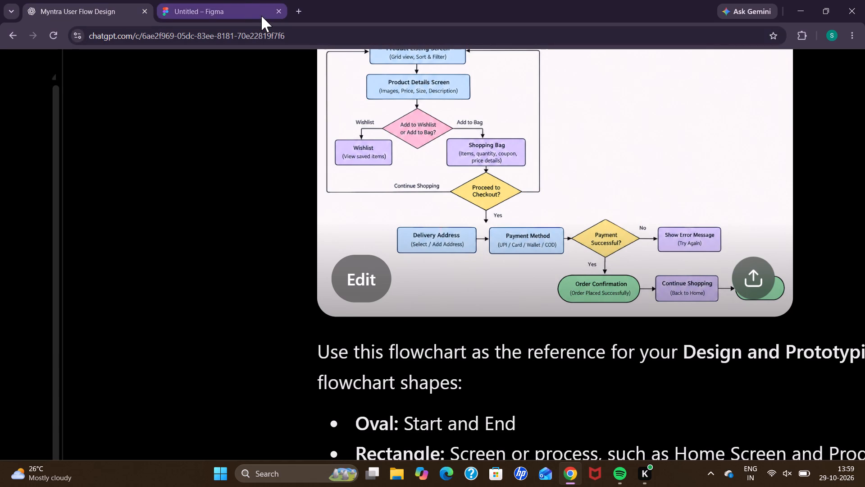
click(235, 4)
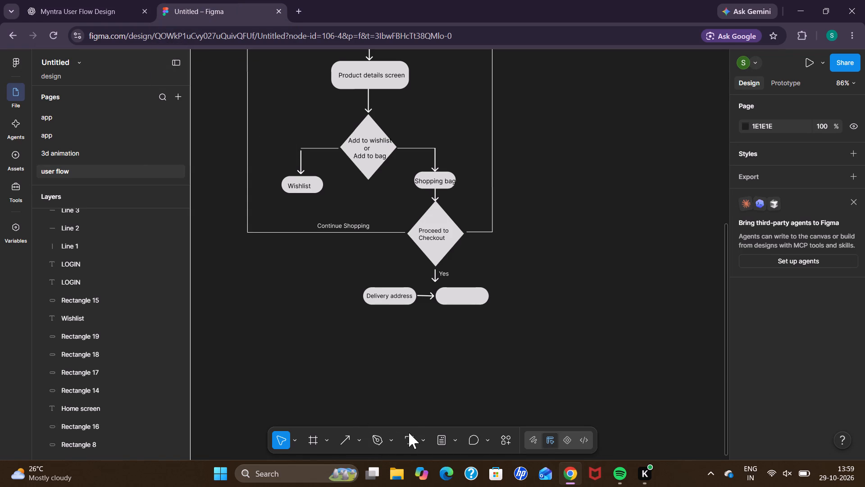
Add the text "Payment Method" inside the empty rounded box after Delivery address.
click(410, 437)
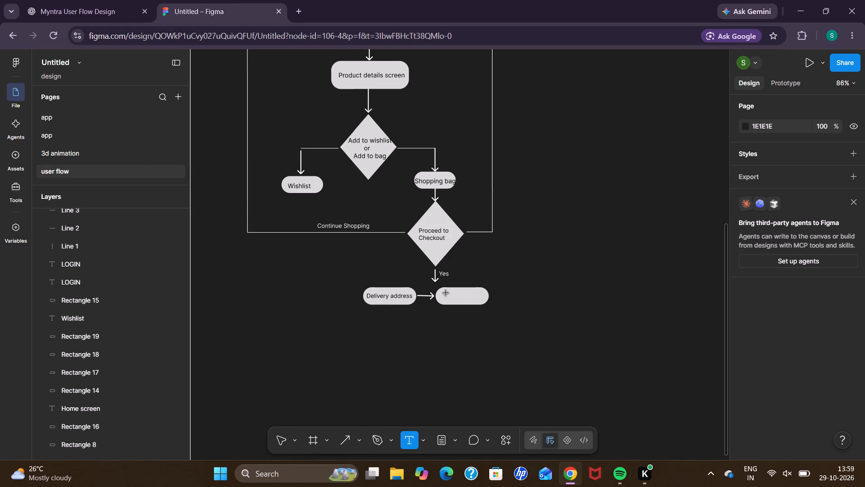
click(446, 293)
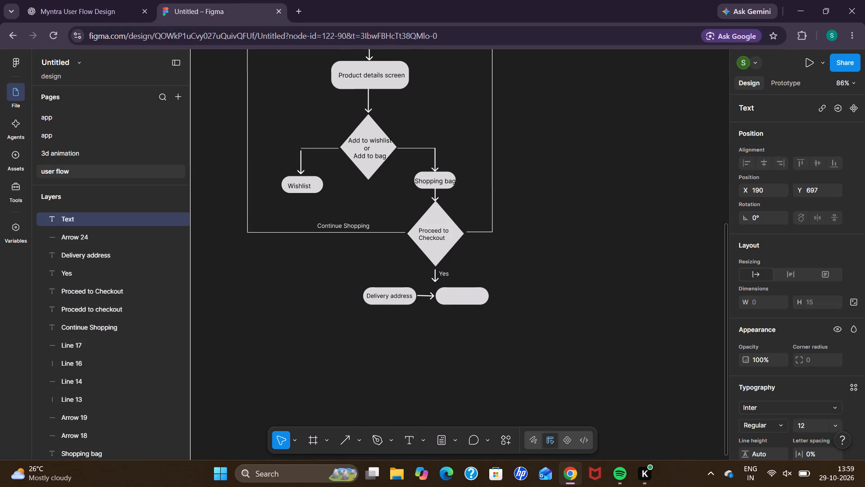
key(p)
text(ayment)
key(space)
key(m)
text(ethod)
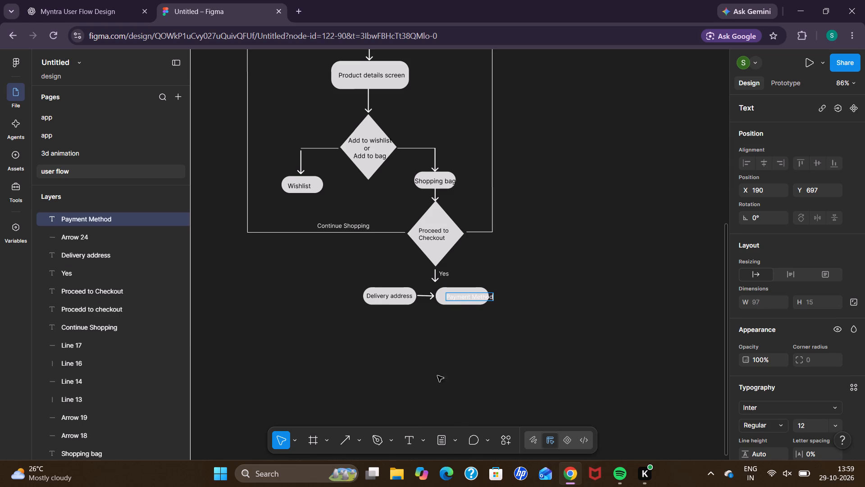
Give the Payment Method text a black 000000 fill.
click(419, 439)
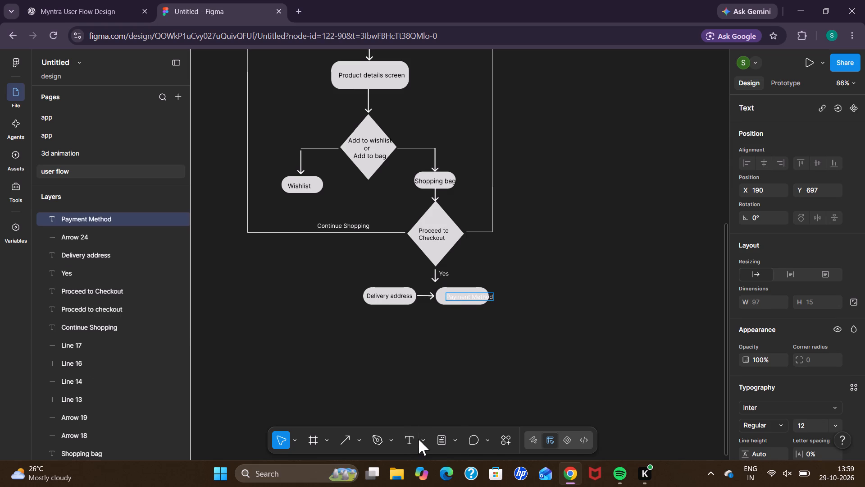
click(423, 439)
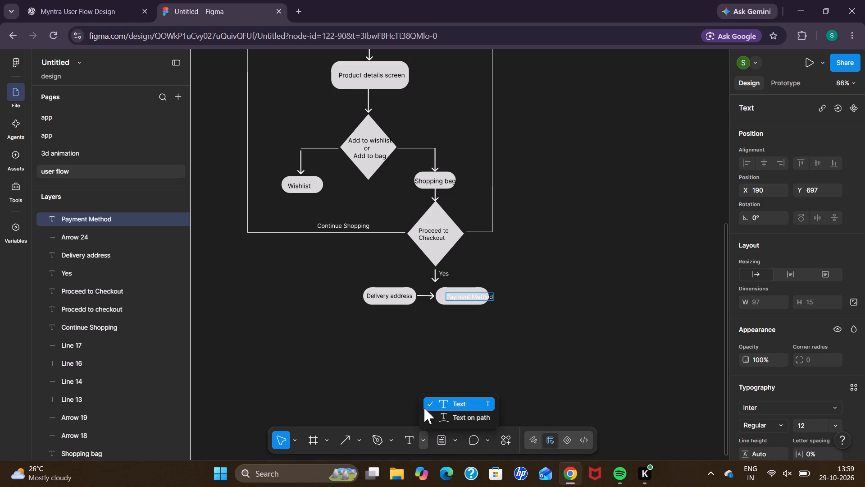
scroll(774, 375, down, 5)
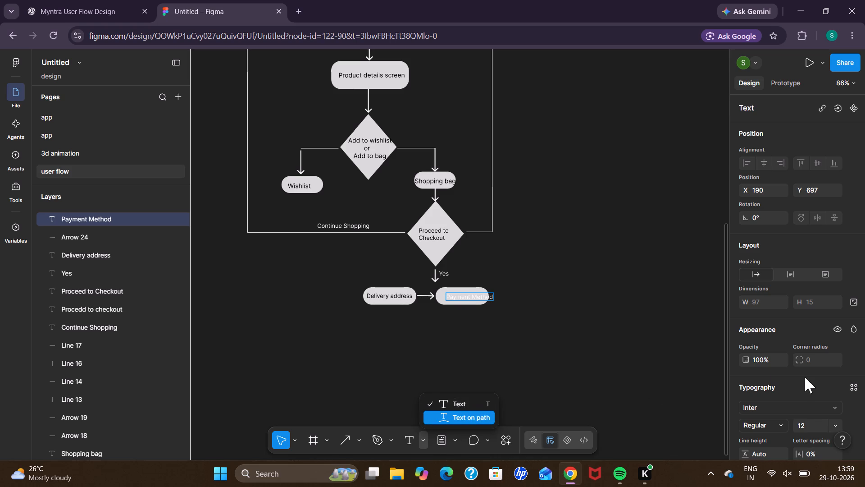
scroll(805, 377, down, 10)
scroll(805, 377, up, 1)
scroll(778, 347, down, 2)
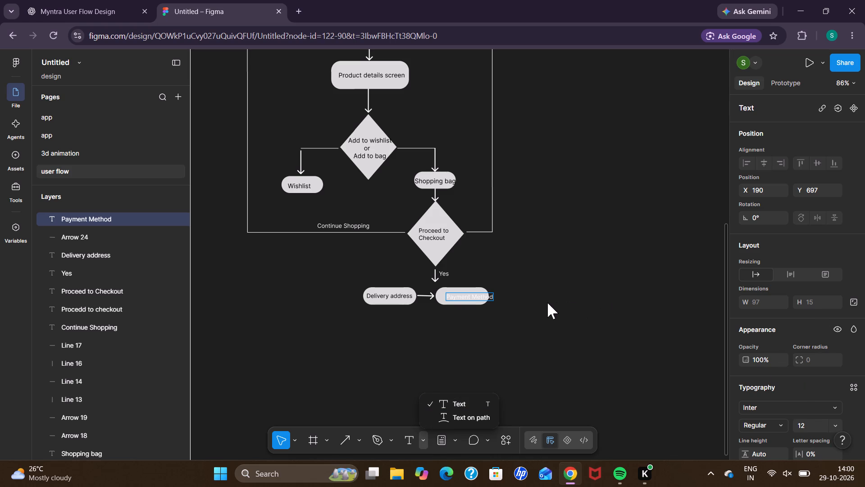
scroll(763, 376, down, 3)
scroll(803, 389, down, 4)
click(591, 331)
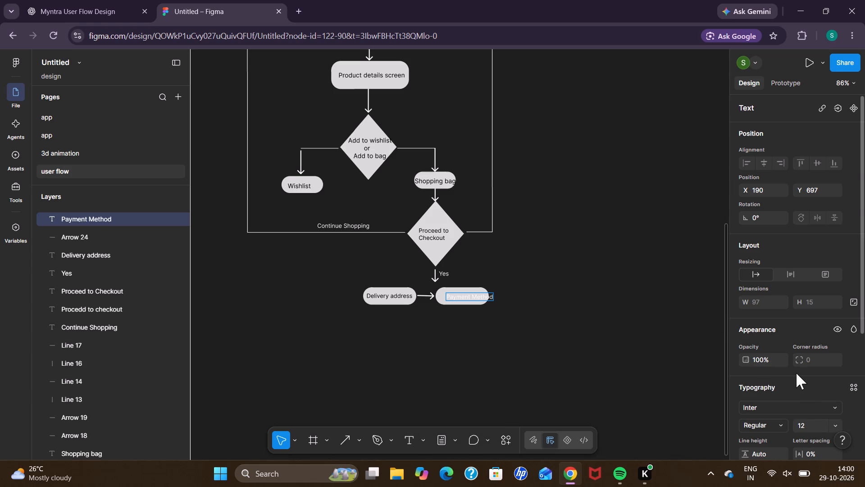
scroll(796, 373, down, 2)
click(854, 349)
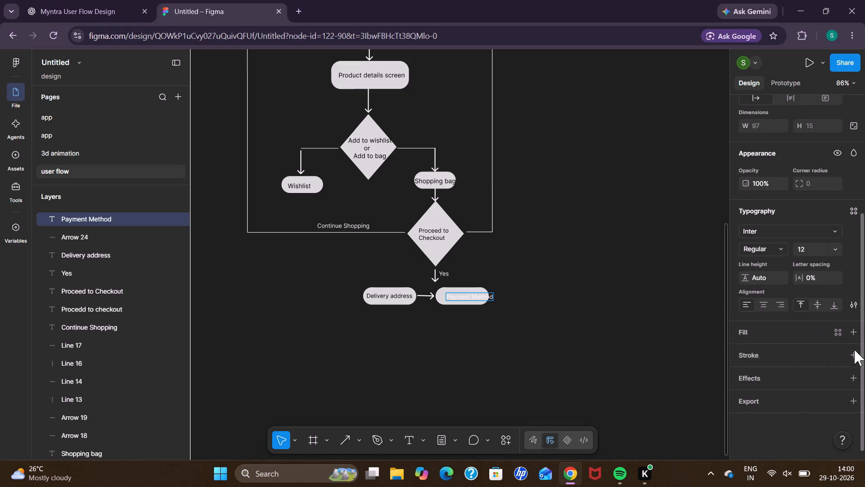
click(852, 333)
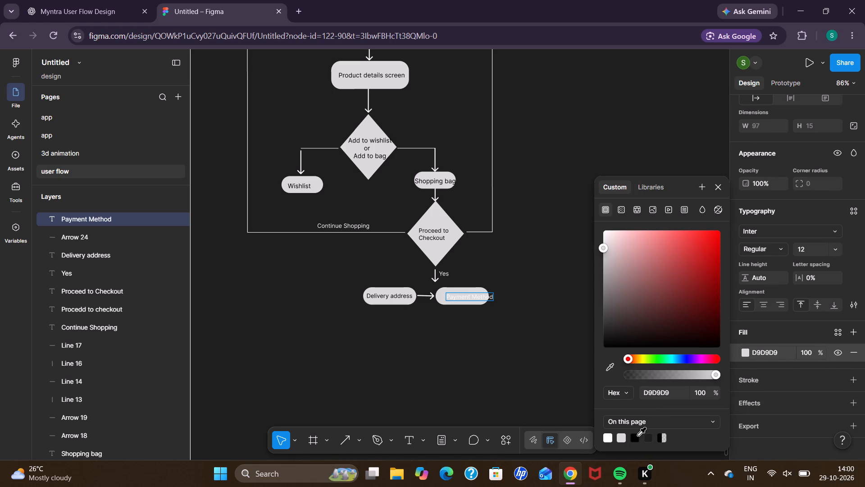
click(636, 436)
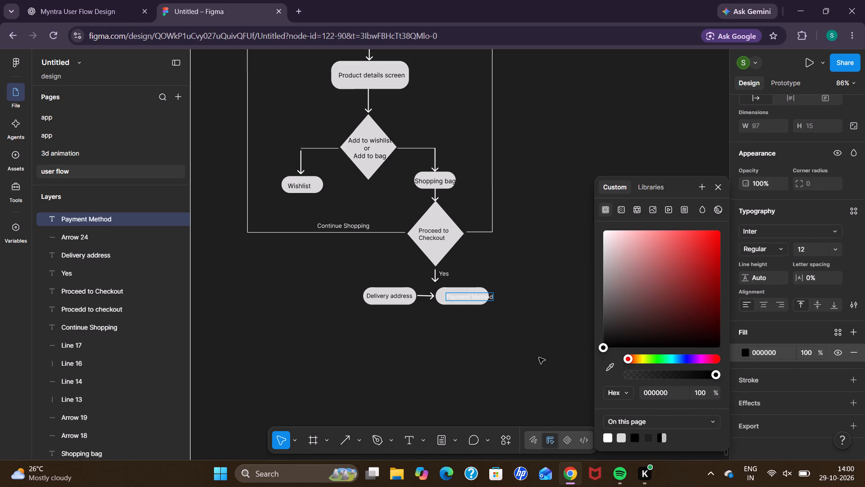
click(539, 358)
click(635, 435)
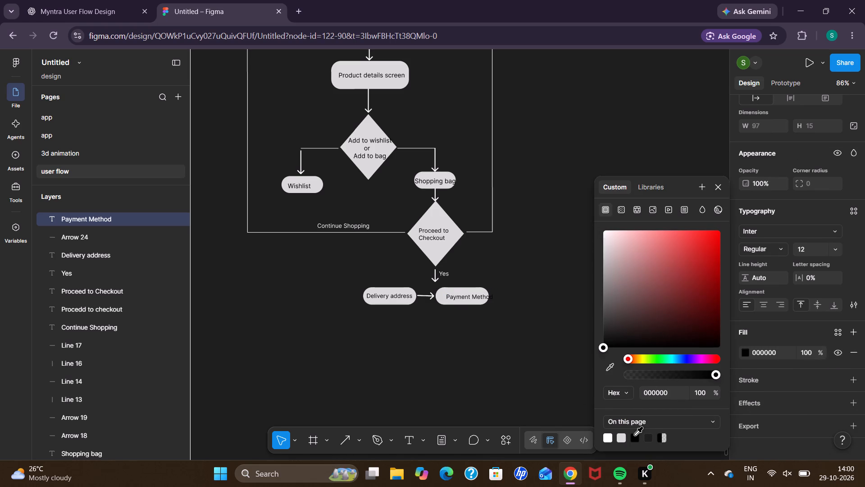
click(502, 360)
Move the Payment Method text to X 175, Y 695 so it sits centred in its rounded box.
click(480, 297)
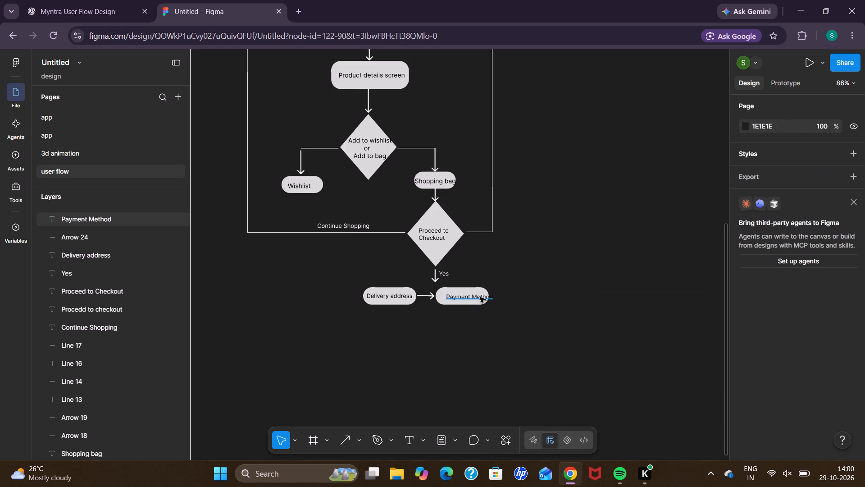
drag(480, 297, 475, 297)
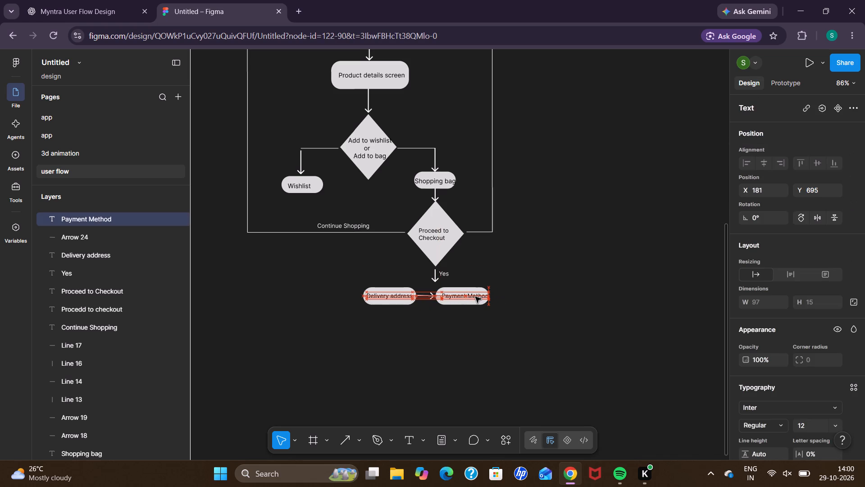
drag(475, 297, 474, 297)
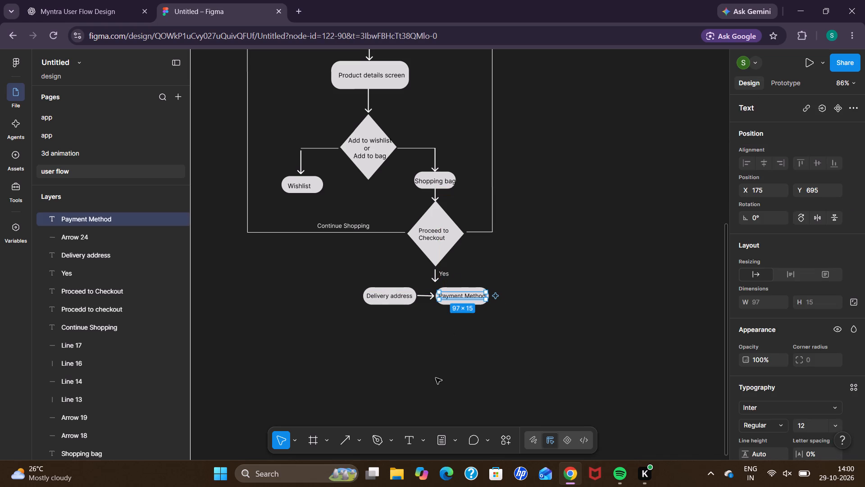
click(436, 378)
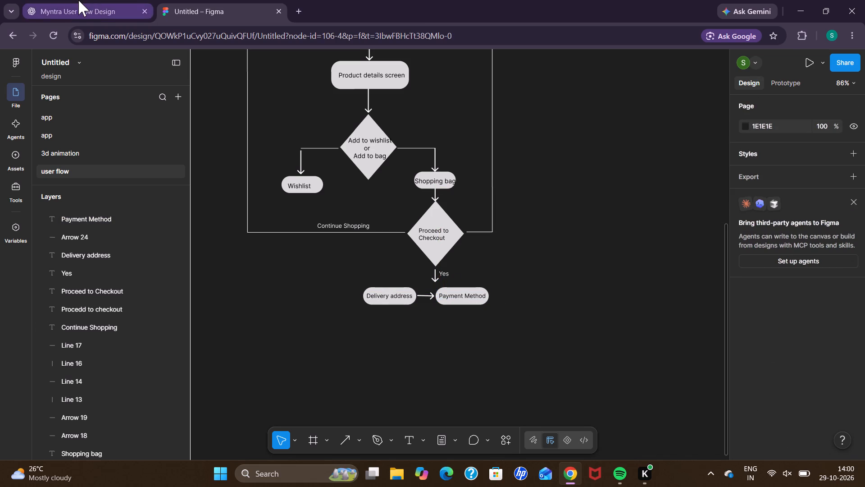
Check the reference flowchart in the ChatGPT tab, and duplicate Figma's Delivery address arrow to just past the Payment Method box, at X 288, Y 702.
click(78, 0)
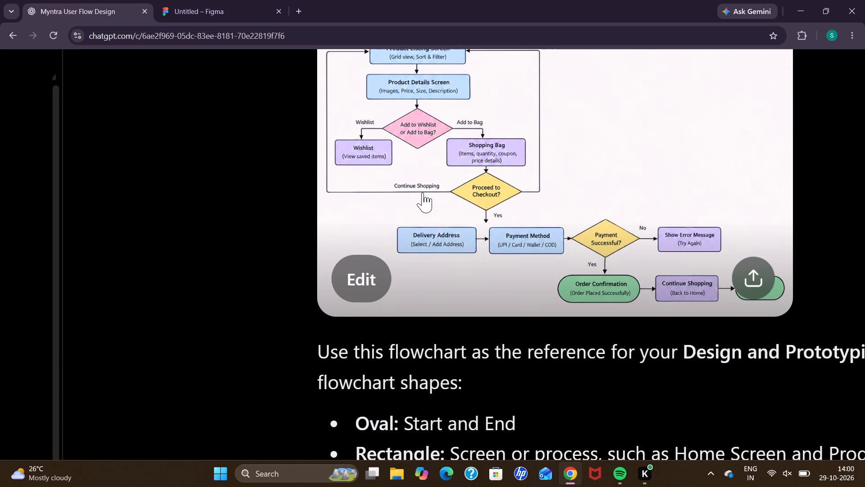
click(219, 1)
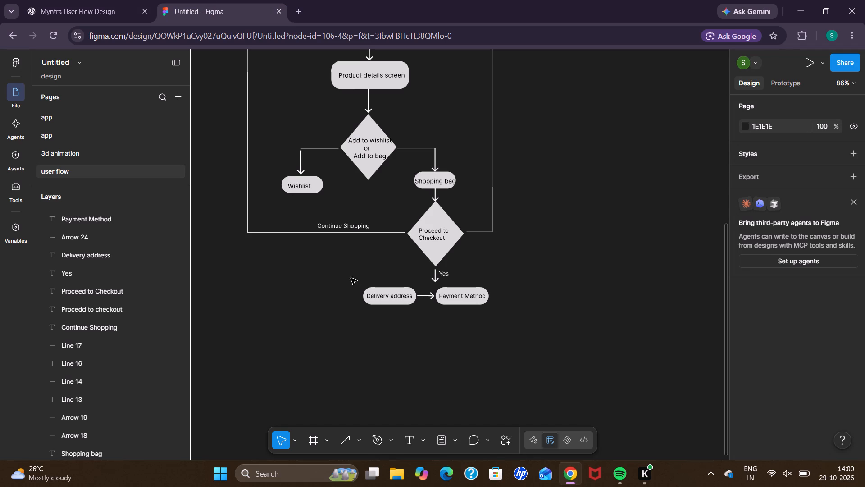
click(423, 298)
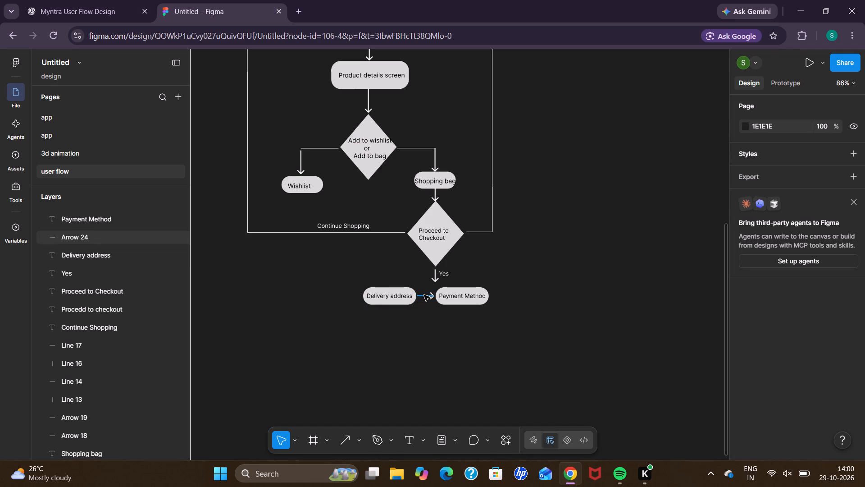
click(424, 297)
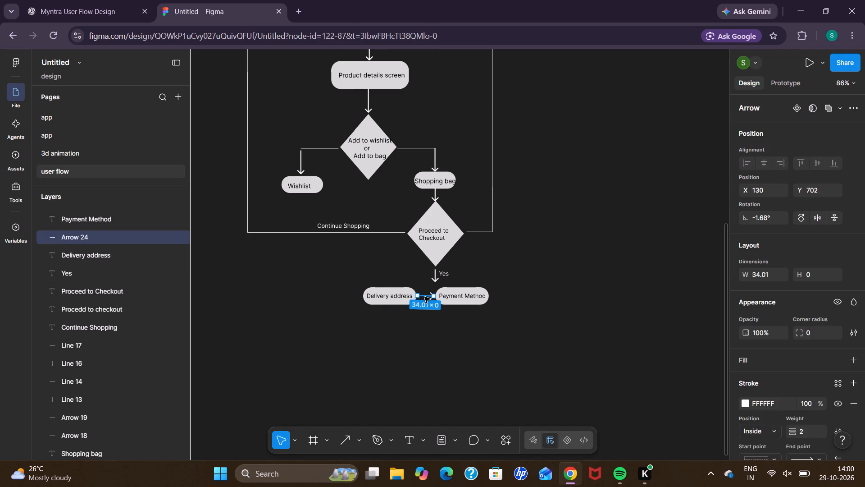
key(ctrl+d)
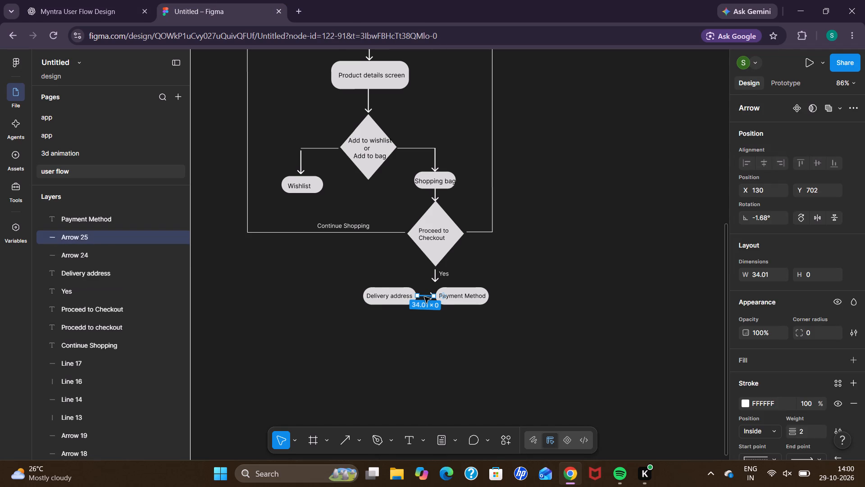
drag(424, 297, 501, 296)
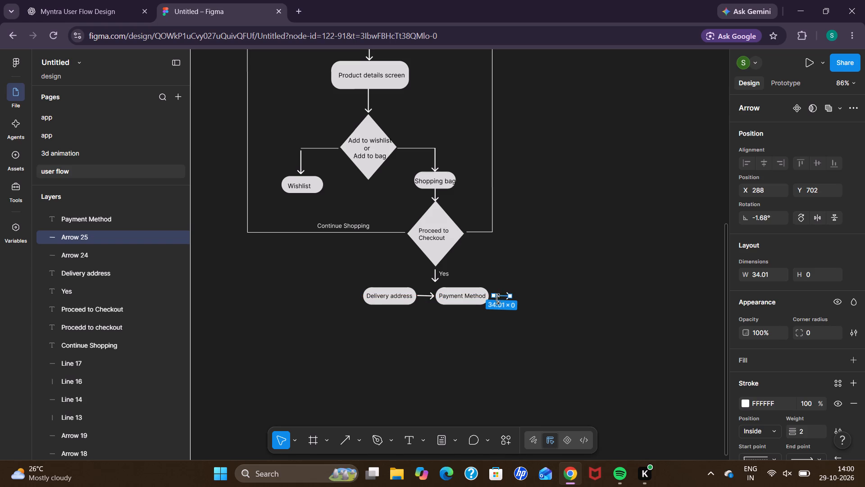
drag(498, 298, 499, 296)
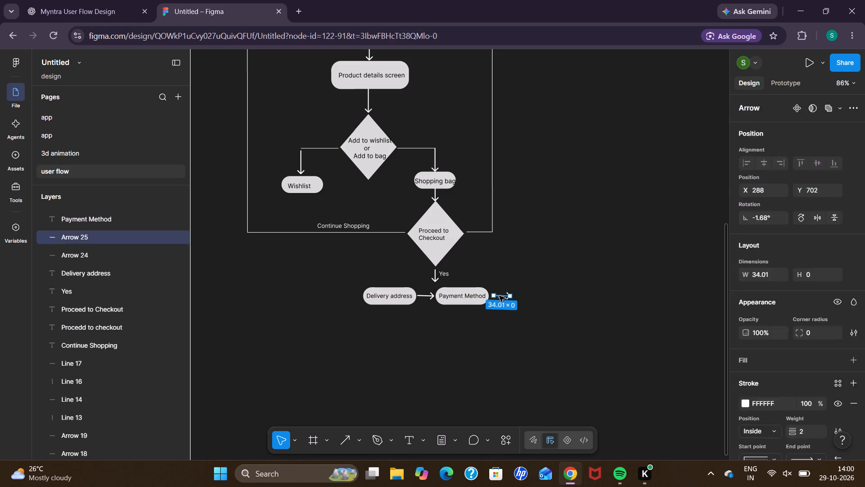
drag(499, 296, 478, 326)
click(478, 326)
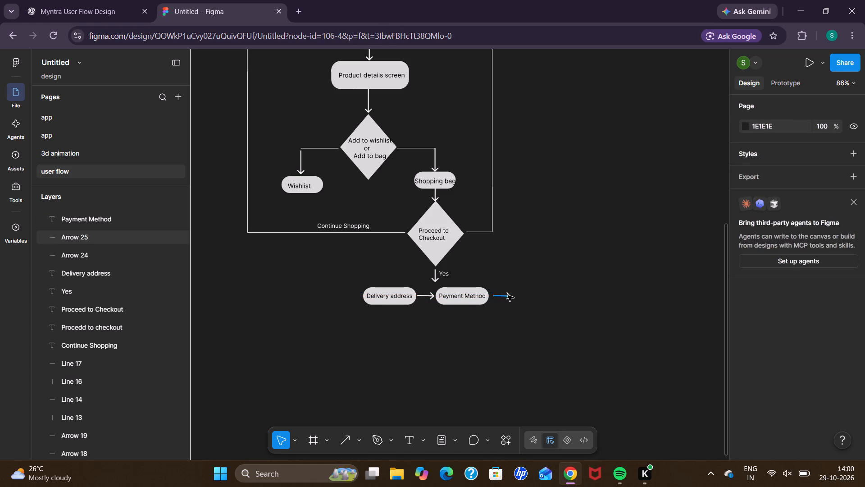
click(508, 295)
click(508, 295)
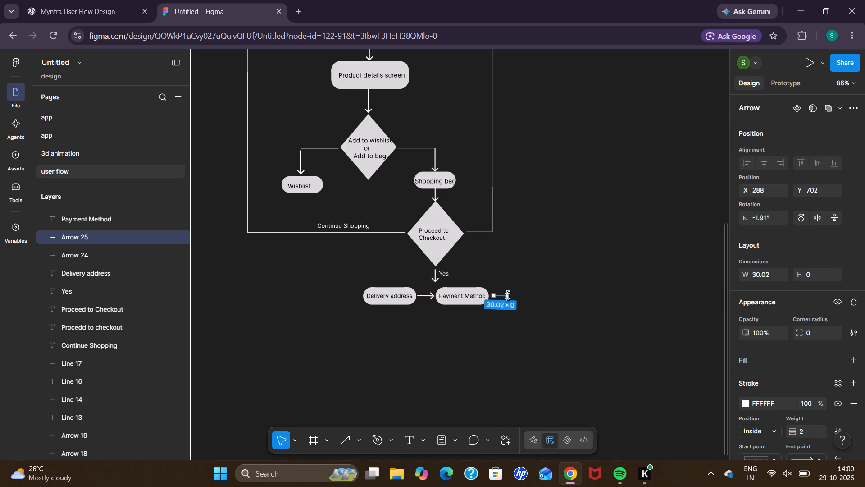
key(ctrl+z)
Move the duplicated arrow to X 278, Y 703 so it starts at the Payment Method box's right edge.
click(505, 296)
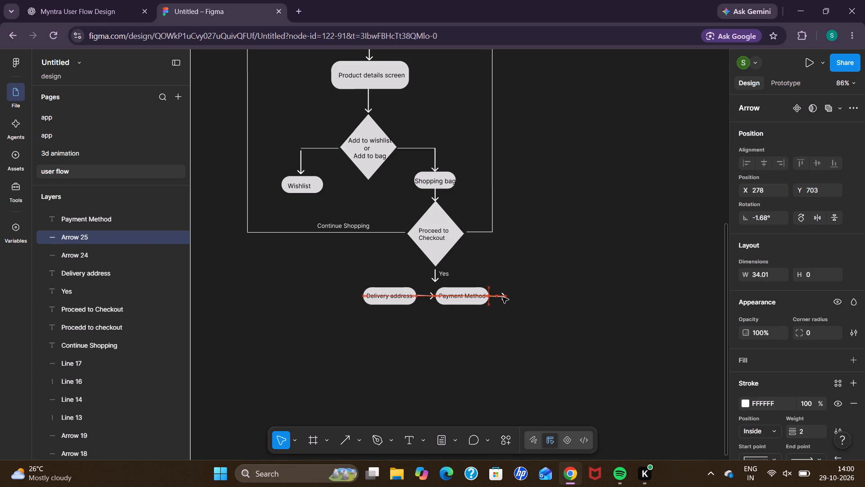
click(487, 322)
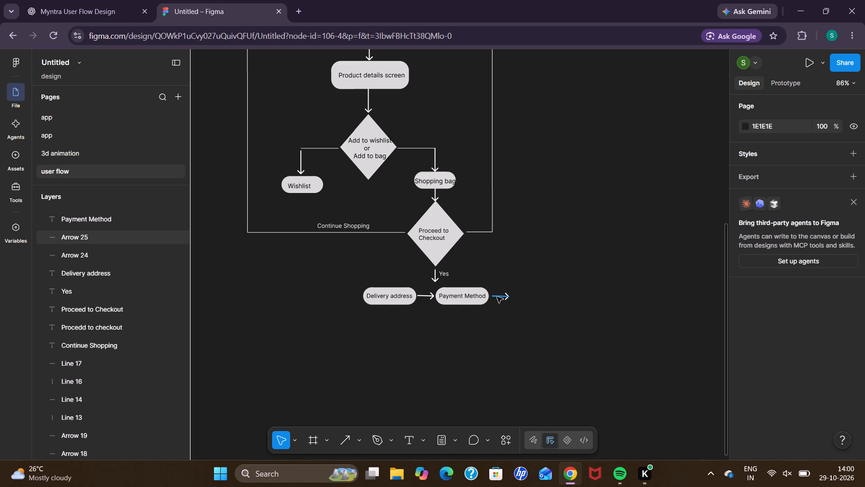
click(497, 297)
click(497, 297)
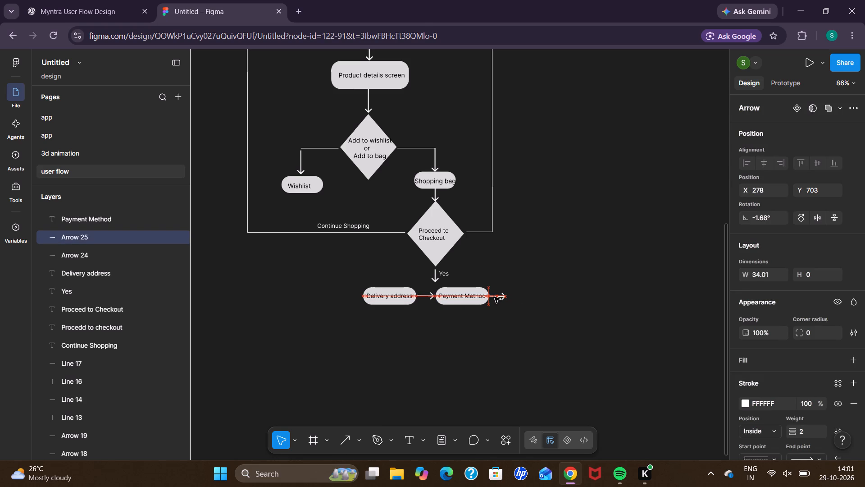
click(460, 366)
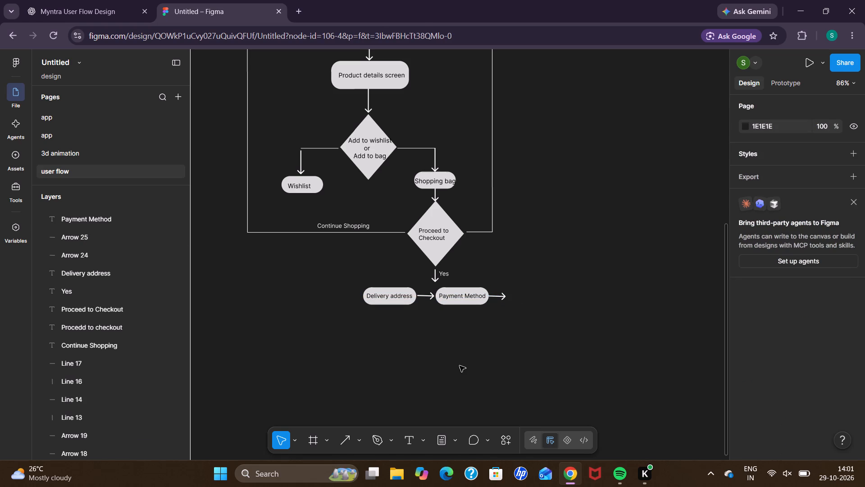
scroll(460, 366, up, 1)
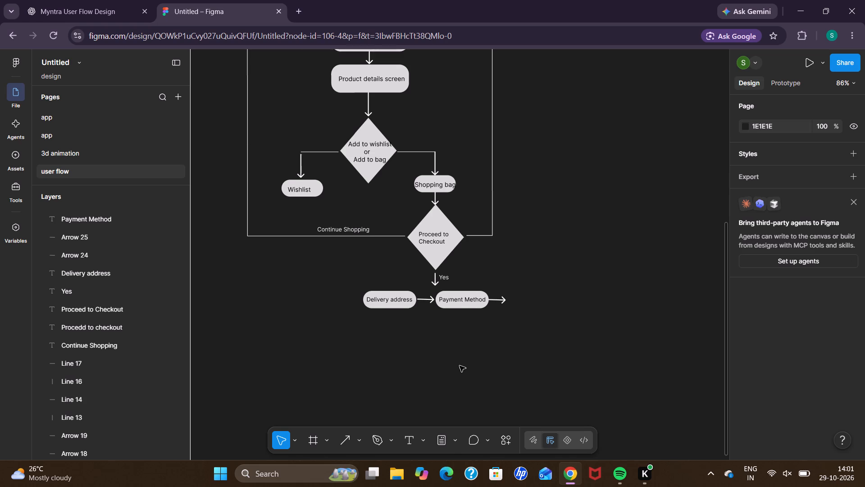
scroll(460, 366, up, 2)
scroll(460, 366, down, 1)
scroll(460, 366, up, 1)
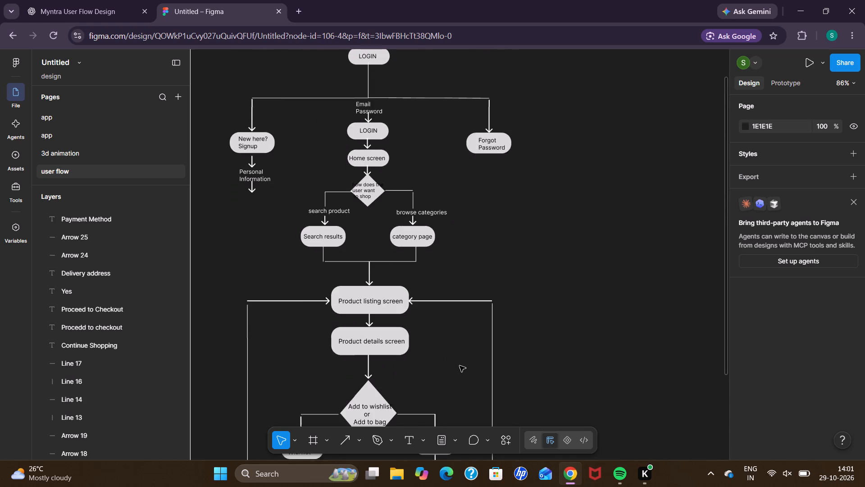
Review the whole user flow on the canvas, from START down to the Payment Method box and its outgoing arrow.
scroll(460, 366, up, 1)
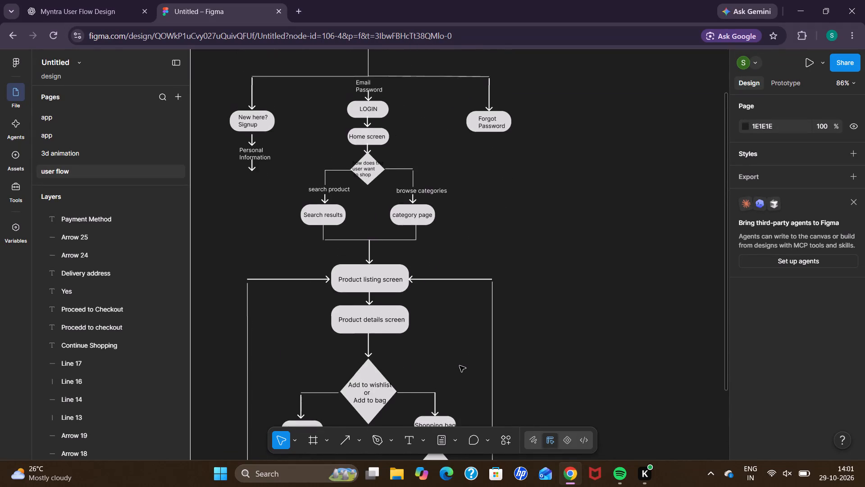
scroll(460, 366, up, 1)
scroll(460, 366, right, 1)
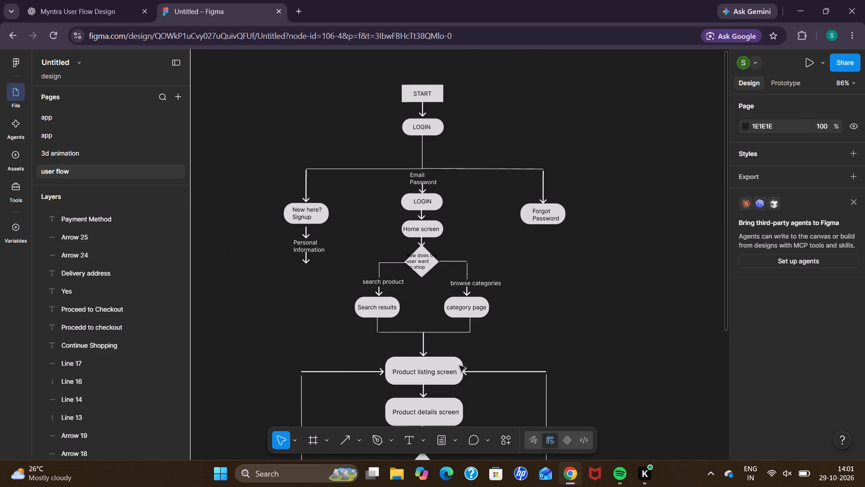
scroll(460, 366, down, 2)
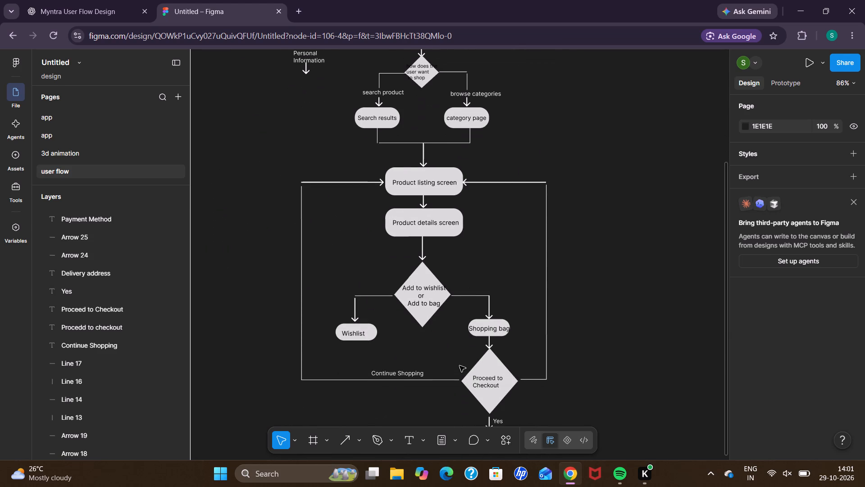
scroll(460, 366, down, 1)
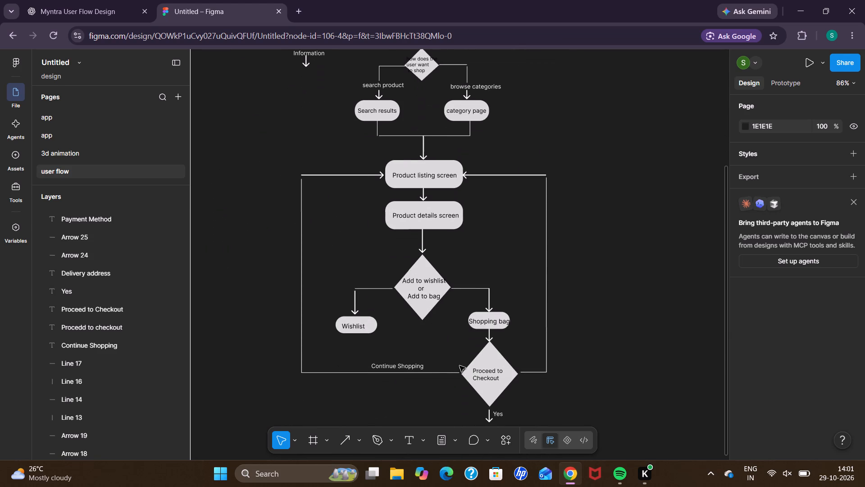
scroll(460, 366, down, 2)
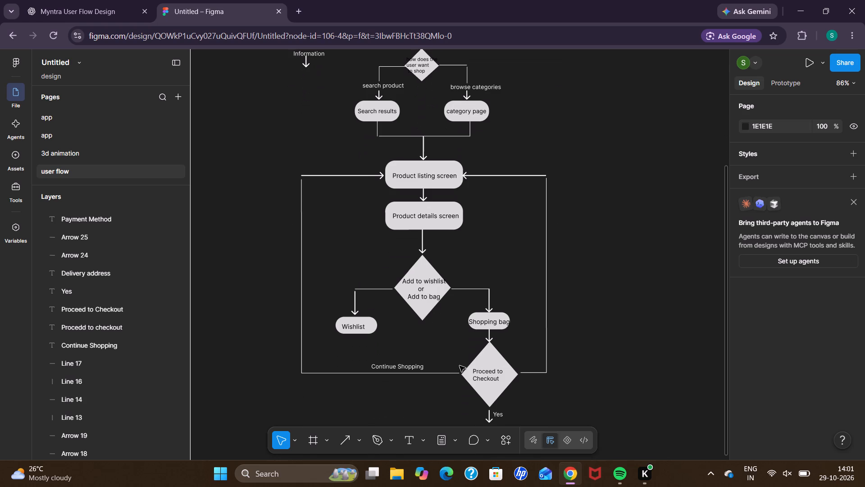
scroll(592, 267, down, 1)
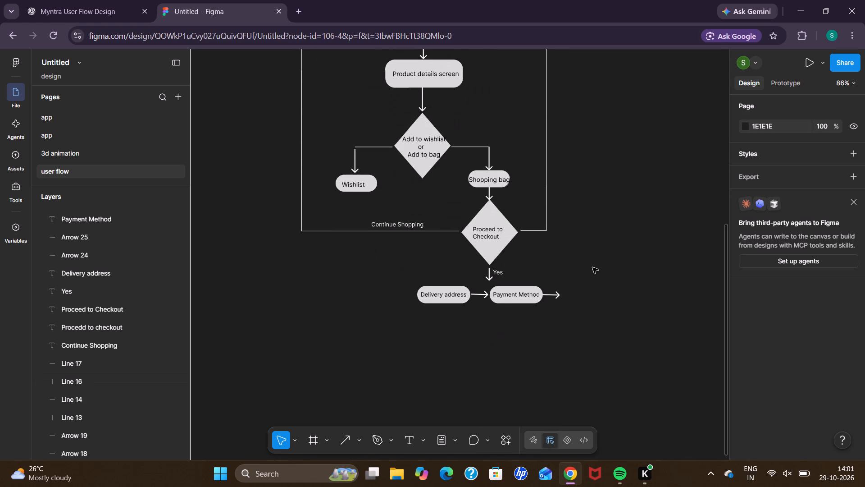
click(592, 267)
click(583, 185)
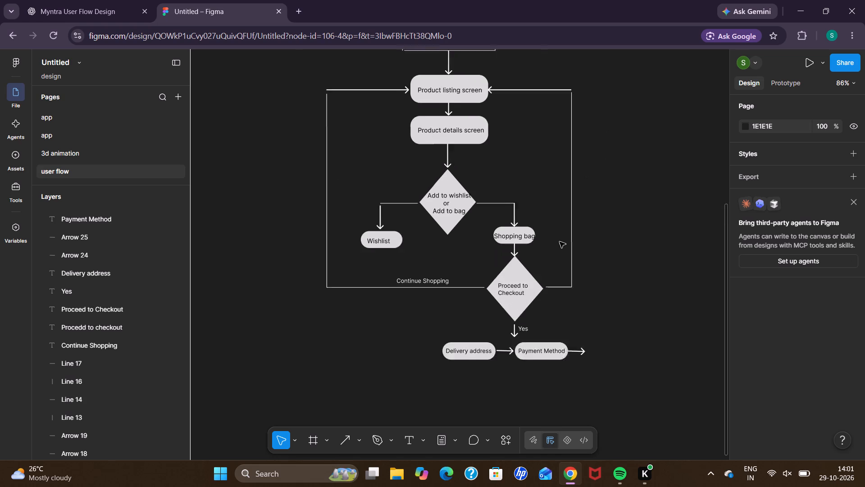
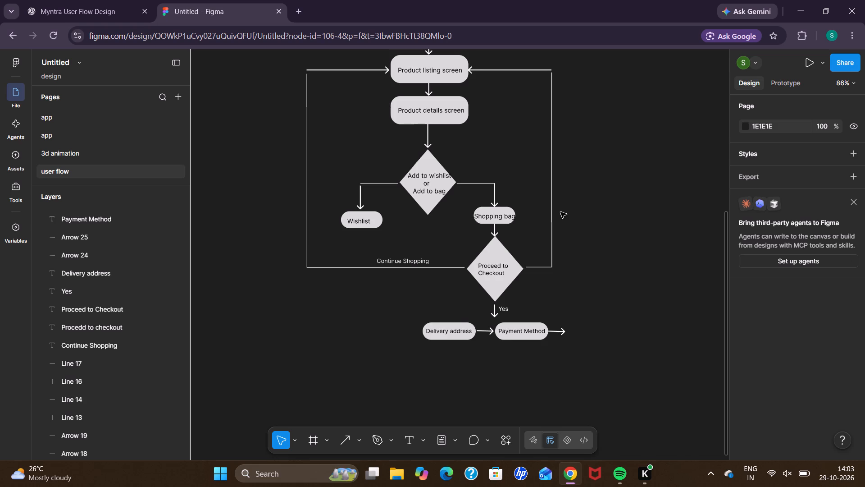
Duplicate both triangles of the Proceed to Checkout diamond to beside the Payment Method arrow, with the downward-pointing copy at X 305, Y 685.
scroll(485, 349, up, 1)
click(483, 250)
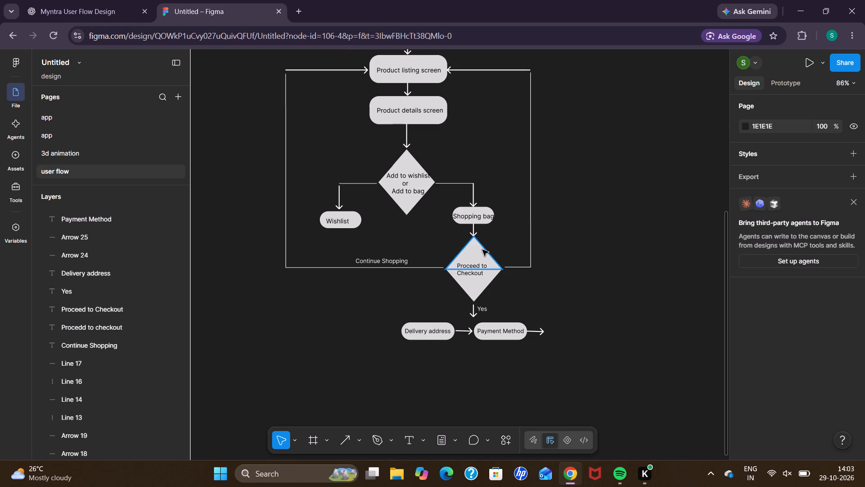
key(ctrl+d)
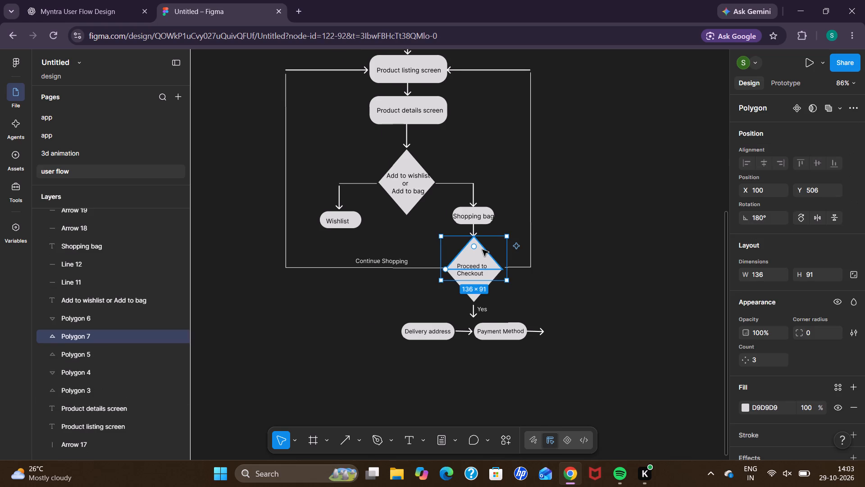
drag(483, 250, 587, 306)
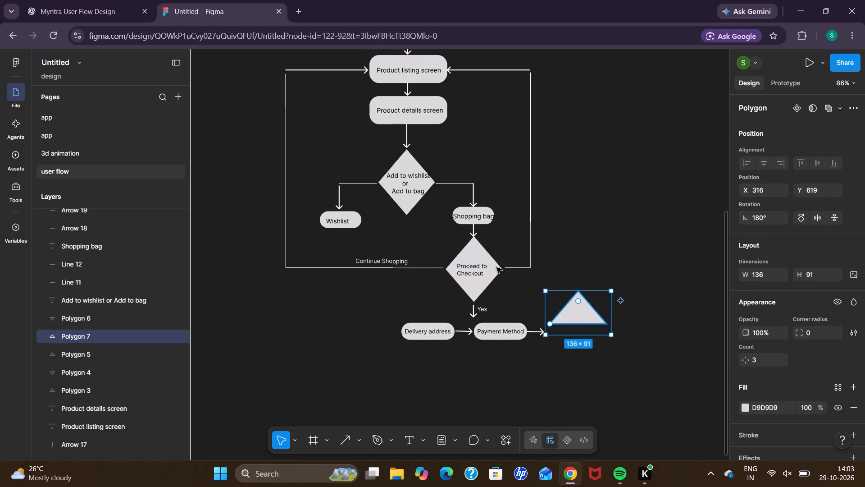
click(476, 288)
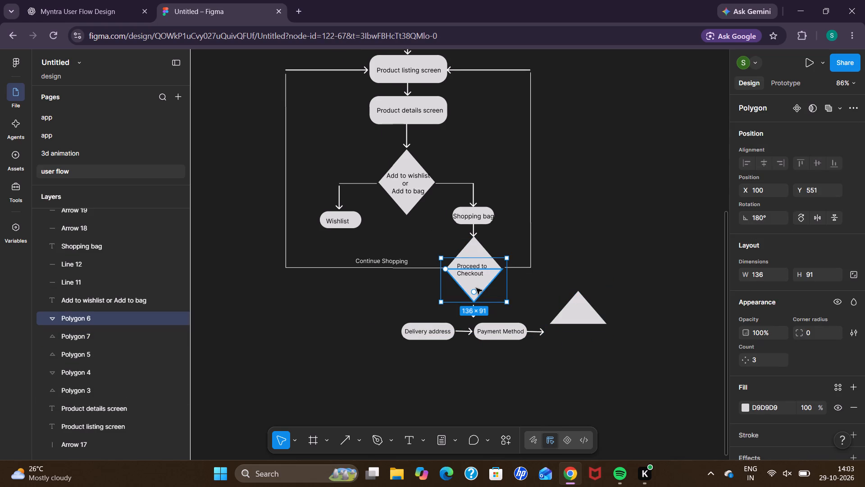
key(ctrl+d)
drag(476, 288, 586, 350)
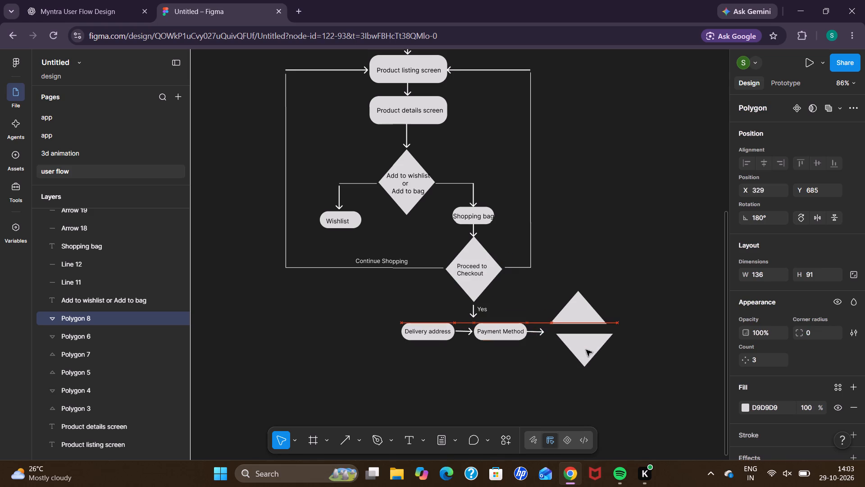
drag(586, 350, 575, 350)
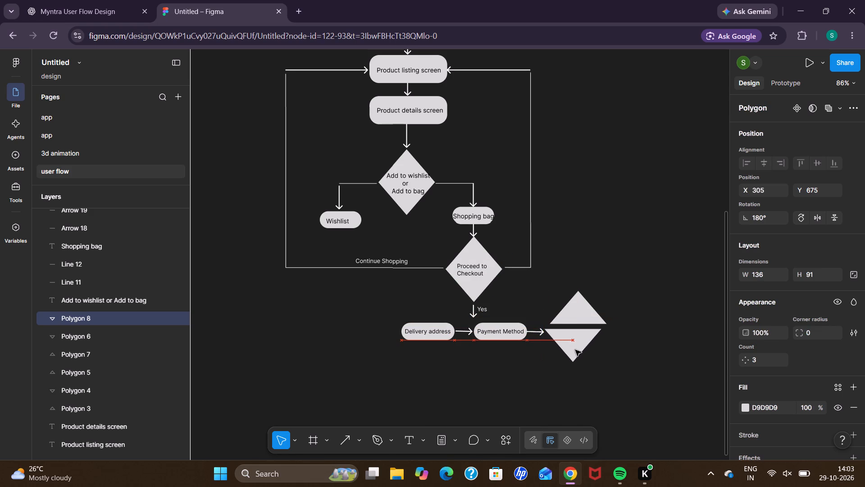
drag(575, 350, 575, 348)
drag(575, 348, 575, 352)
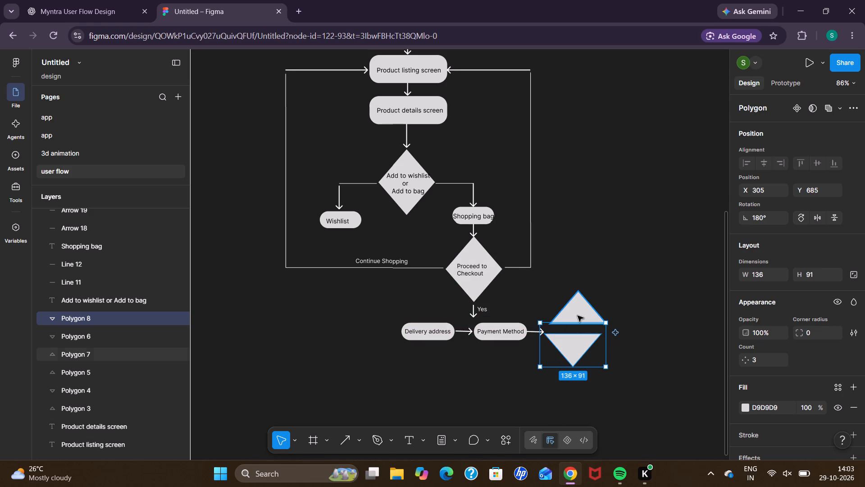
Move the upward-pointing triangle copy to X 305, about Y 640, so both halves form a diamond at the Payment Method arrow's tip.
click(578, 316)
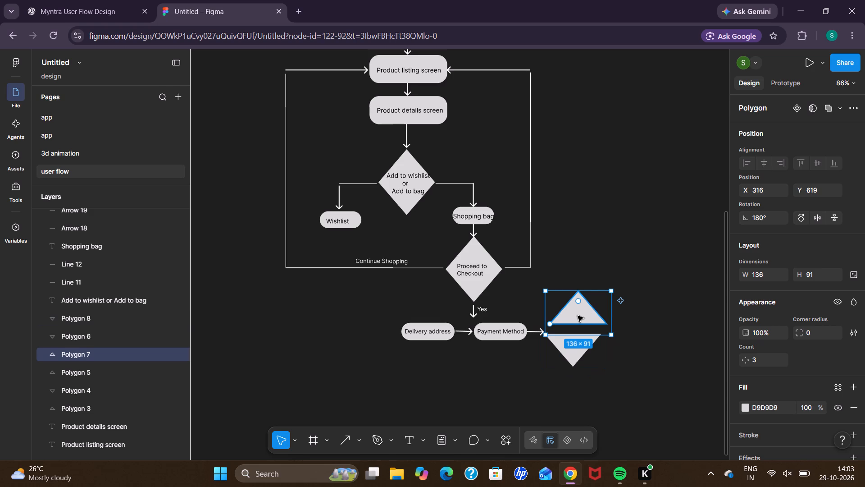
drag(578, 316, 570, 324)
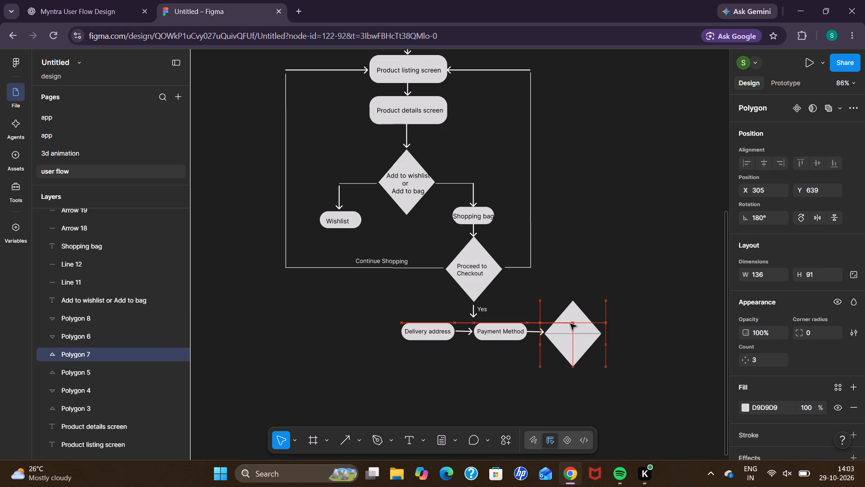
drag(570, 324, 573, 324)
drag(573, 324, 573, 326)
click(596, 198)
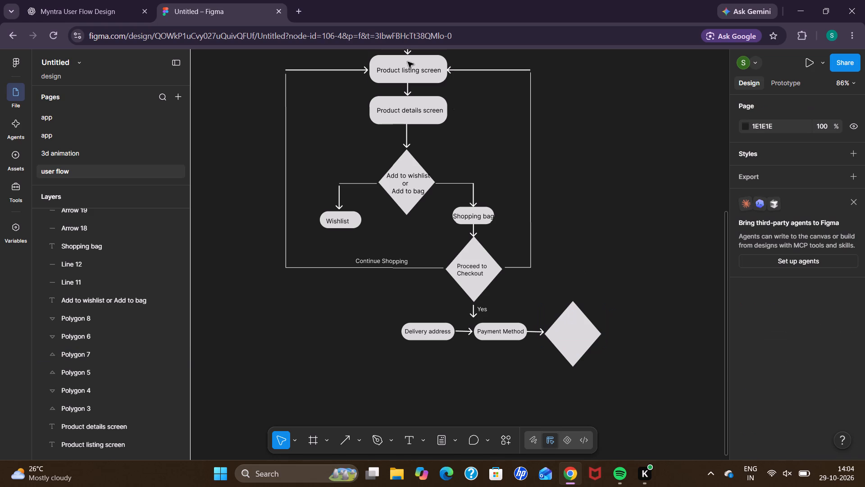
Check the reference flowchart in the ChatGPT tab, and add the two-line text Payment Successful inside Figma's new diamond.
click(78, 0)
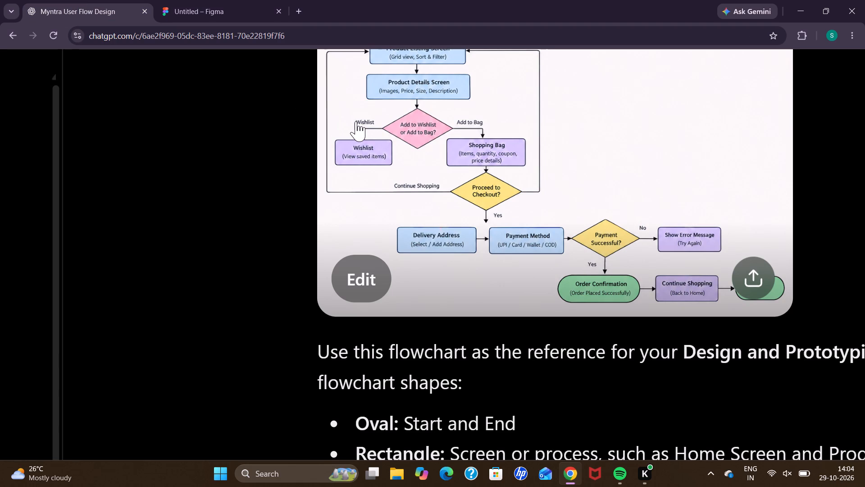
click(212, 3)
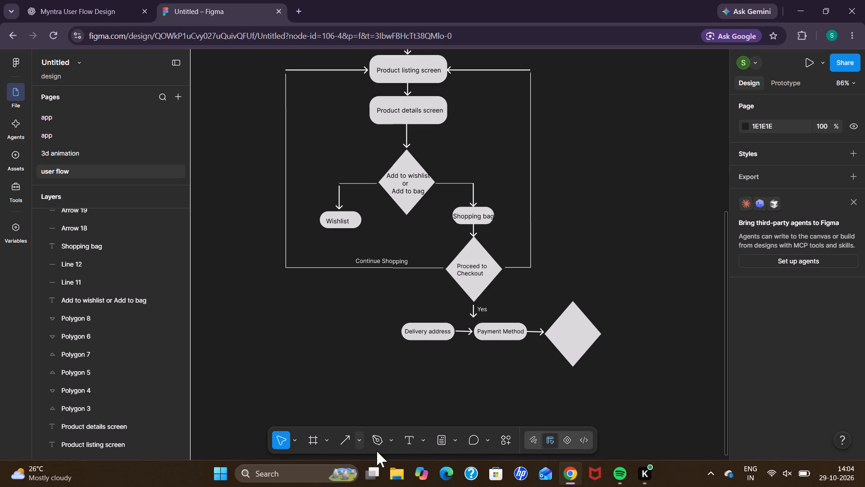
click(412, 442)
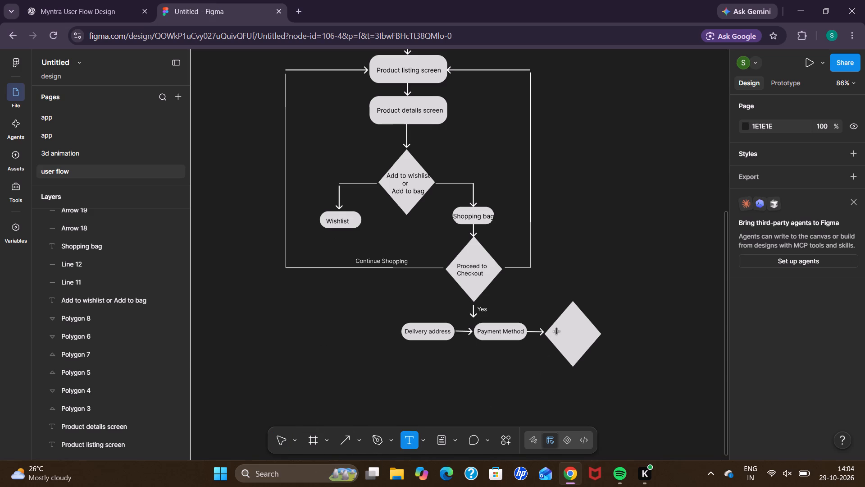
click(558, 327)
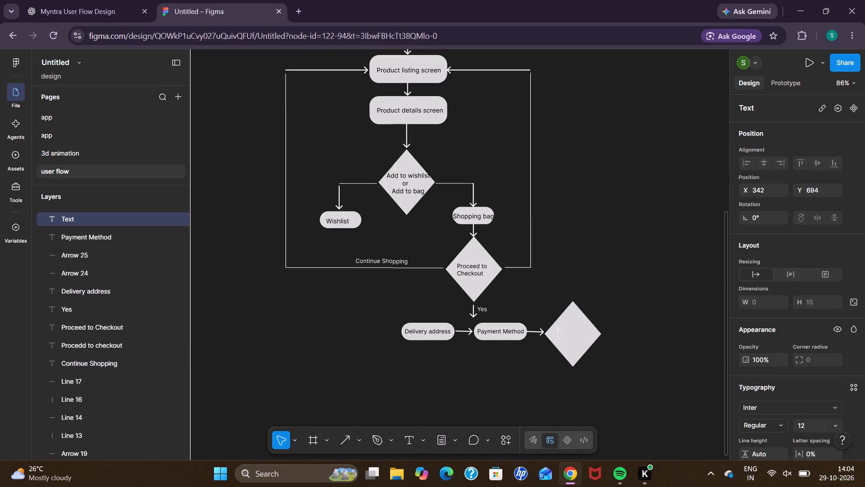
key(p)
text(ayment)
key(space)
key(Return)
text(ucces)
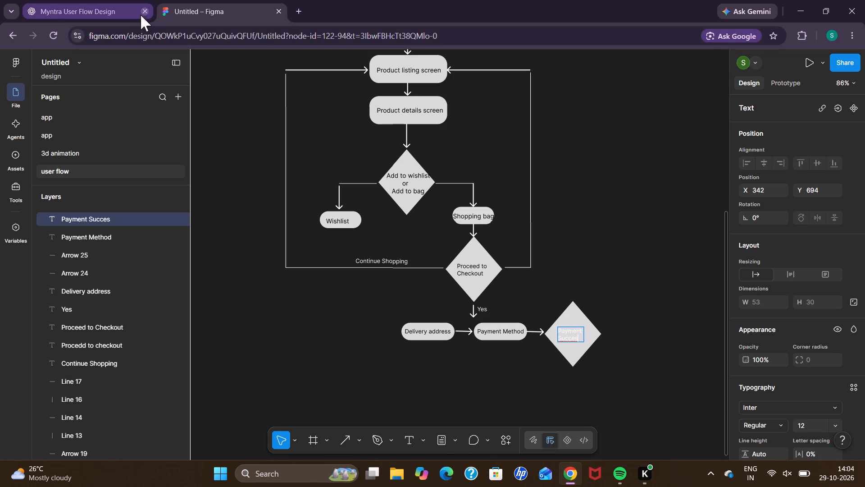
click(133, 15)
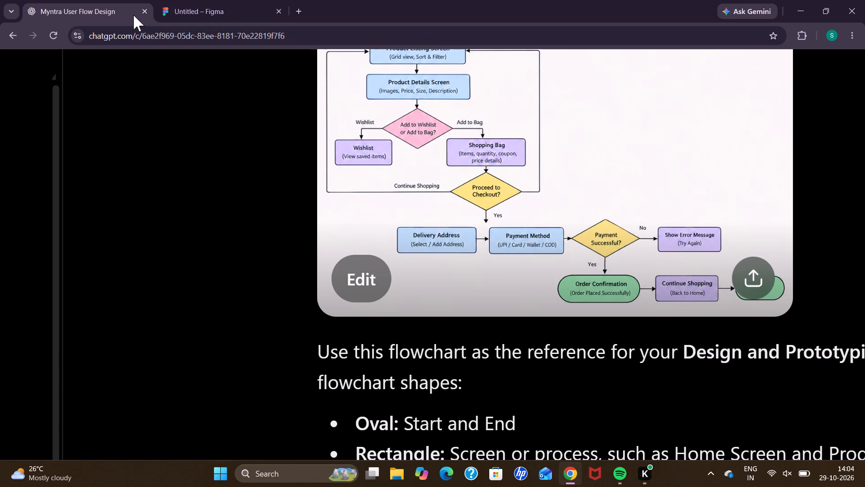
click(200, 5)
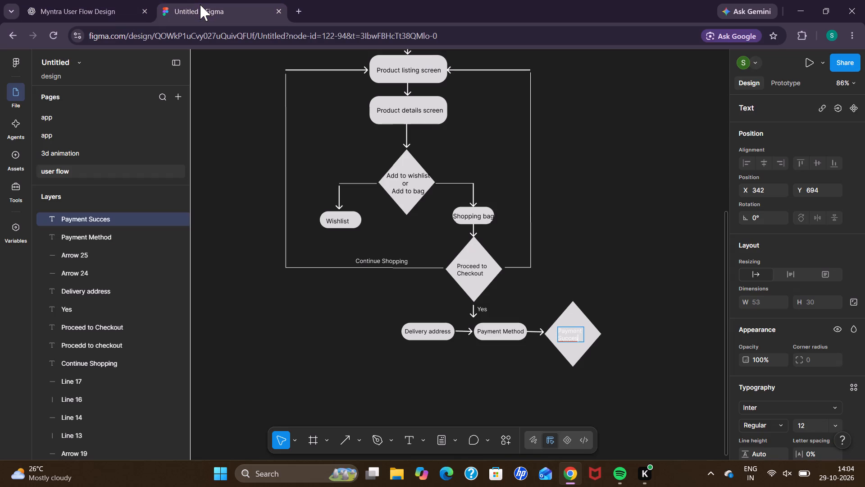
text(sful)
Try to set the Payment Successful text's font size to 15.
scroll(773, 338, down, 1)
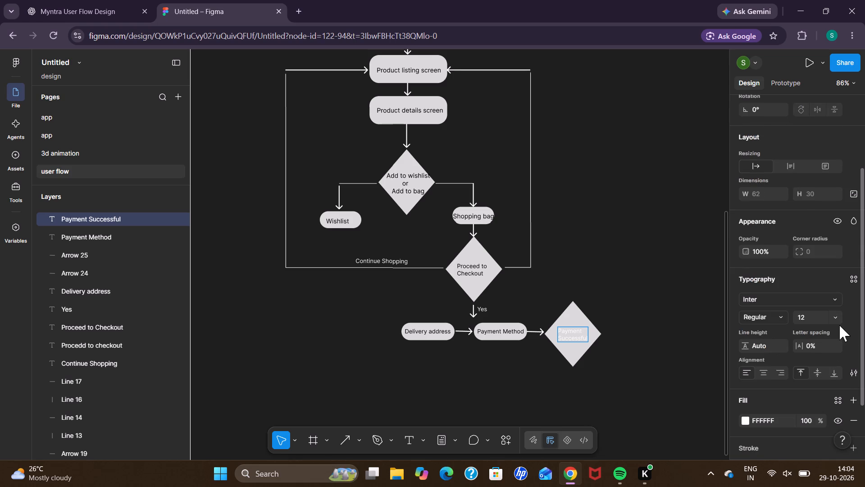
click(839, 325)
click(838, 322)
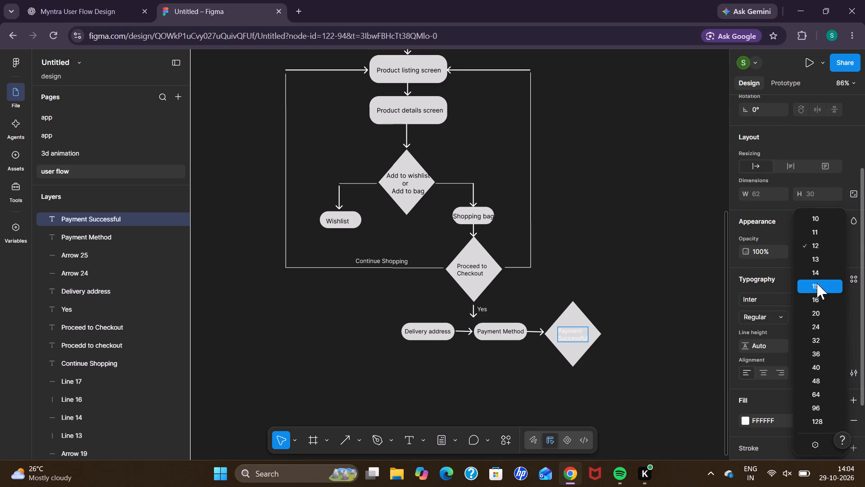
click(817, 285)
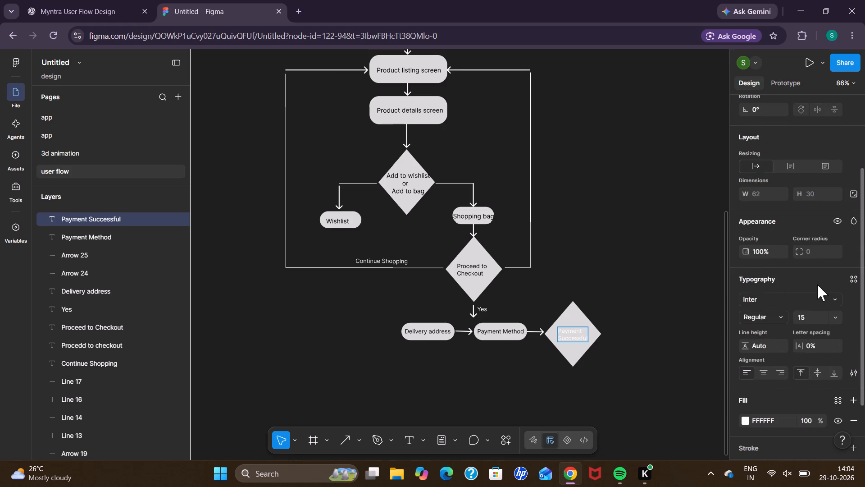
Clear the text in the new diamond and re-enter Payment Successful on two lines at font size 15.
key(BackSpace)
key(BackSpace)
key(BackSpace)
key(BackSpace)
key(BackSpace)
key(BackSpace)
key(BackSpace)
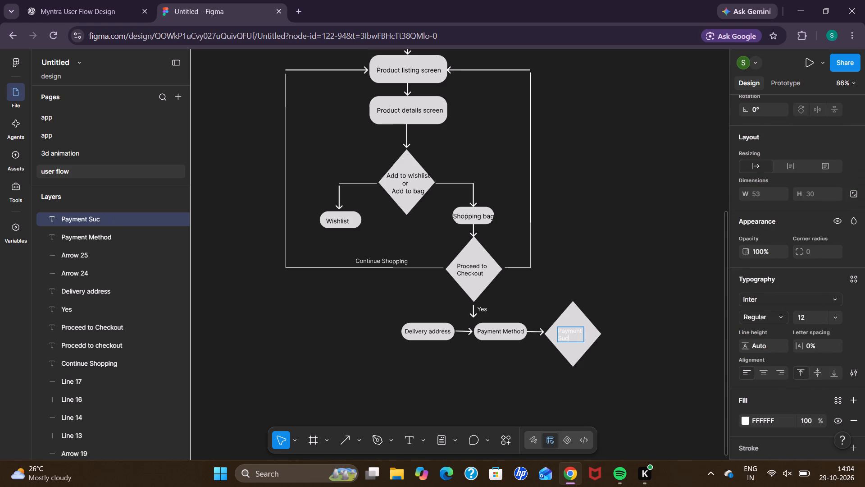
key(BackSpace)
key(BackSpace)
key(BackSpace)
key(BackSpace)
key(BackSpace)
key(BackSpace)
key(BackSpace)
key(BackSpace)
key(BackSpace)
key(BackSpace)
key(BackSpace)
key(BackSpace)
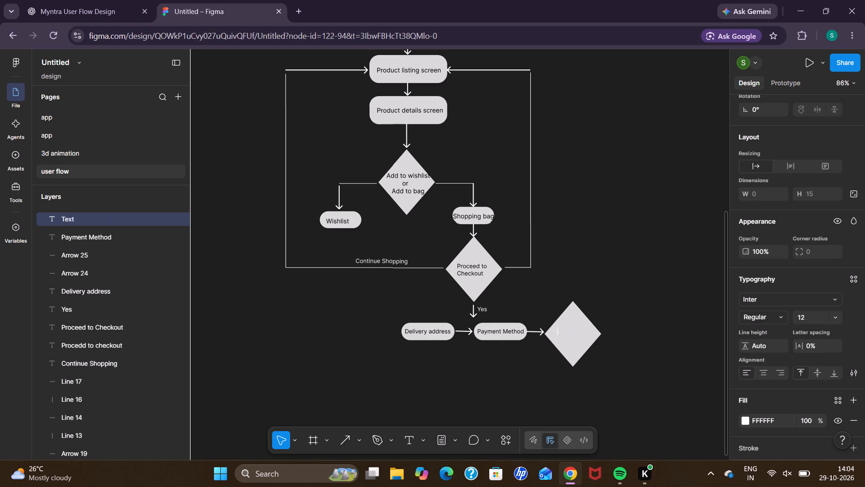
click(830, 317)
click(816, 283)
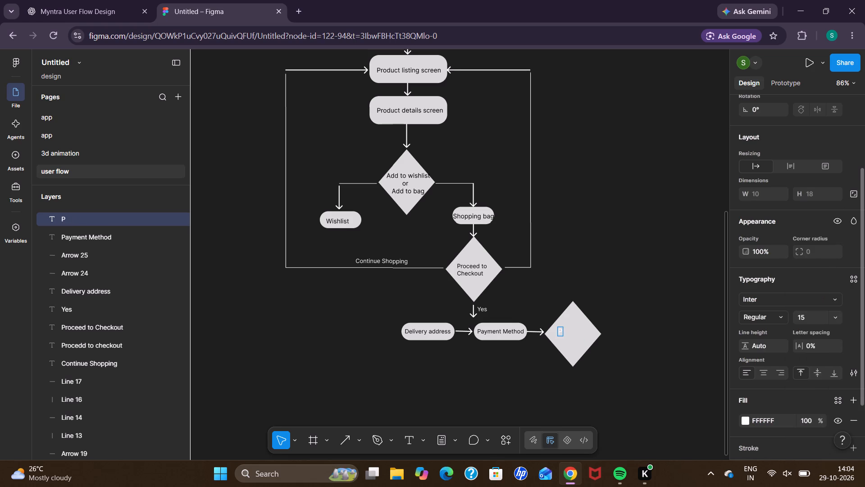
text(ay)
text(ment)
key(space)
key(Return)
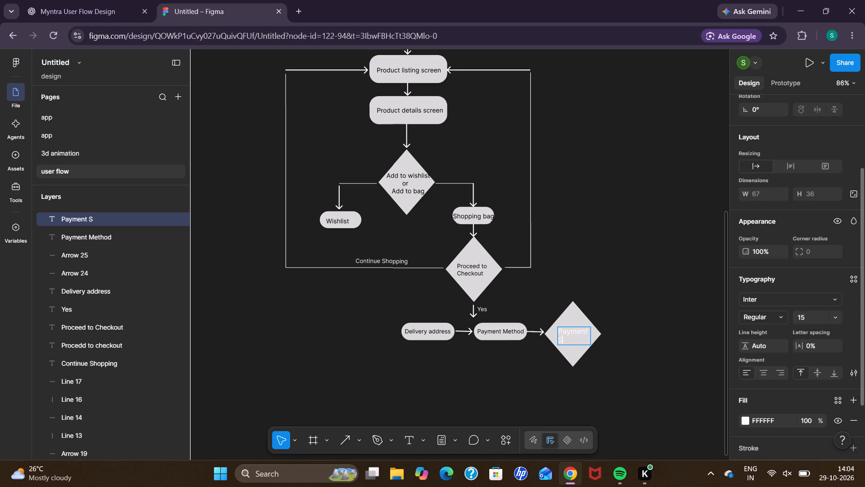
text(uccessful)
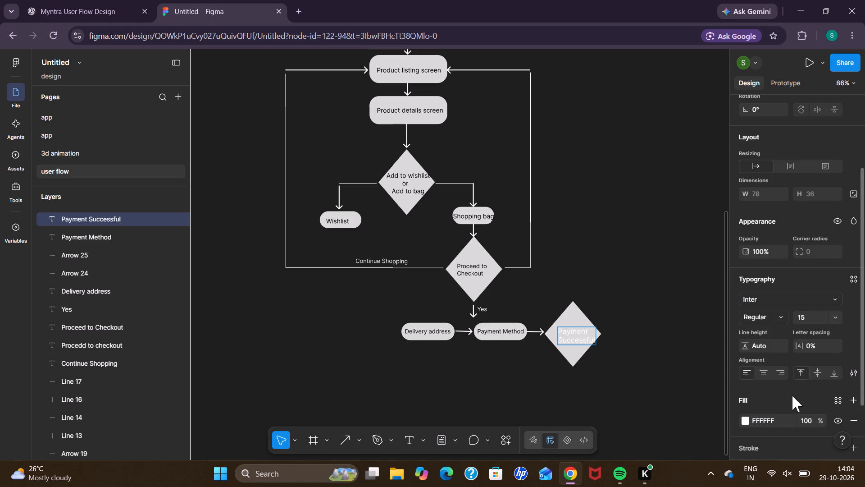
Replace the Payment Successful text's fill with black, 000000, and deselect the text.
scroll(787, 400, down, 1)
click(851, 357)
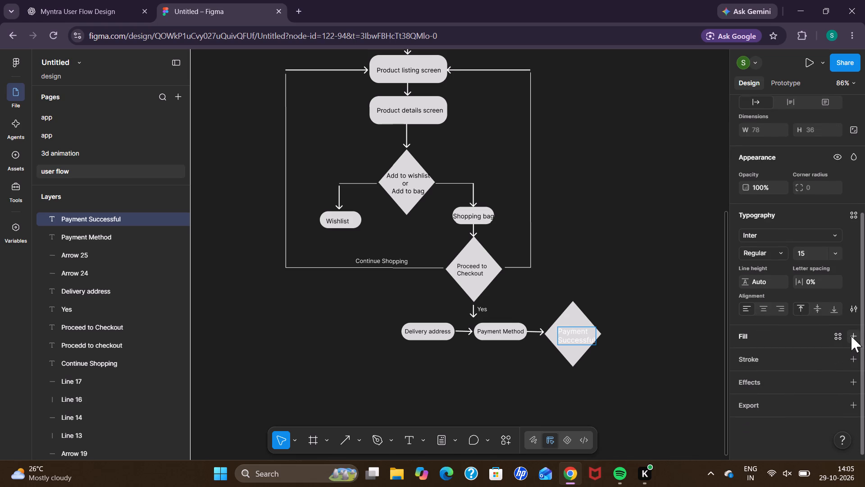
click(851, 336)
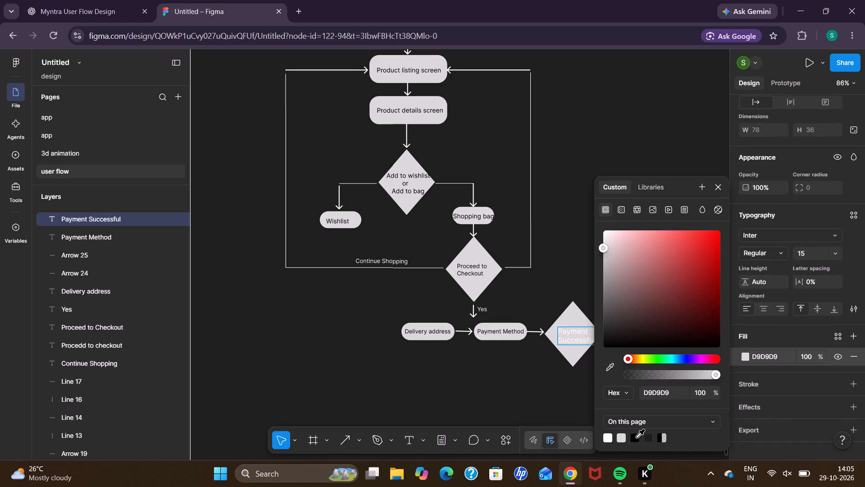
click(637, 437)
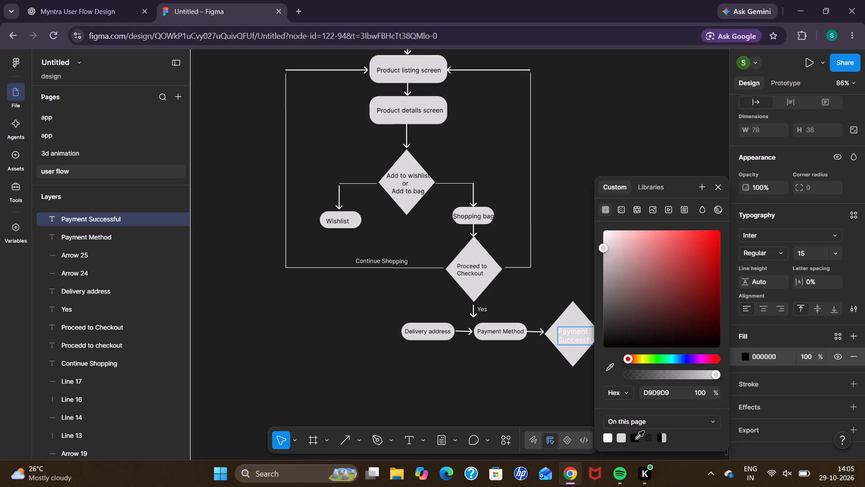
click(636, 439)
click(552, 366)
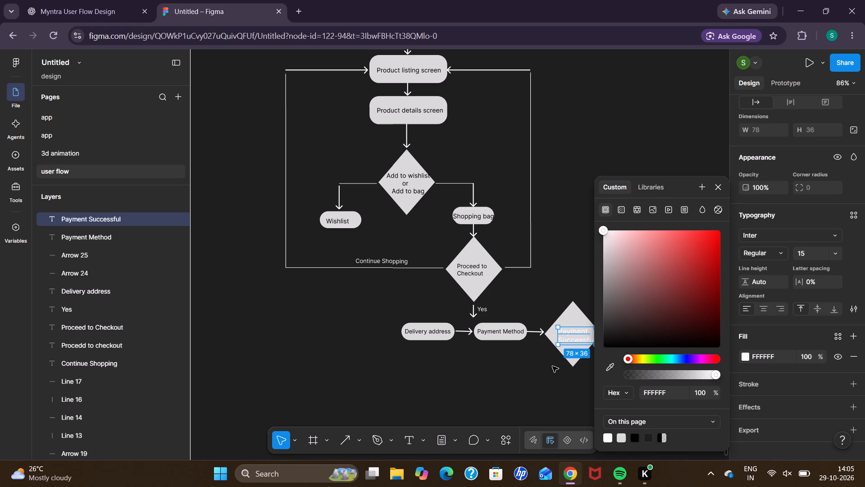
click(633, 436)
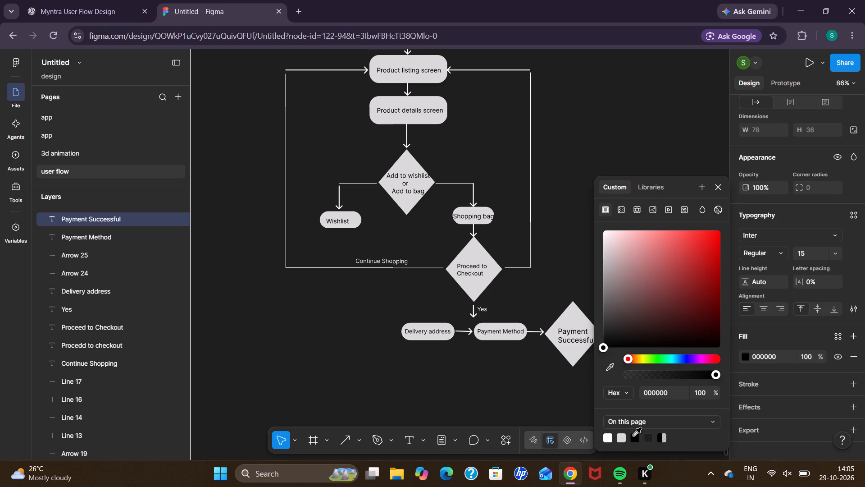
click(579, 413)
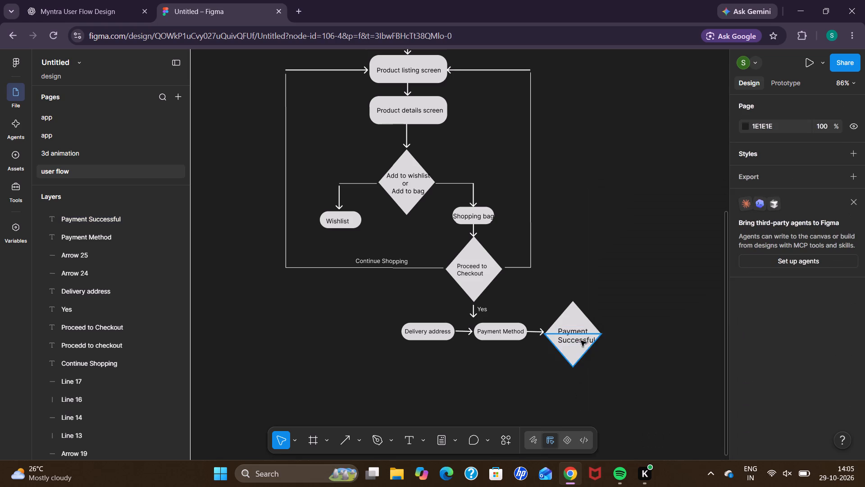
Centre the Payment Successful text inside its diamond, at about X 334, Y 692, and deselect it.
click(581, 334)
drag(581, 334, 576, 334)
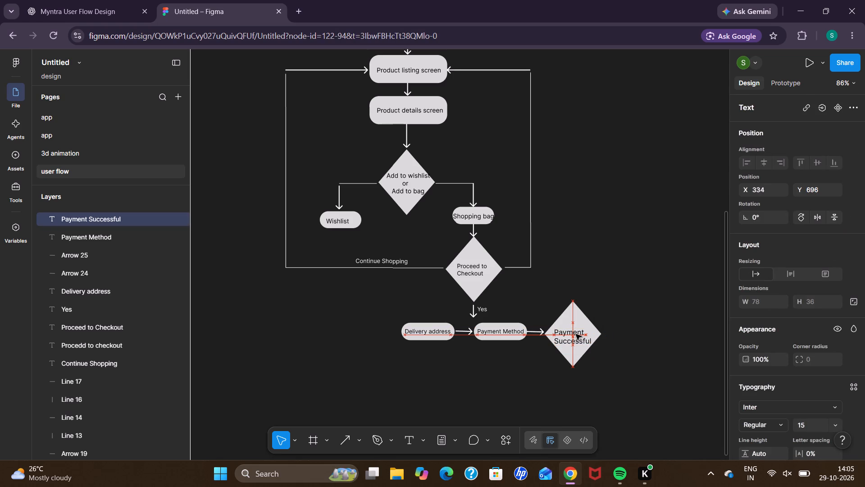
drag(576, 334, 577, 332)
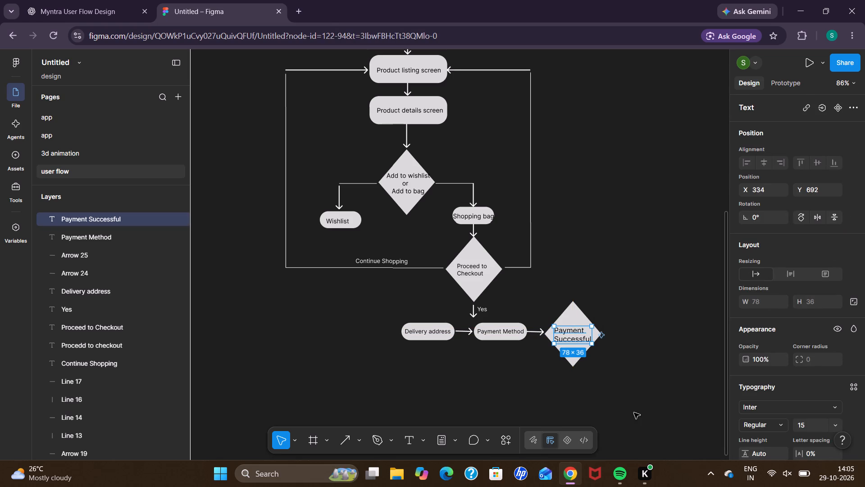
click(634, 413)
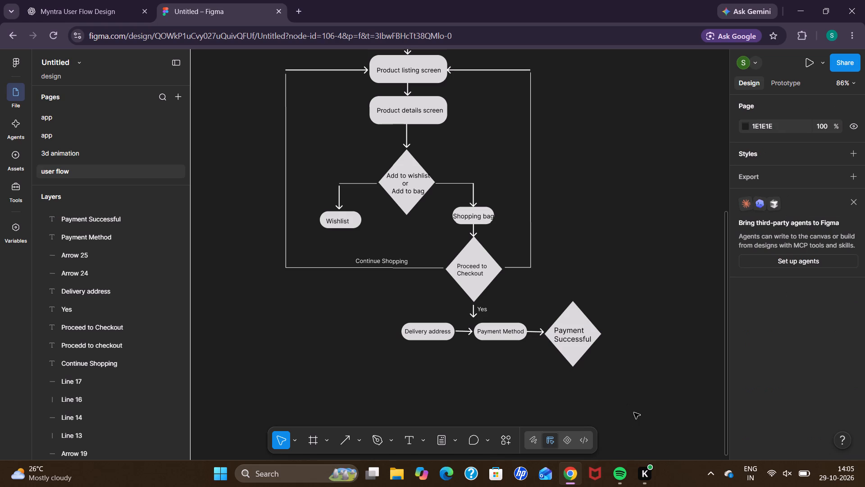
Review the whole user flow drawn so far, from START down to the Payment Successful diamond.
scroll(634, 413, up, 1)
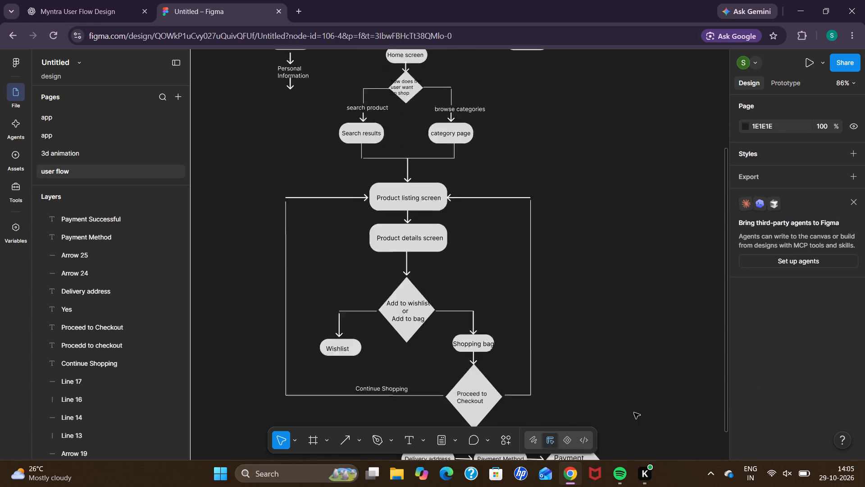
scroll(634, 413, up, 2)
scroll(634, 413, down, 2)
scroll(634, 413, left, 1)
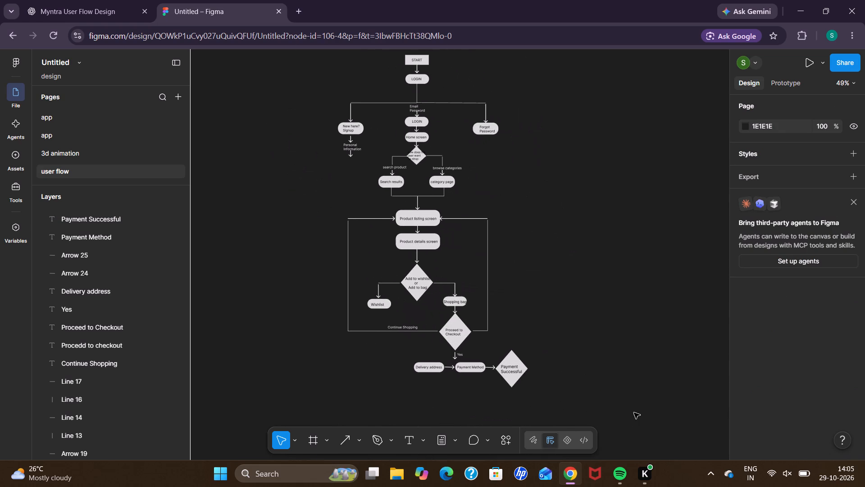
scroll(634, 413, left, 1)
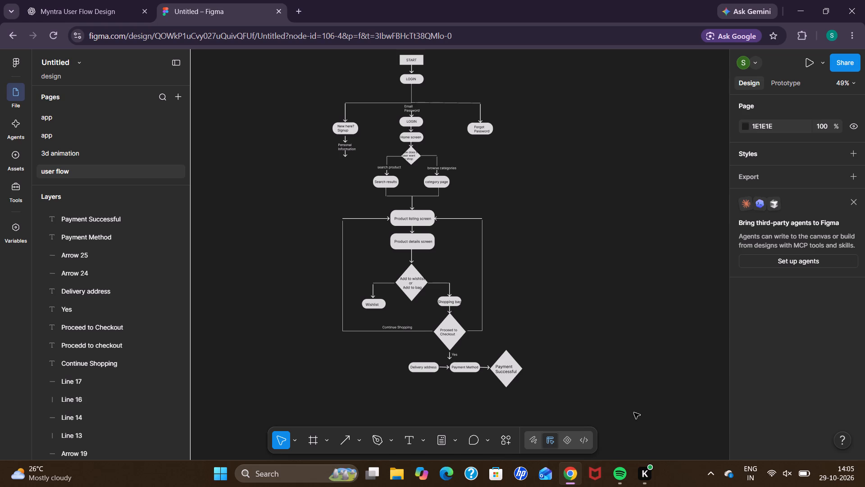
scroll(560, 273, down, 1)
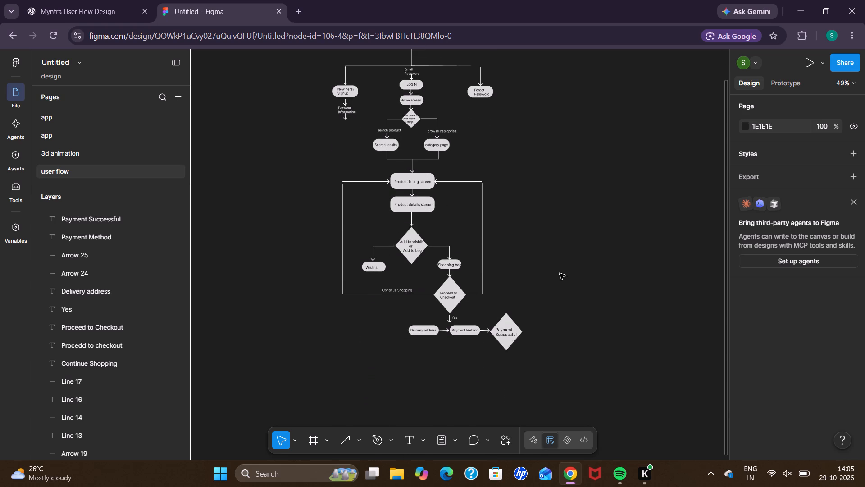
scroll(560, 273, down, 1)
scroll(560, 273, up, 1)
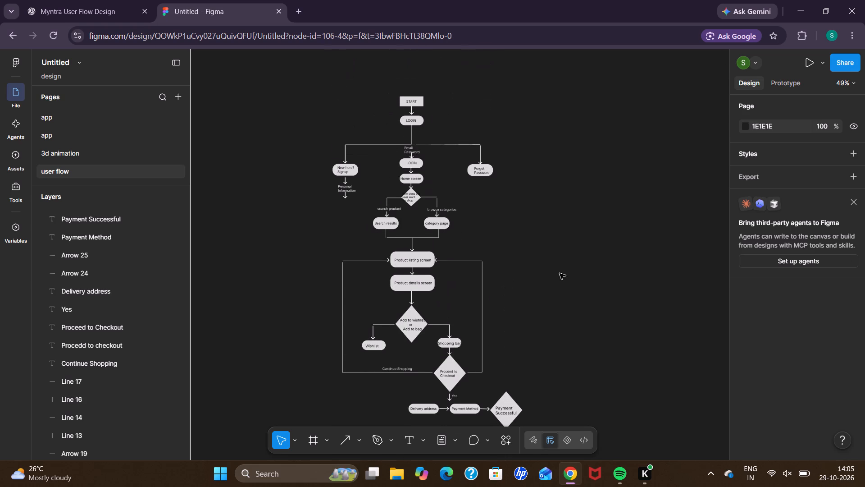
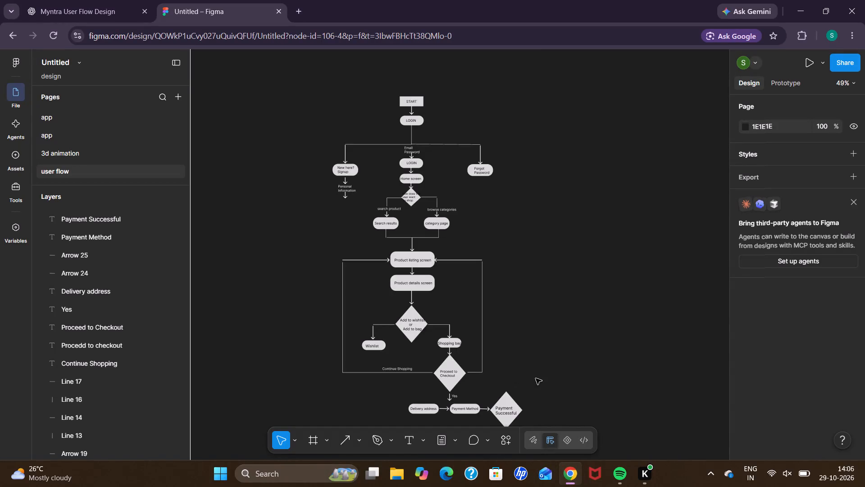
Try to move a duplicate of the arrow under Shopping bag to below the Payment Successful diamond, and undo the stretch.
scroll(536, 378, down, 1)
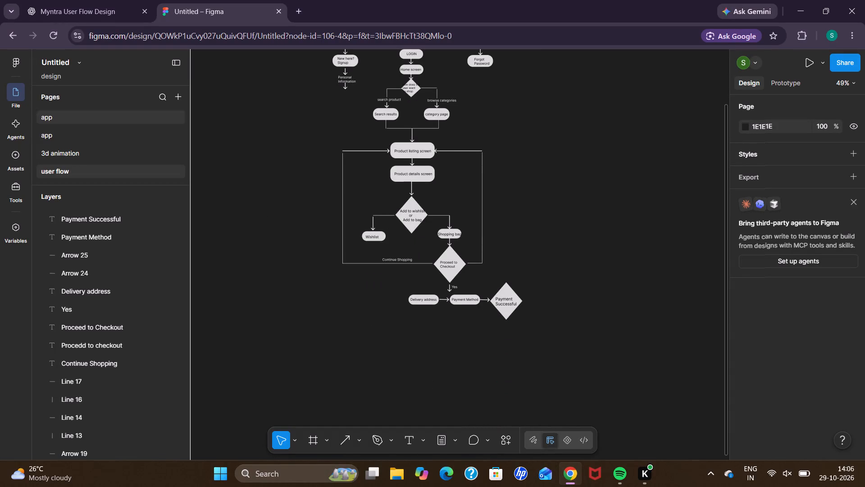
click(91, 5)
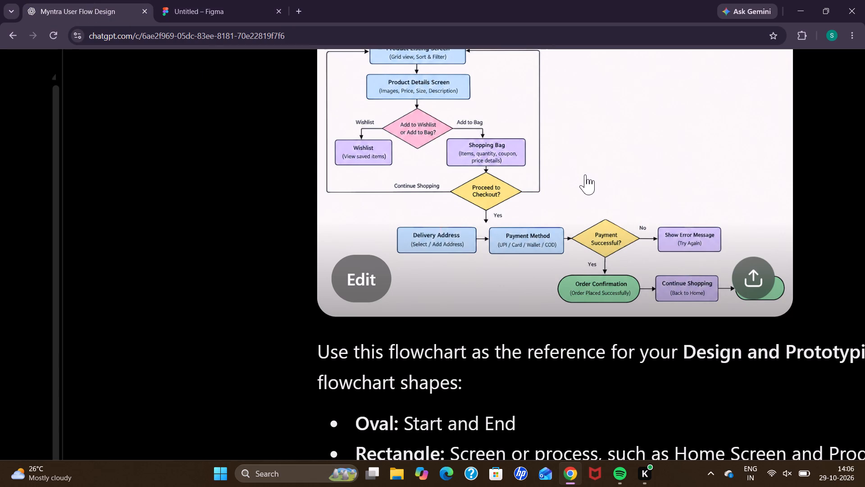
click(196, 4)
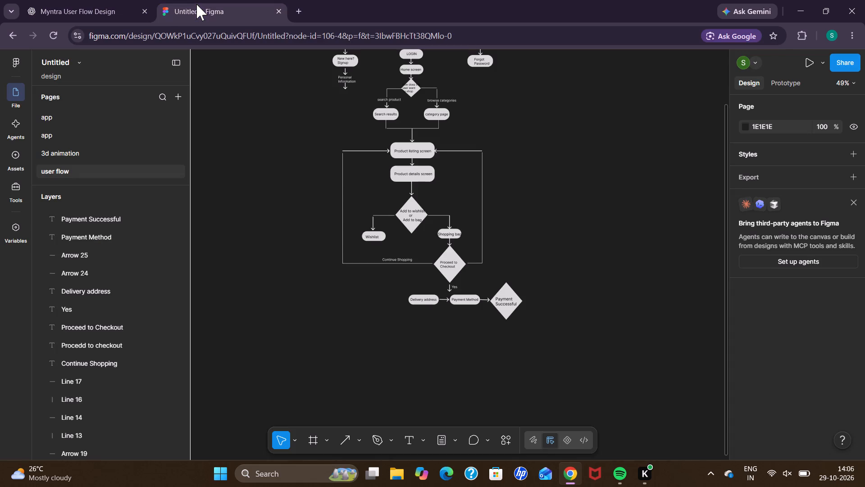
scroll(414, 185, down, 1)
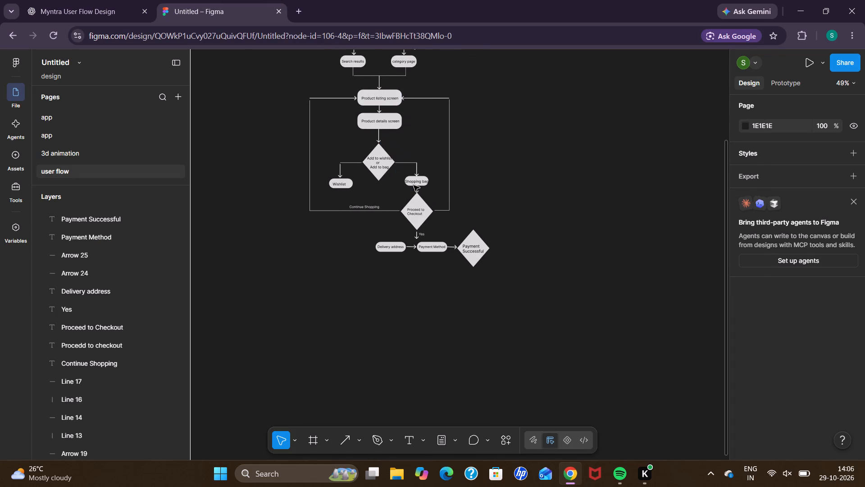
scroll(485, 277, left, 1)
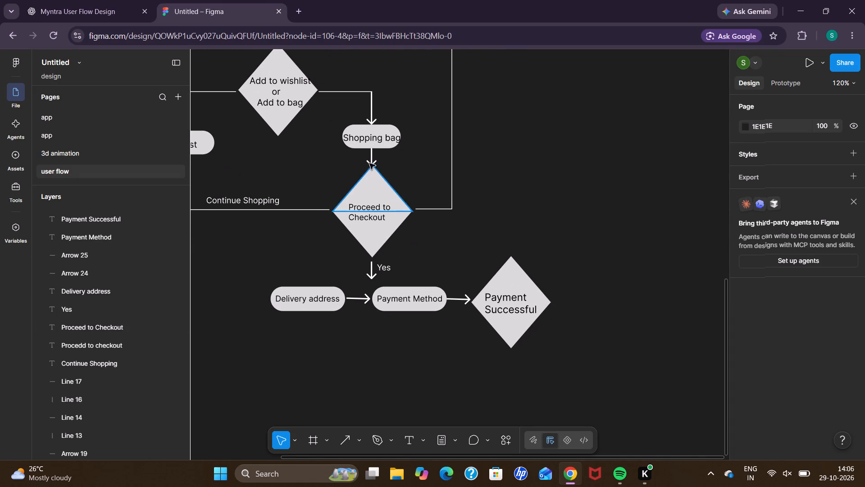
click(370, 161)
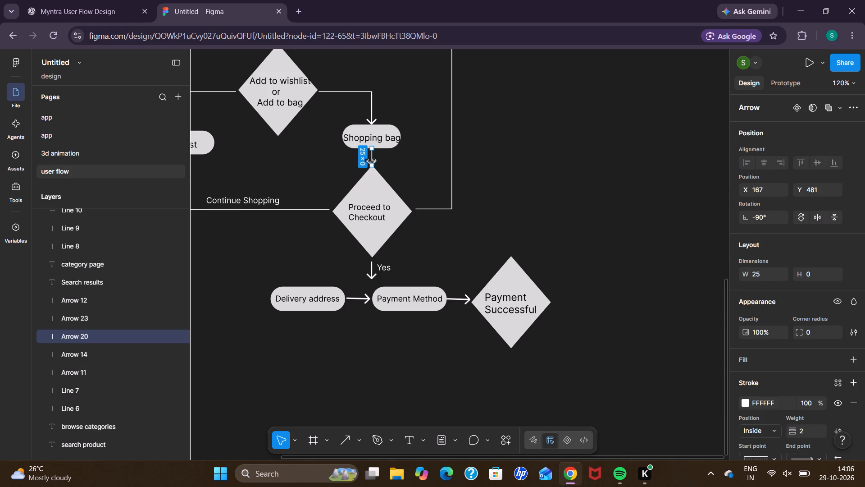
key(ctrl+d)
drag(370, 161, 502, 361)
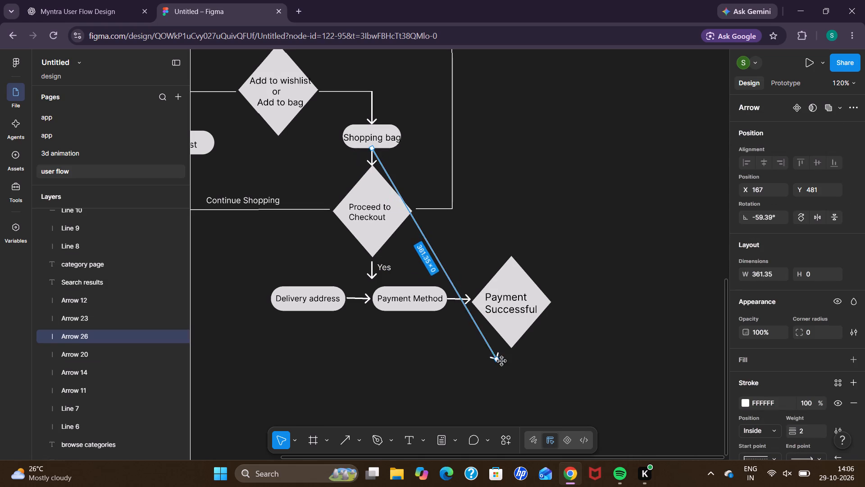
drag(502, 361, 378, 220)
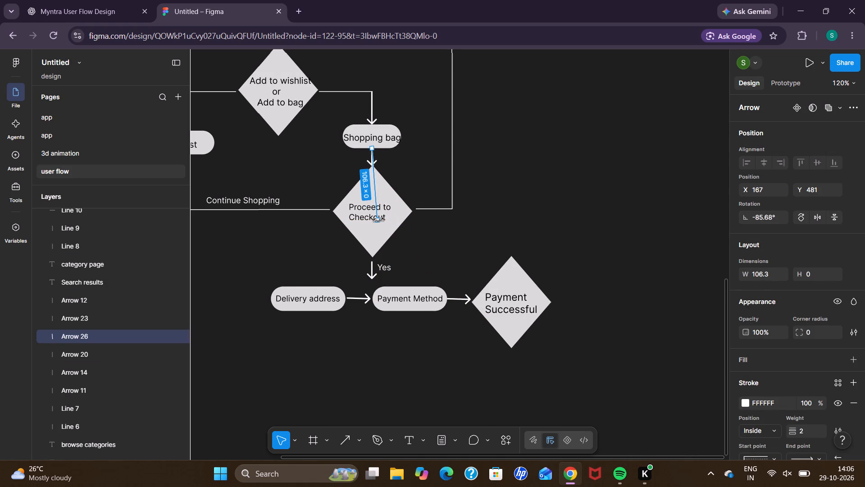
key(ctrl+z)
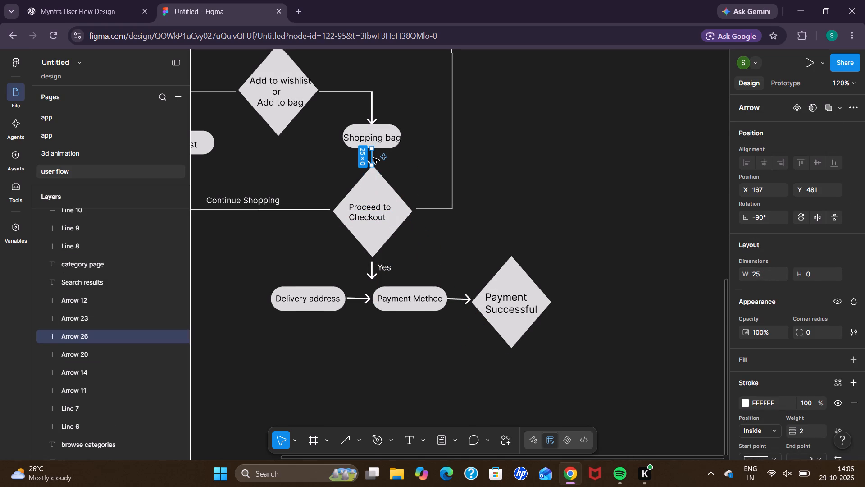
Duplicate the arrow under Shopping bag and place the copy at the Payment Successful diamond's bottom corner, at X 373, Y 776.
click(372, 159)
key(ctrl+d)
drag(372, 159, 535, 337)
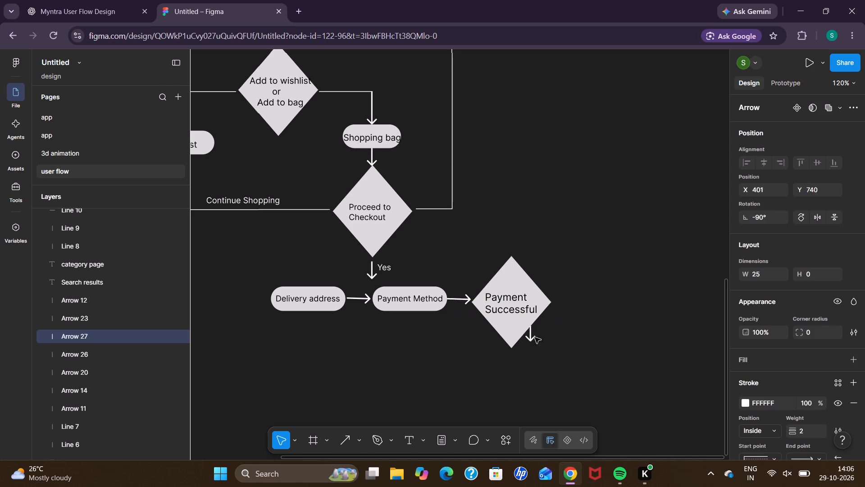
drag(535, 337, 514, 359)
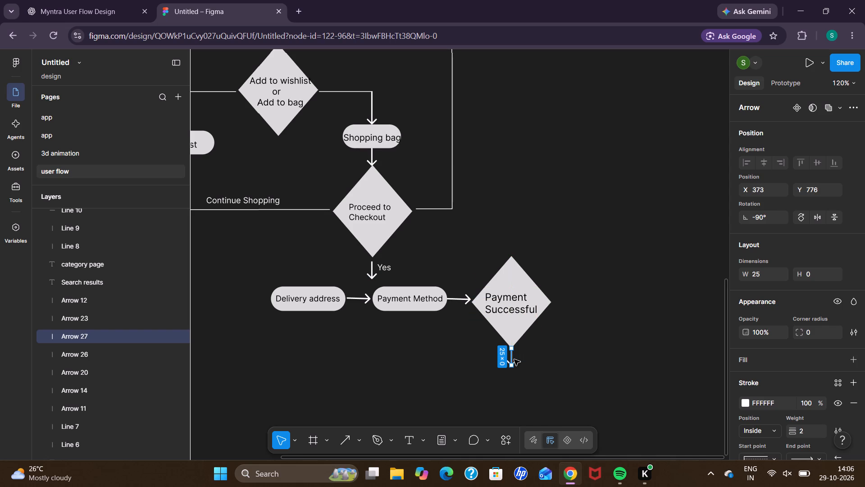
click(459, 299)
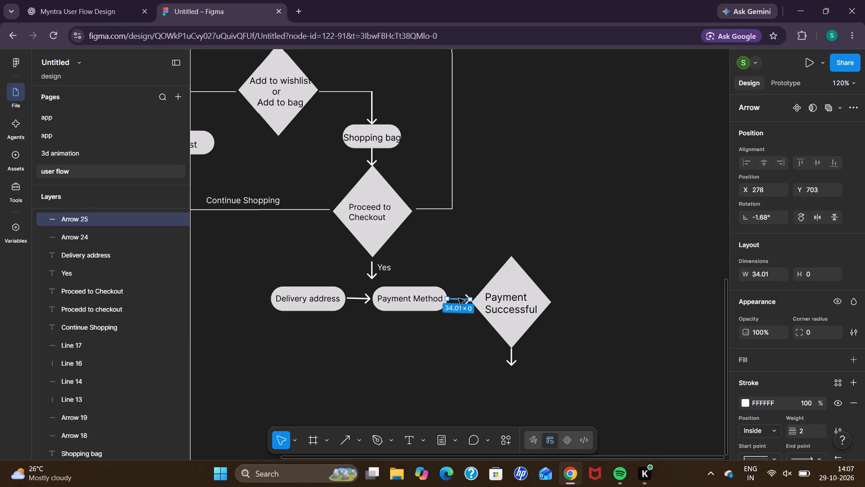
key(ctrl+d)
drag(459, 299, 598, 299)
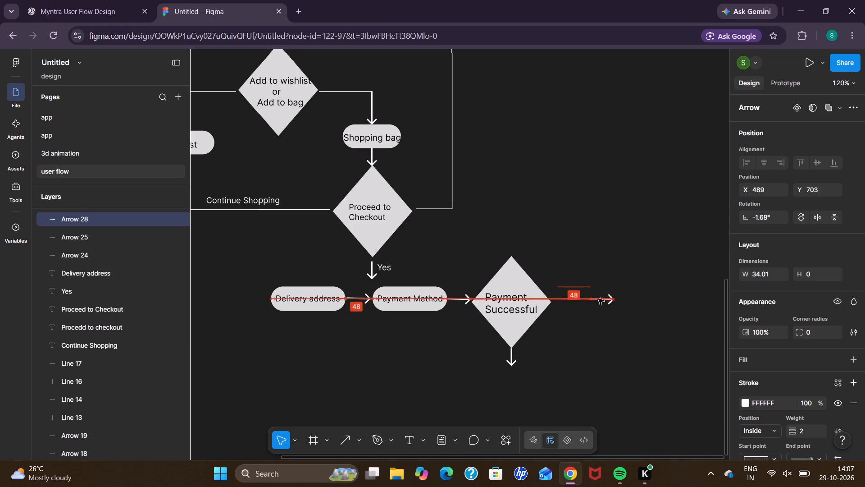
drag(598, 299, 563, 303)
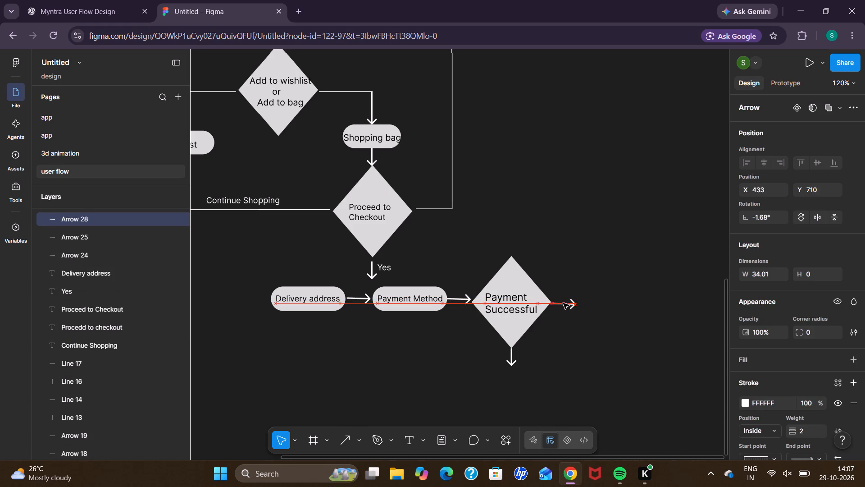
drag(563, 303, 566, 303)
drag(566, 303, 563, 299)
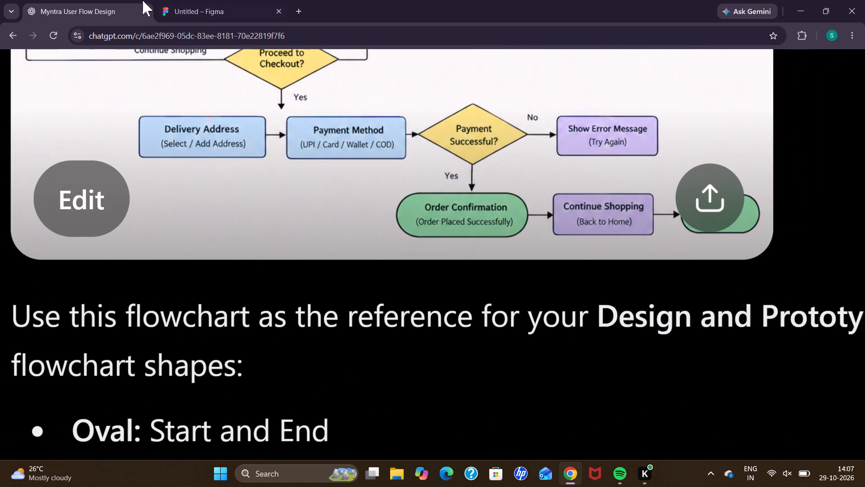
click(186, 1)
click(385, 251)
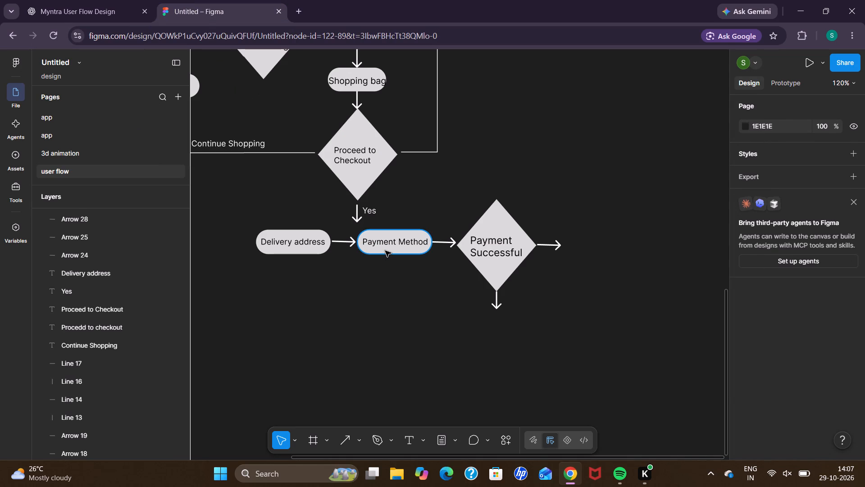
key(ctrl+d)
drag(385, 251, 589, 256)
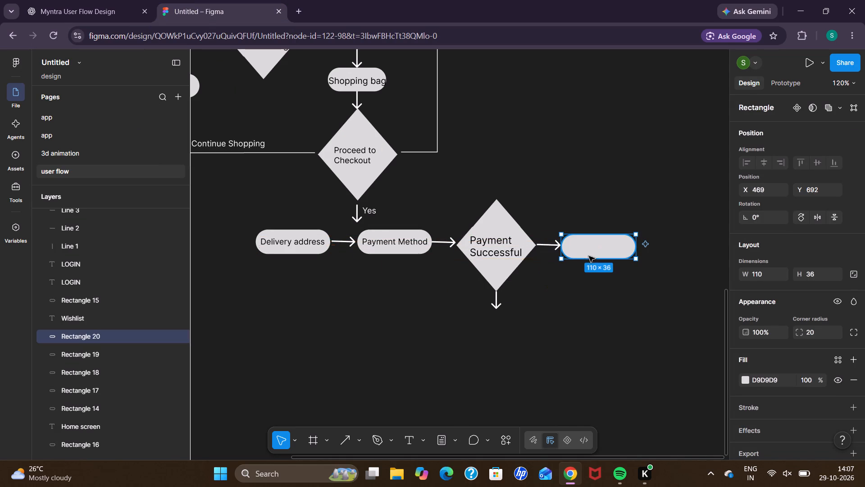
Duplicate the new empty pill once more with the same offset to its right, and deselect it.
key(ctrl+d)
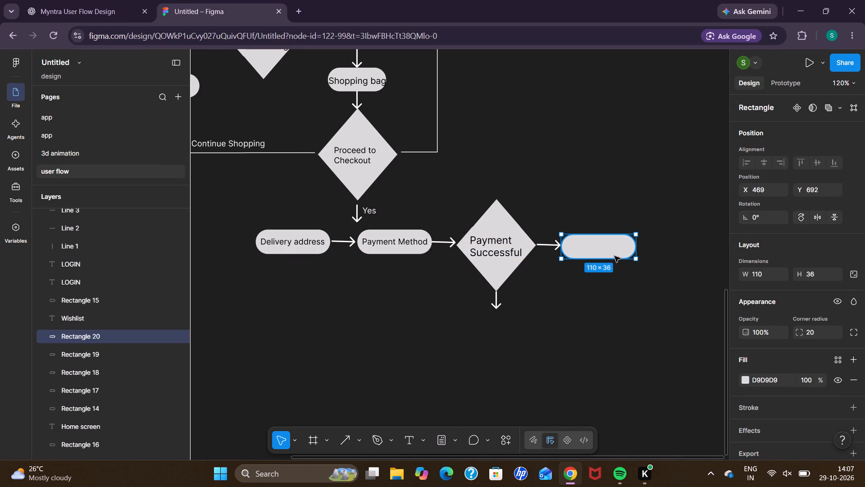
click(615, 256)
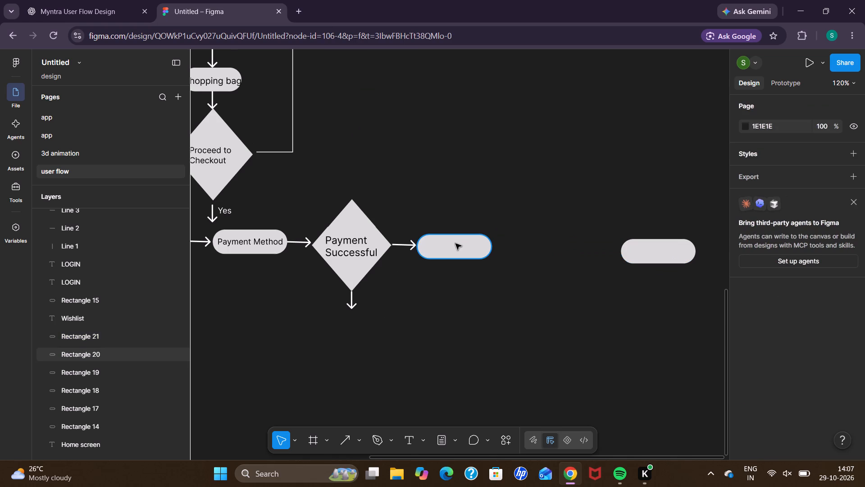
Enlarge the empty pill beside the Payment Successful diamond to 120 × 43 and shift it to X 471, Y 686.
click(456, 242)
click(455, 235)
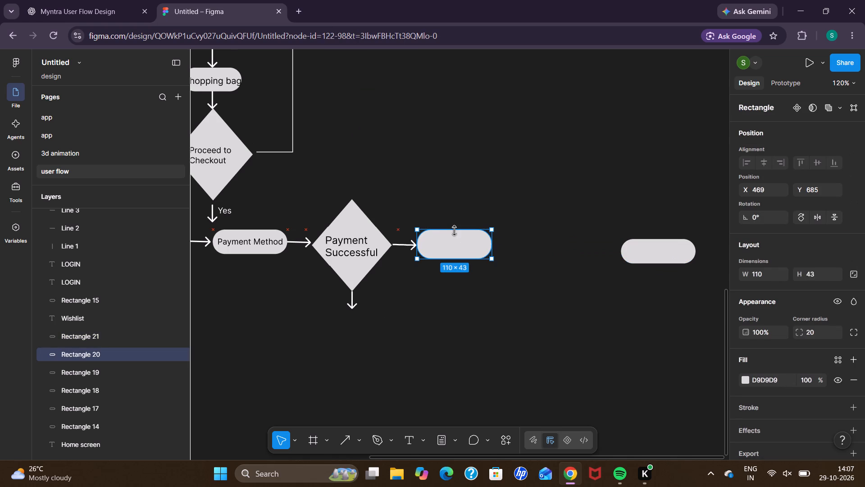
drag(492, 244, 498, 243)
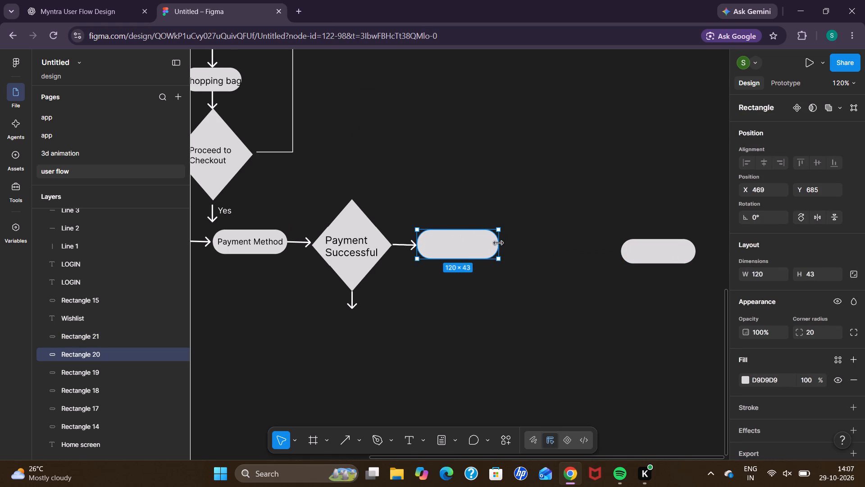
drag(498, 243, 498, 243)
click(474, 243)
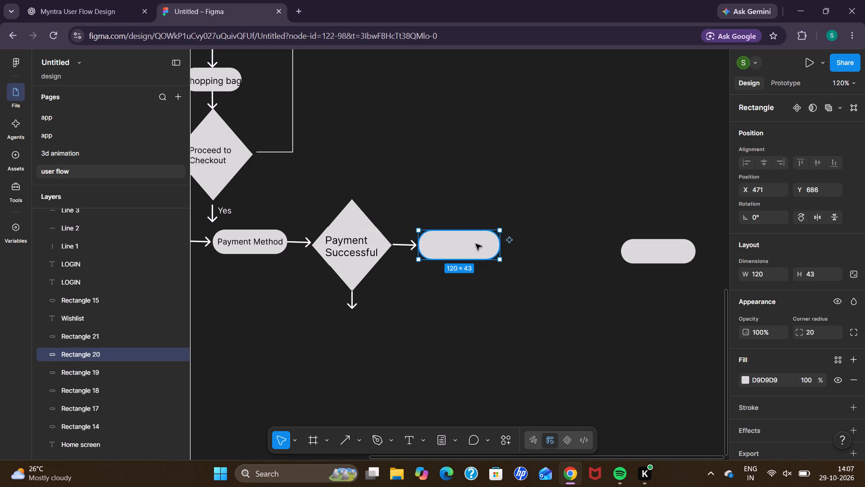
Following the reference flowchart, start a text label inside the empty pill beside Payment Successful and set its font size to 13.
click(64, 1)
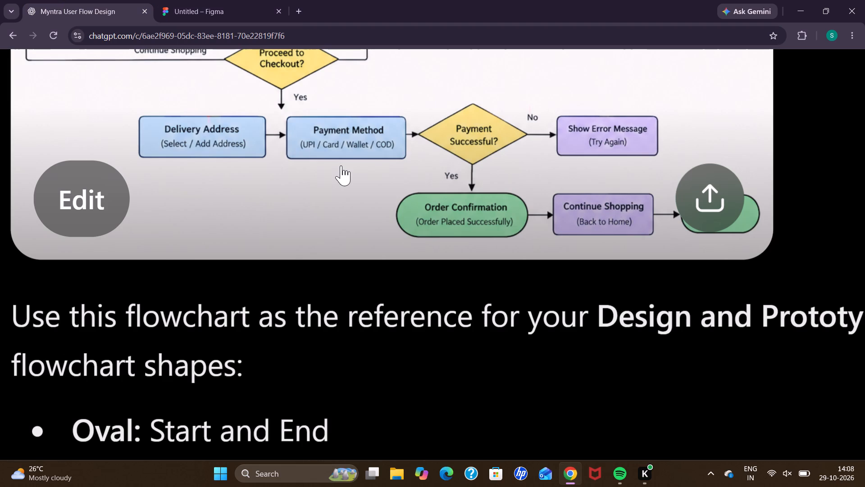
click(228, 5)
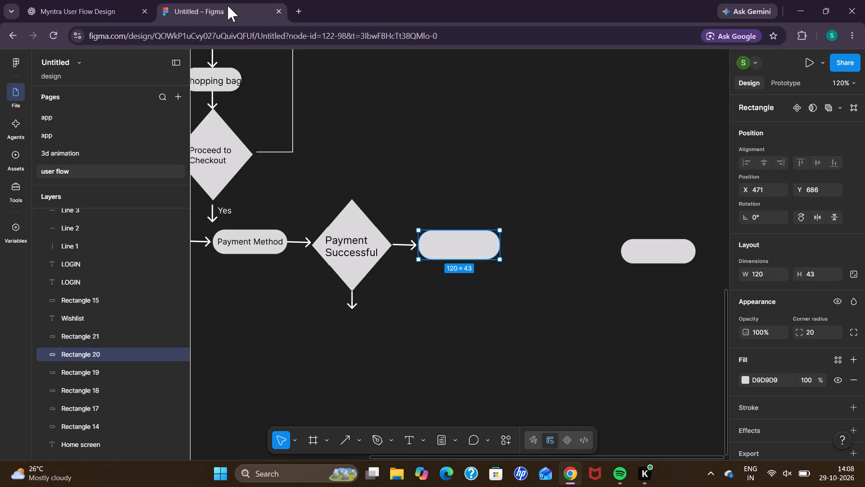
click(410, 437)
click(427, 237)
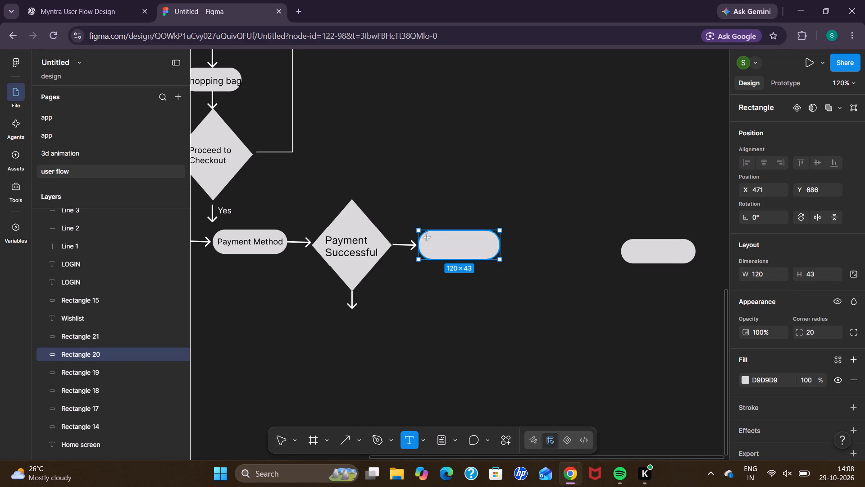
text(how)
key(space)
key(BackSpace)
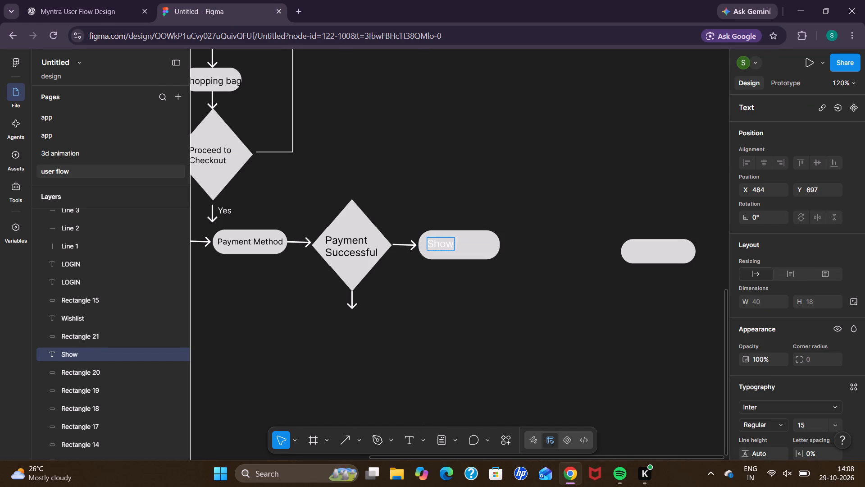
key(BackSpace)
key(BackSpace)
key(BackSpace)
key(BackSpace)
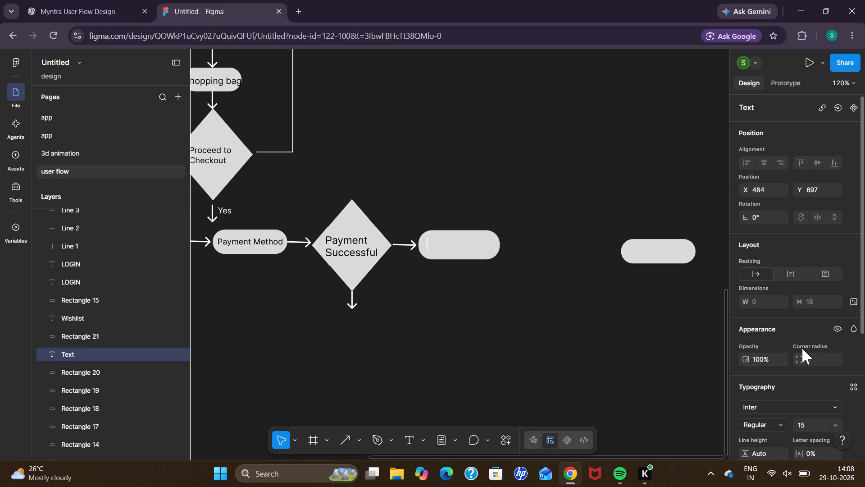
scroll(802, 348, down, 1)
click(832, 326)
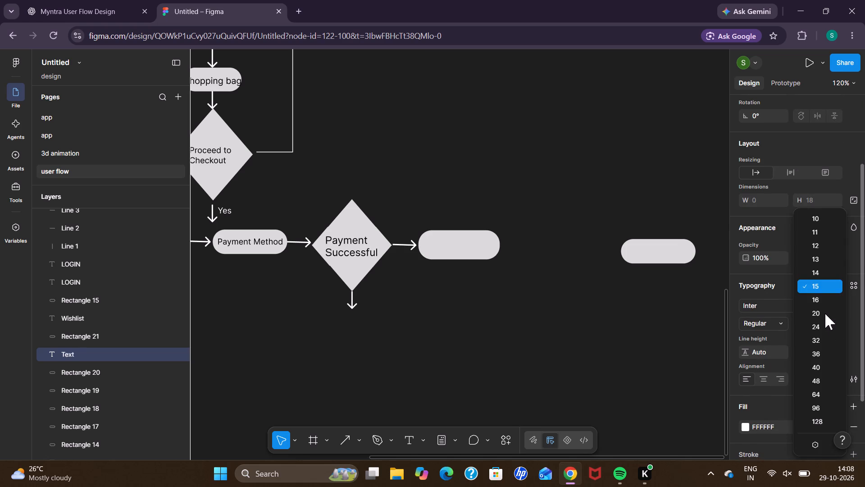
click(819, 261)
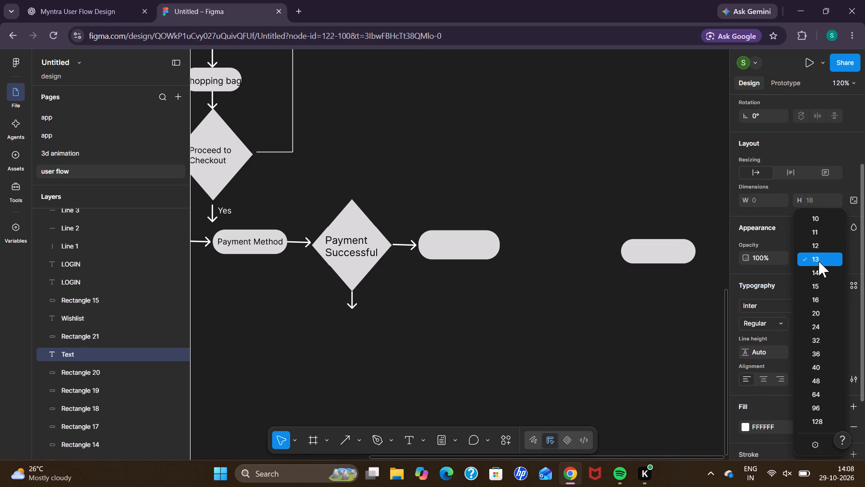
Enter "Show Error Message" as the label, with "Message" on a second line, and finish editing the text.
text(how erroe)
key(space)
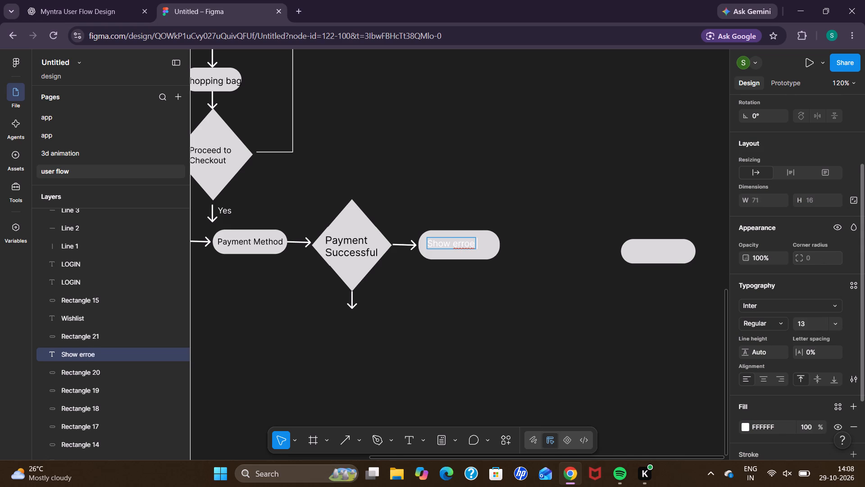
key(BackSpace)
key(BackSpace)
key(BackSpace)
text(or)
key(space)
text(message)
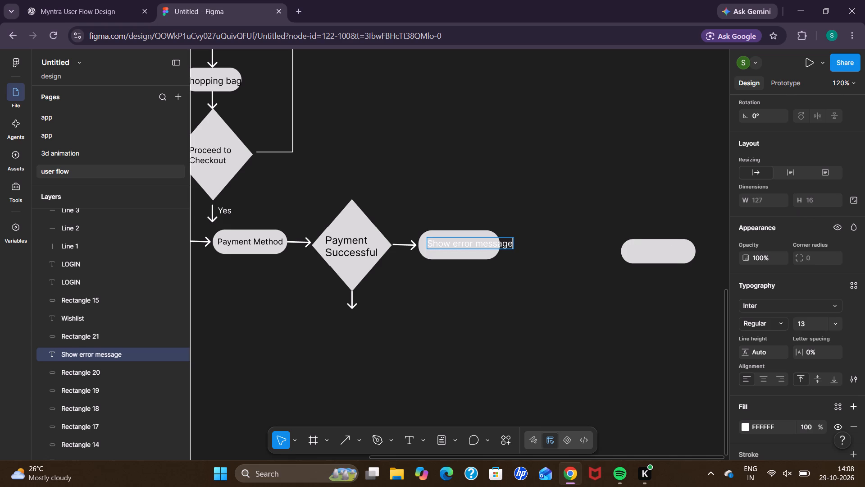
key(BackSpace)
key(BackSpace)
key(BackSpace)
key(BackSpace)
key(BackSpace)
key(BackSpace)
key(BackSpace)
key(BackSpace)
key(BackSpace)
key(BackSpace)
key(BackSpace)
key(BackSpace)
key(BackSpace)
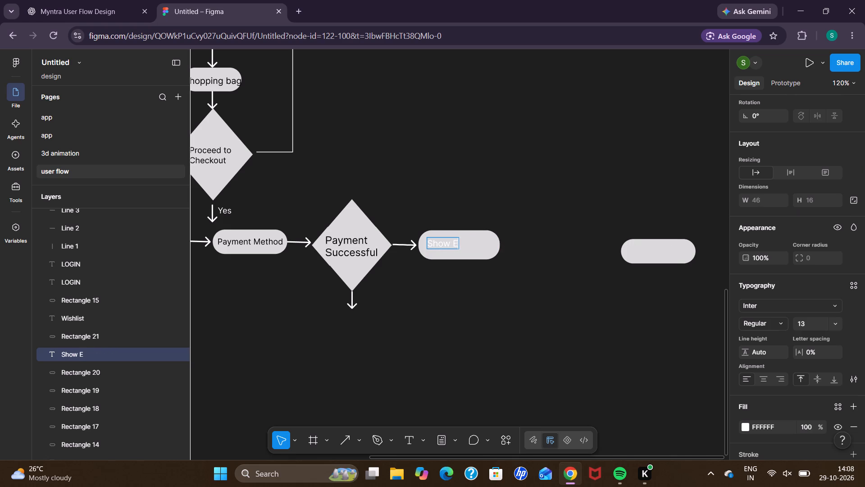
key(Return)
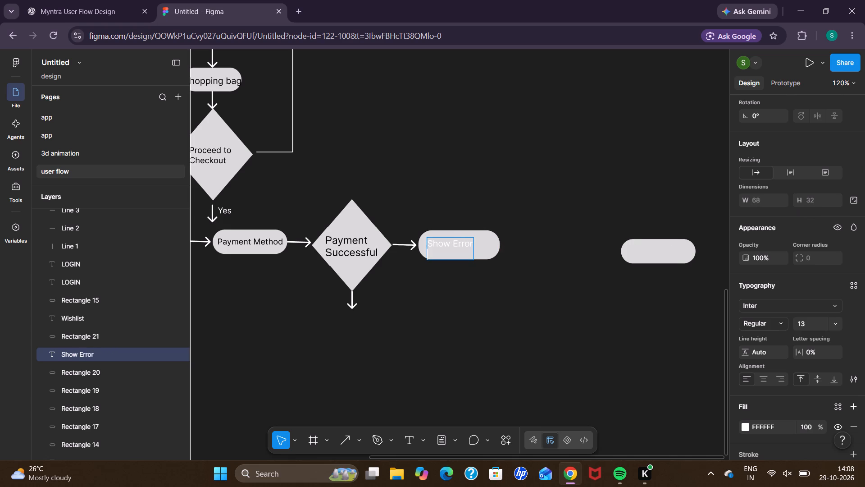
text(essage)
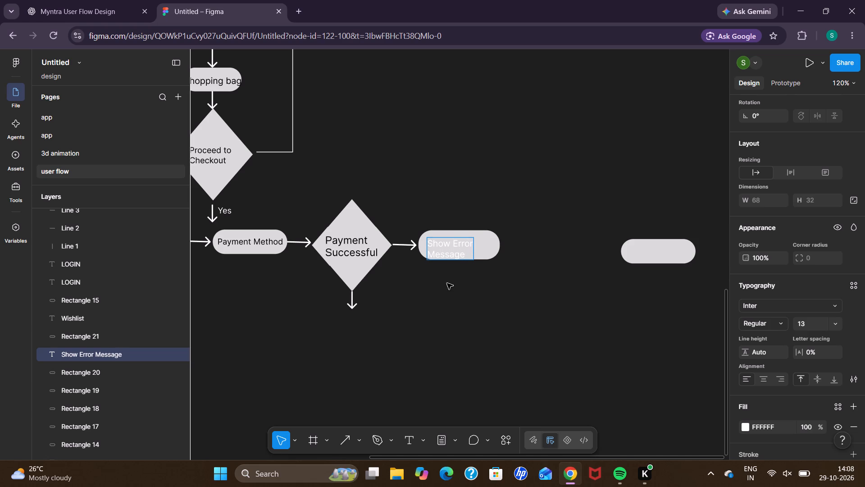
click(447, 283)
Move the Show Error Message label so that it sits roughly centred within its pill.
drag(452, 253, 459, 248)
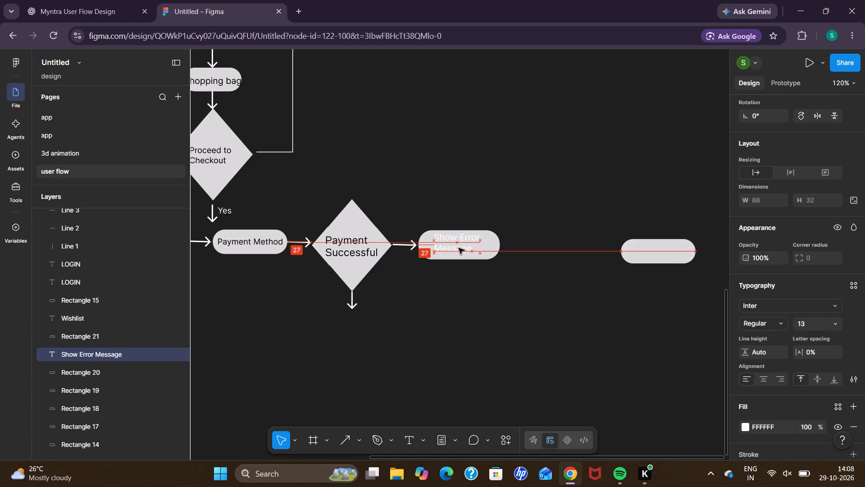
drag(459, 248, 461, 249)
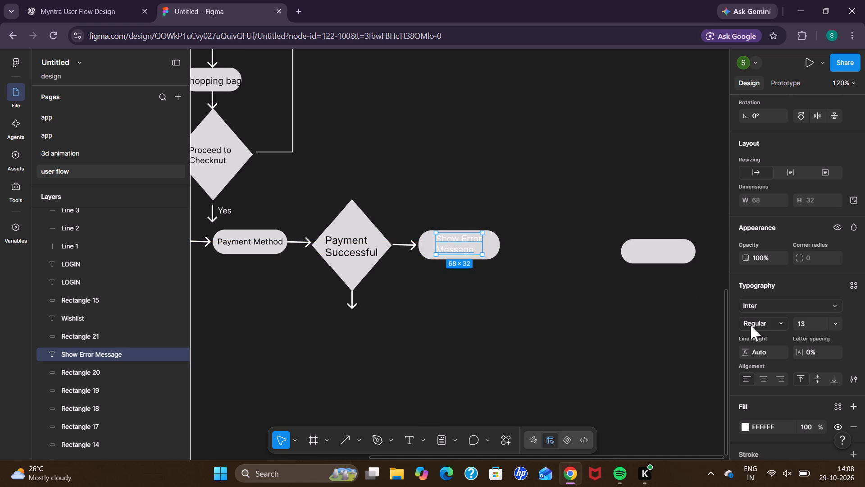
Replace the Show Error Message label's fill with black and deselect it.
scroll(788, 364, down, 1)
click(848, 347)
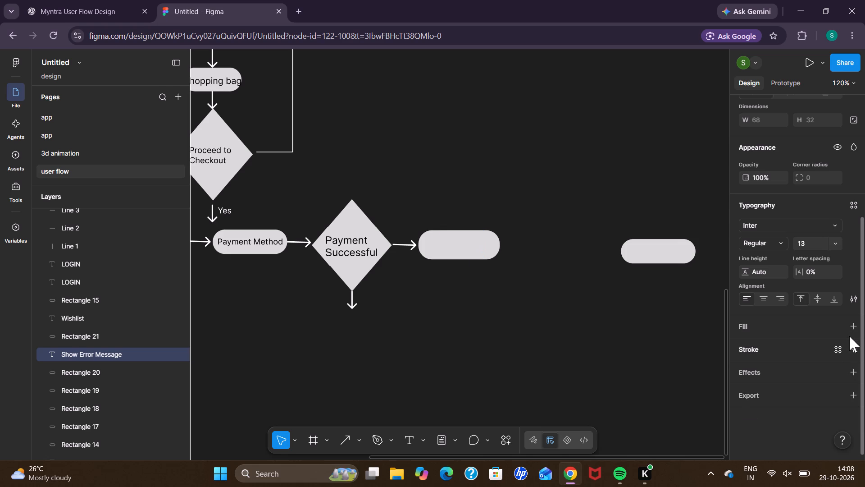
click(851, 329)
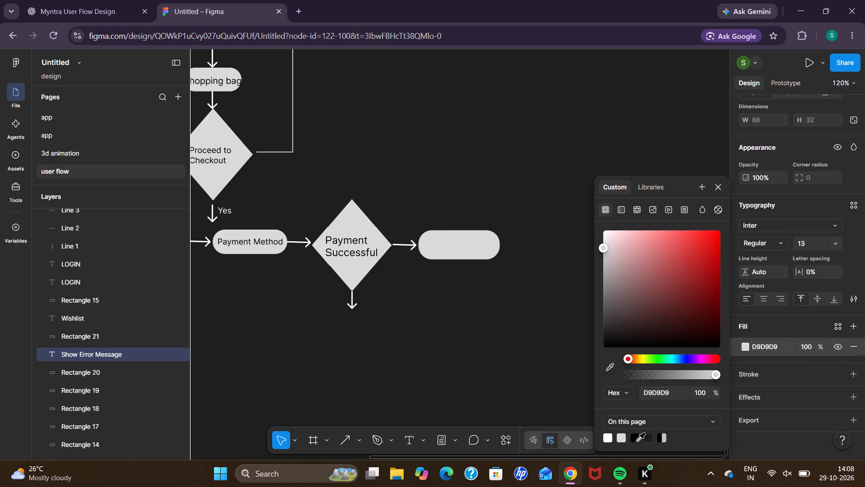
click(634, 440)
click(535, 357)
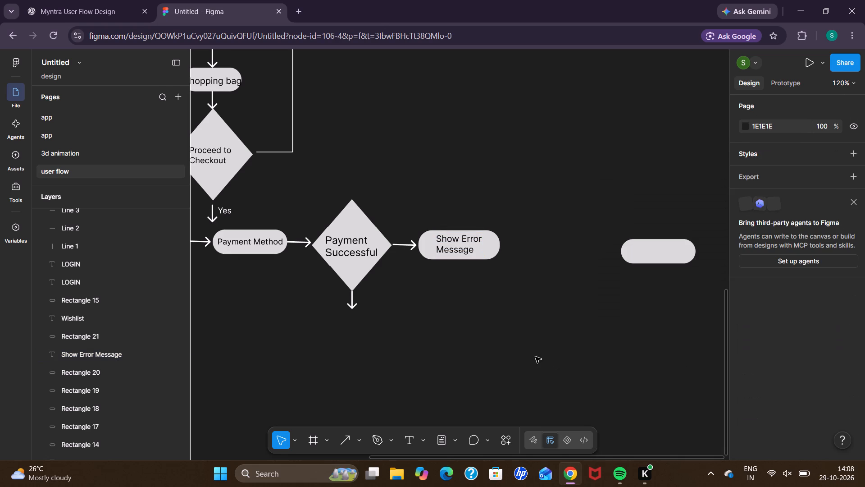
Move the remaining empty pill beneath the Payment Successful diamond's downward arrow, at X 323, Y 801.
click(655, 254)
drag(655, 254, 633, 264)
click(633, 264)
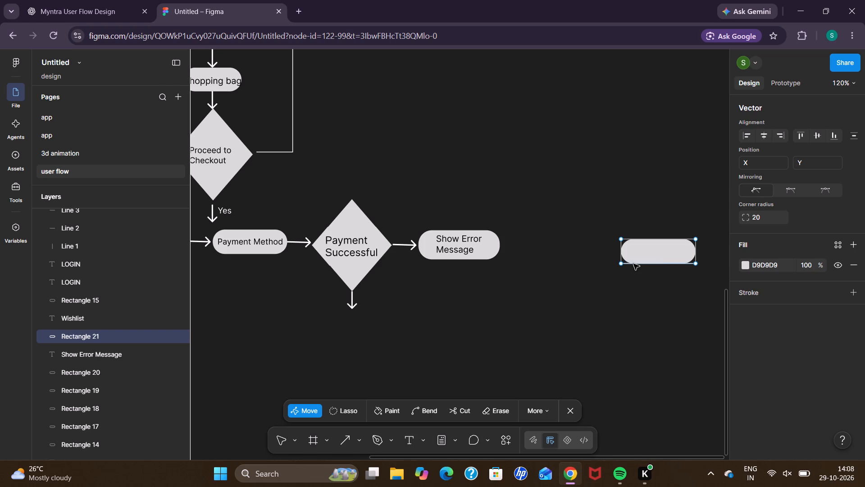
double_click(584, 335)
drag(655, 248, 478, 289)
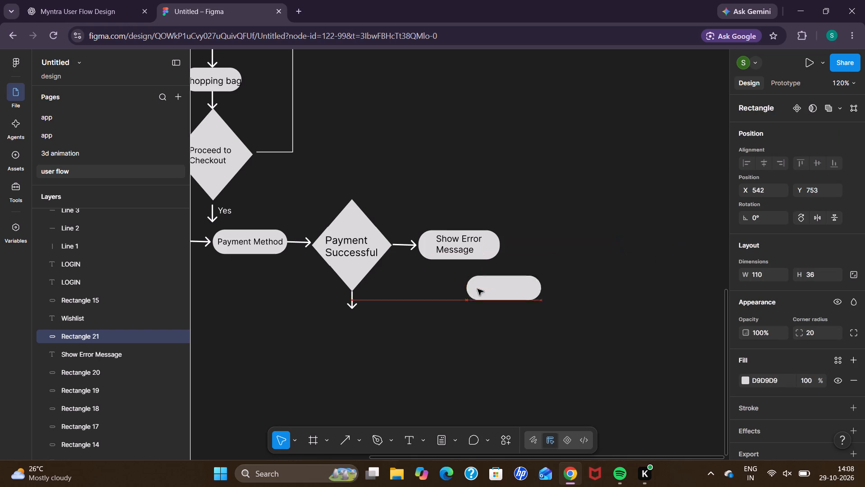
drag(478, 289, 350, 320)
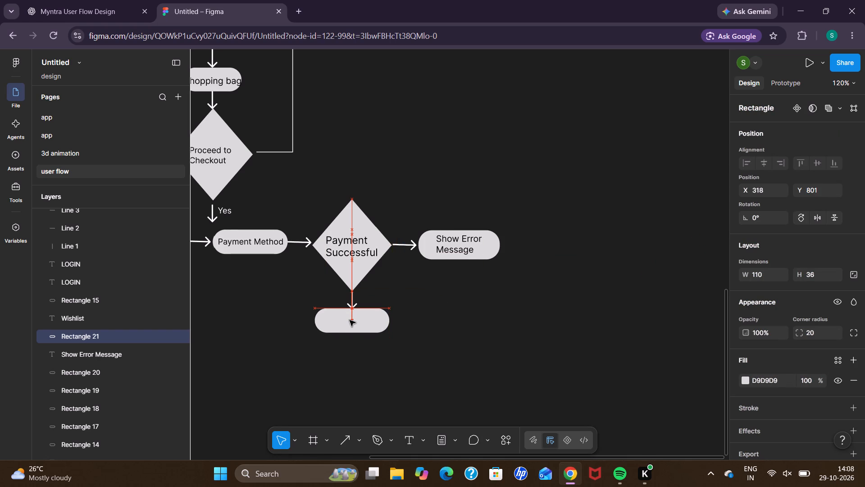
drag(350, 320, 351, 320)
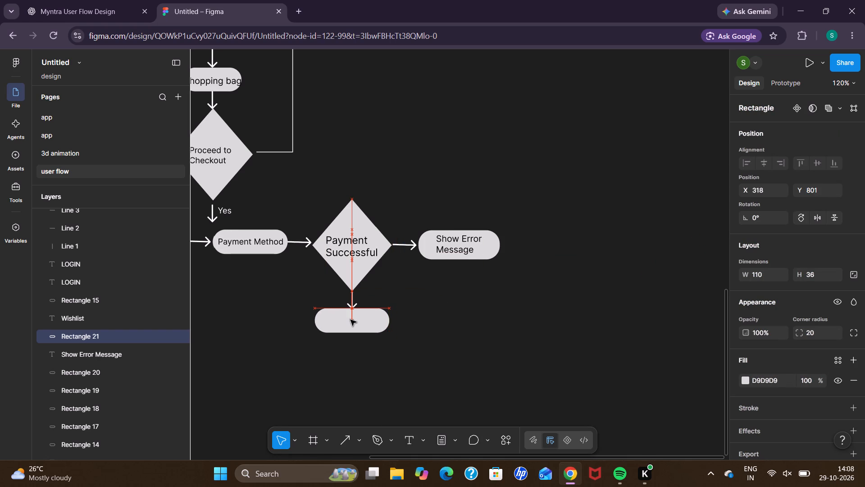
drag(351, 320, 351, 319)
click(351, 319)
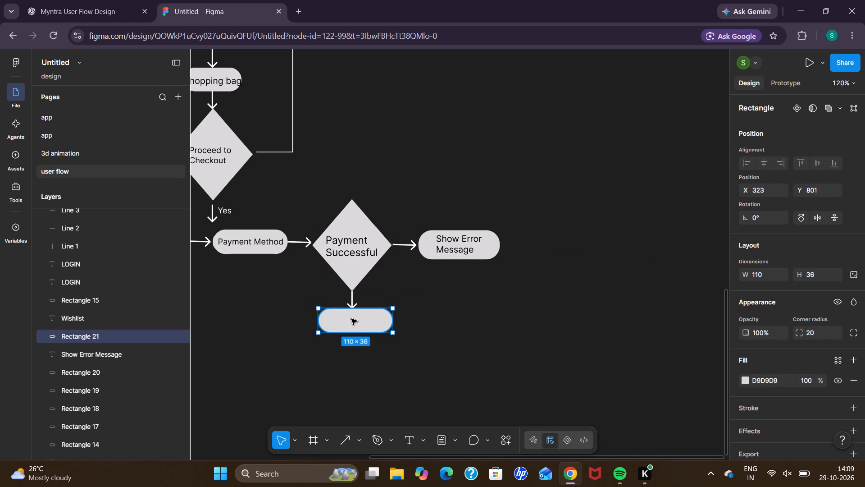
drag(351, 319, 351, 326)
click(346, 345)
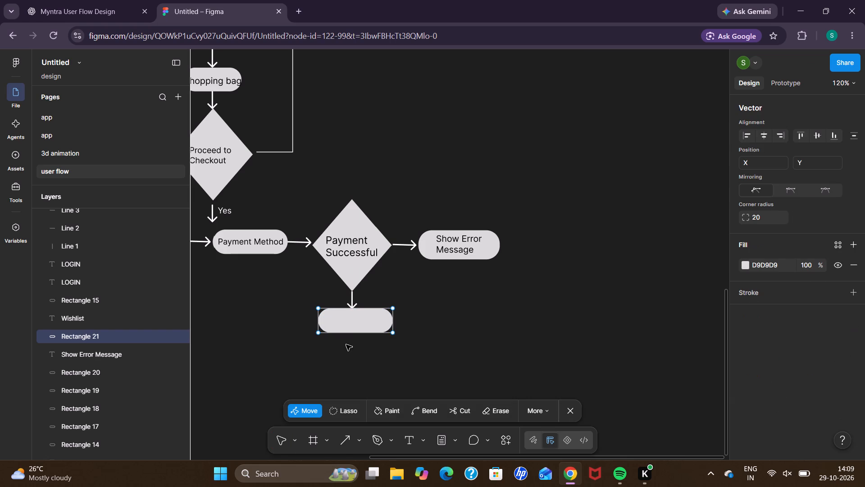
click(351, 328)
click(280, 349)
click(280, 349)
double_click(268, 315)
double_click(268, 315)
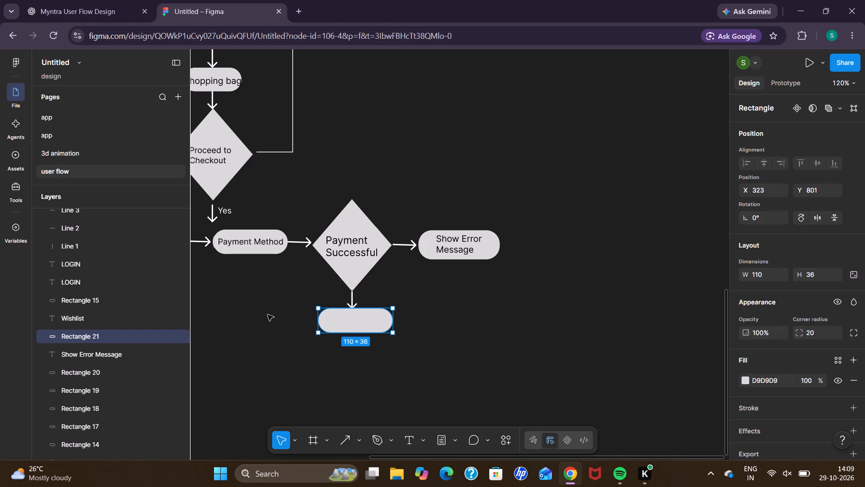
click(331, 329)
drag(331, 329, 328, 337)
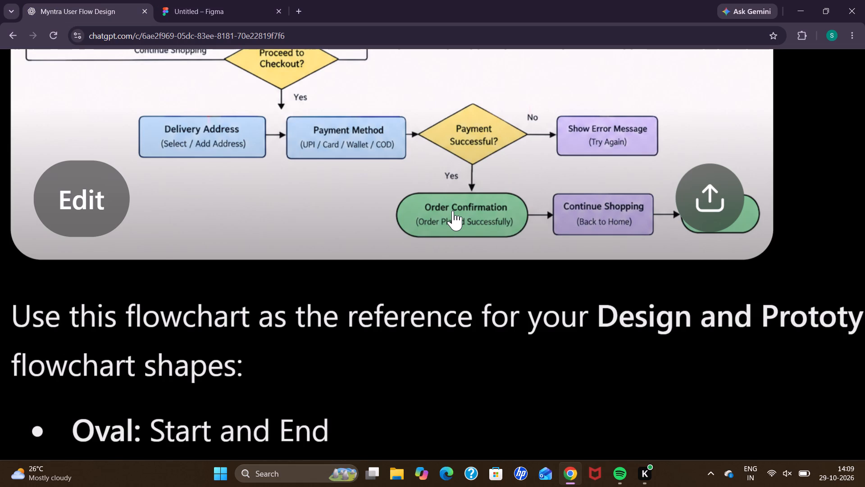
click(234, 9)
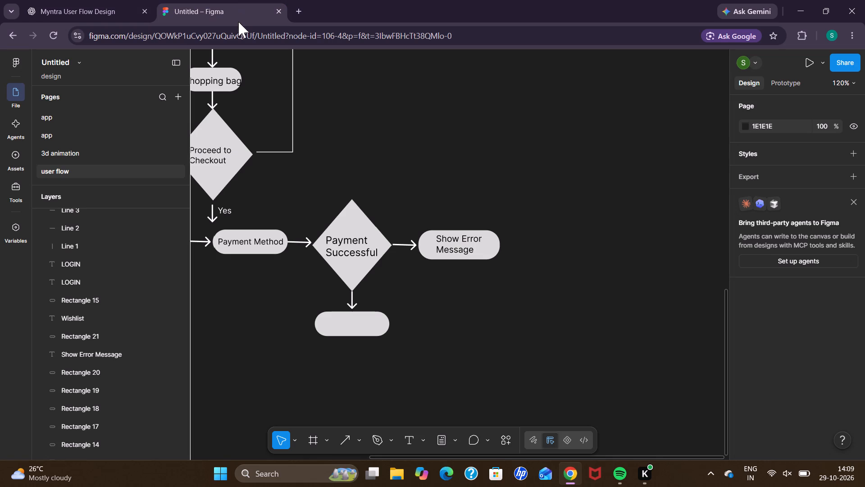
click(407, 440)
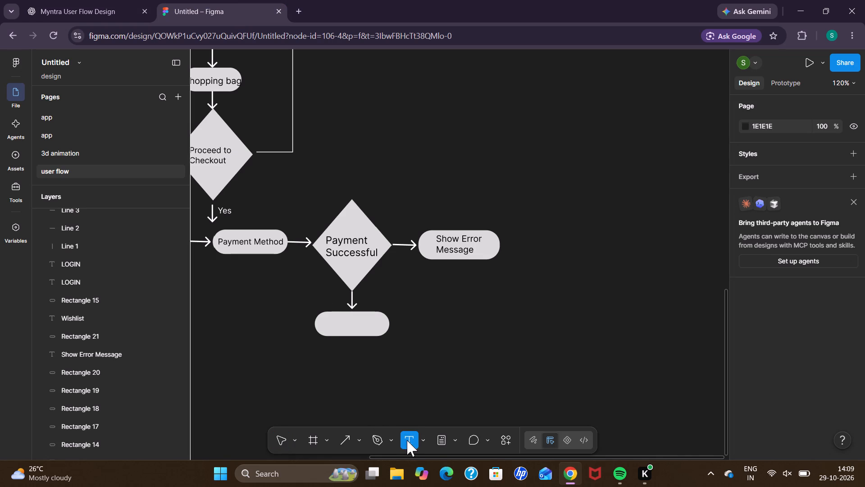
click(323, 318)
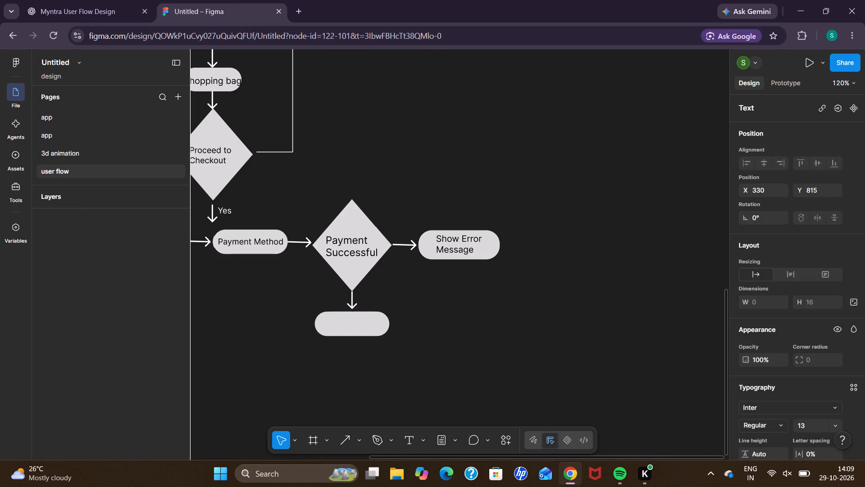
text(rde)
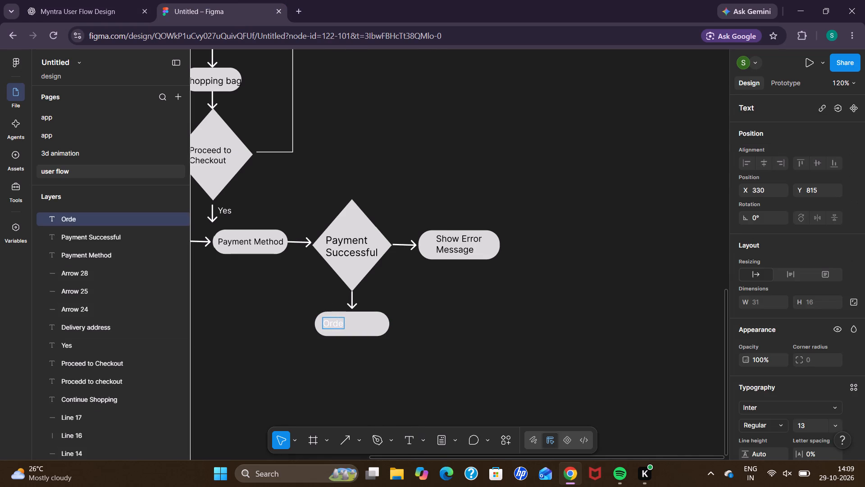
text(r)
key(space)
text(onfirmation)
key(BackSpace)
key(BackSpace)
key(BackSpace)
key(BackSpace)
key(BackSpace)
key(BackSpace)
key(BackSpace)
key(BackSpace)
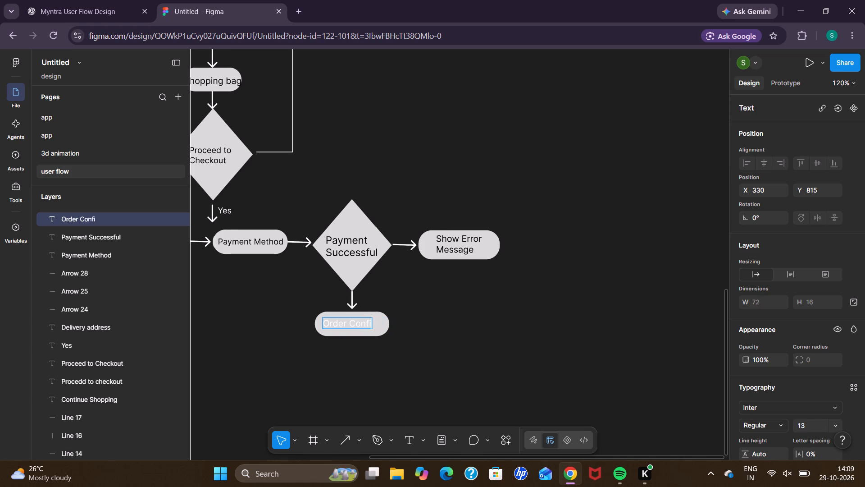
key(BackSpace)
key(BackSpace)
key(BackSpace)
key(BackSpace)
key(Return)
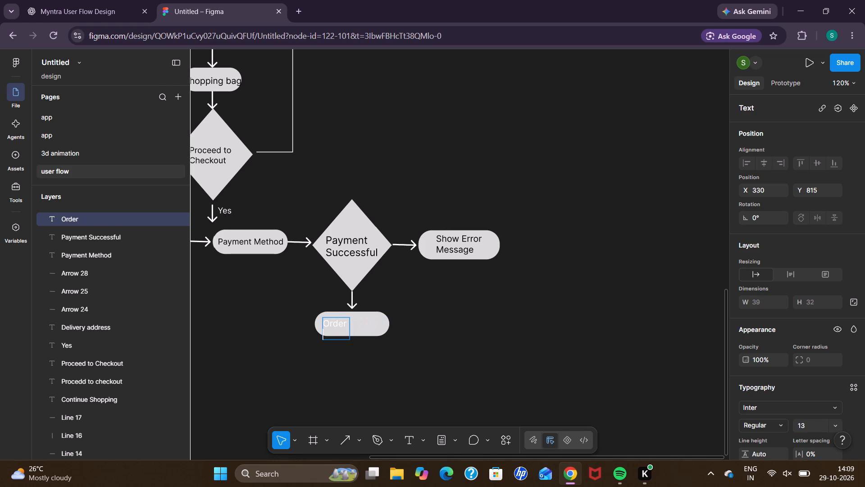
text(onfirmation)
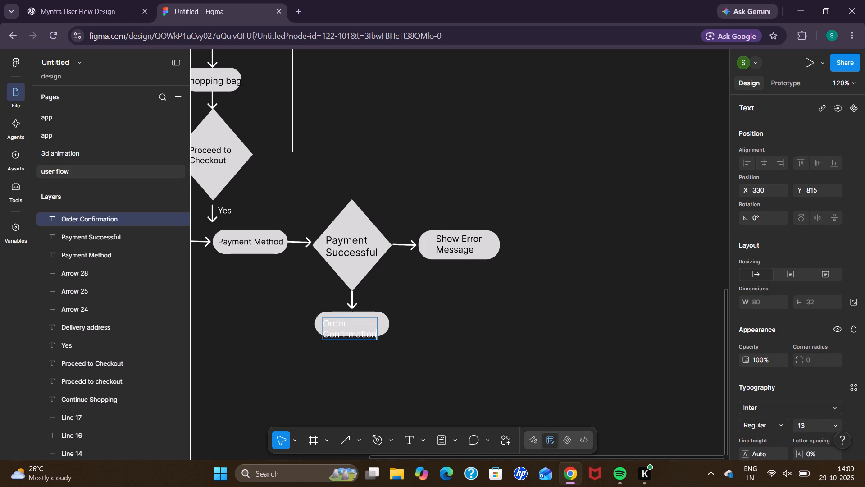
click(268, 374)
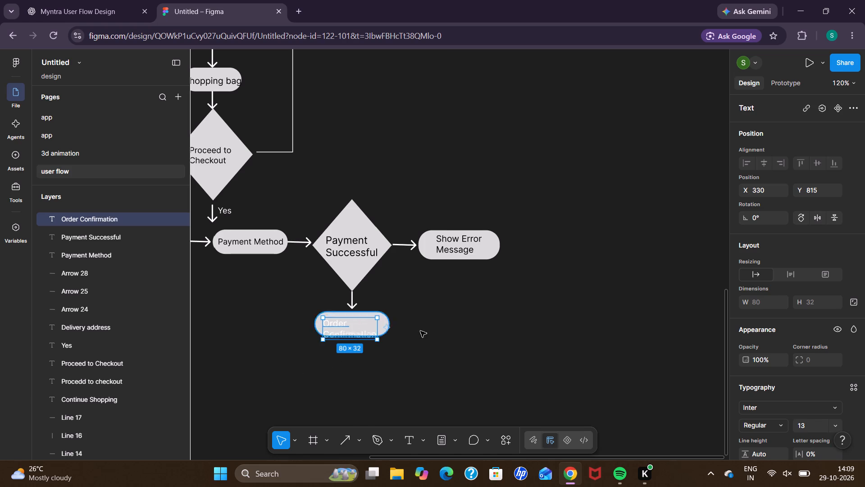
Replace the Order Confirmation label's fill with black, 000000.
scroll(809, 407, down, 2)
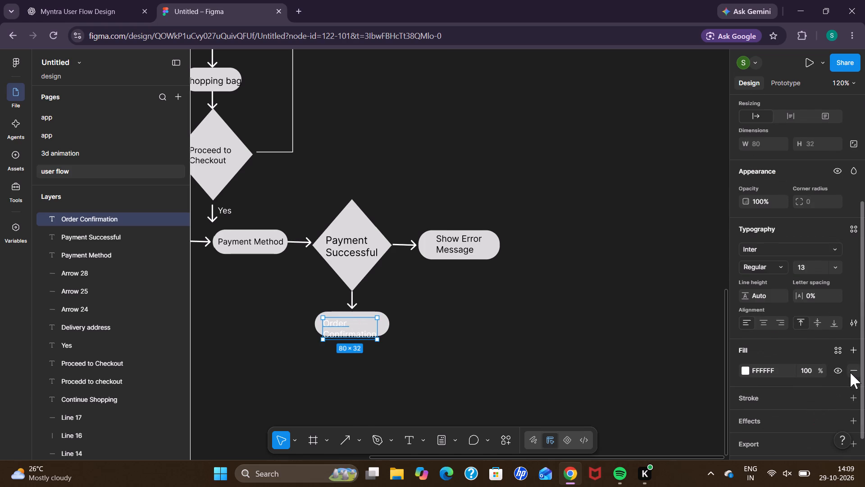
click(850, 372)
click(854, 351)
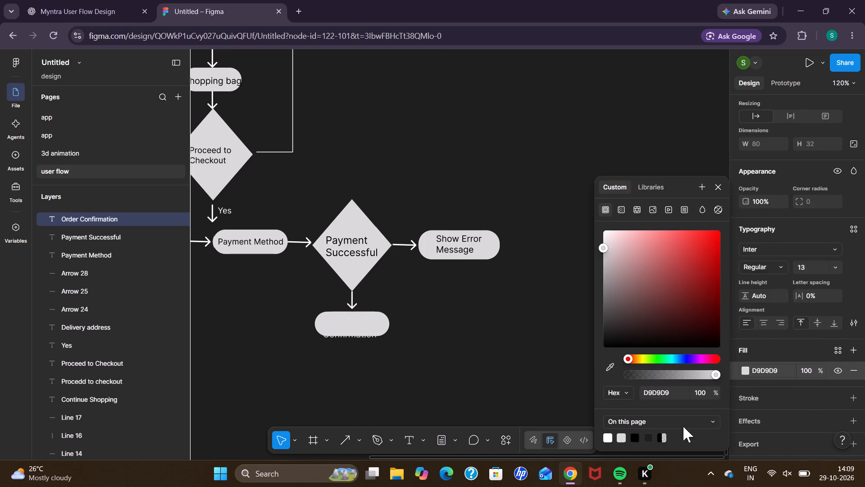
click(636, 436)
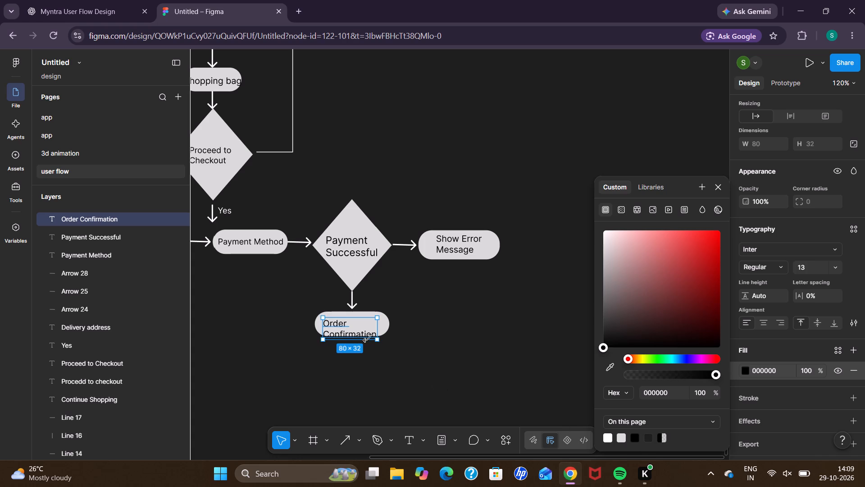
Centre the Order Confirmation label within its pill, left-aligned with the Payment Successful text above, and deselect it.
drag(362, 326, 369, 324)
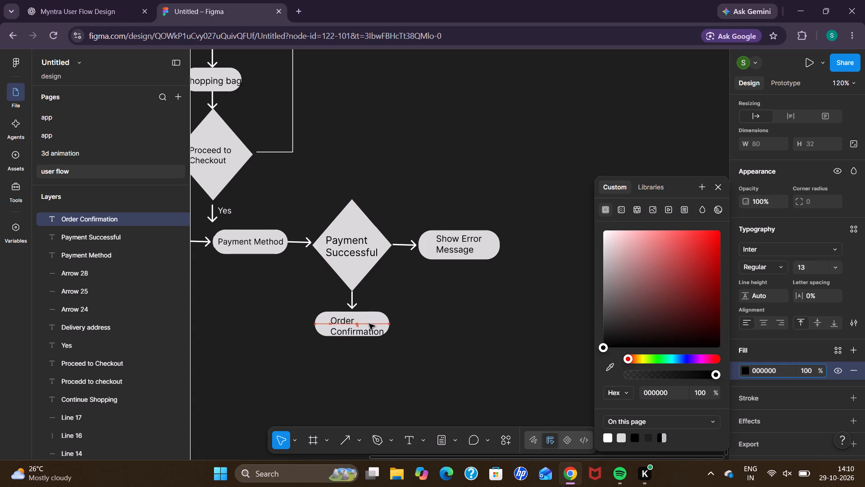
drag(369, 324, 367, 324)
click(367, 324)
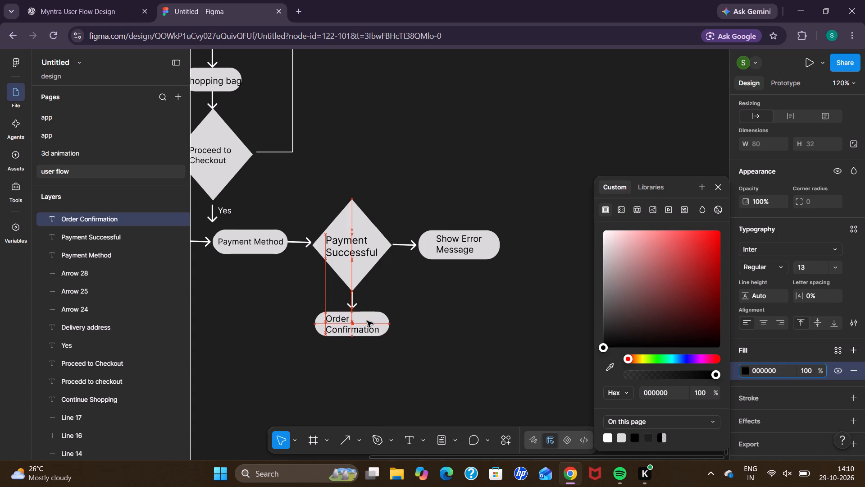
click(425, 361)
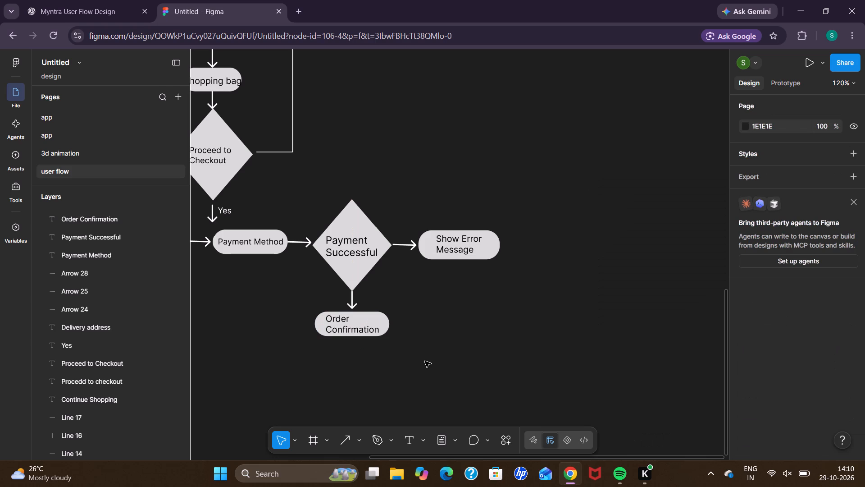
Following the reference flowchart, add a Yes label just left of the Payment Successful diamond's downward arrow, at X 334, Y 781.
click(114, 5)
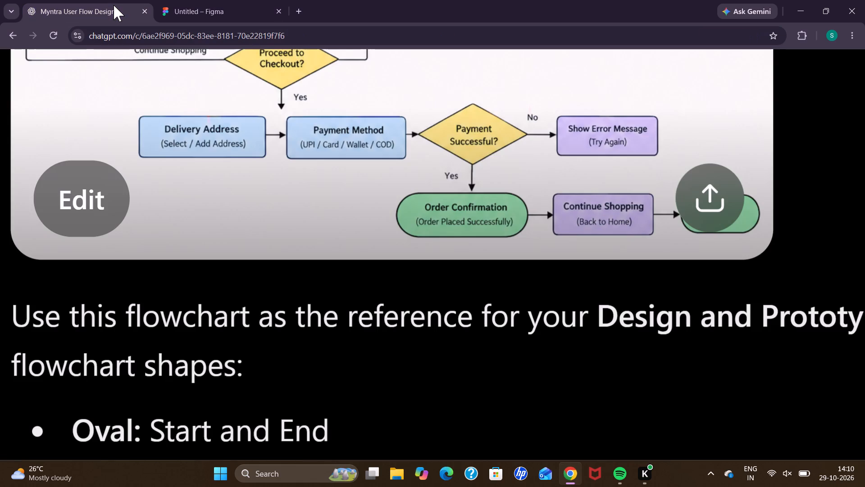
click(212, 0)
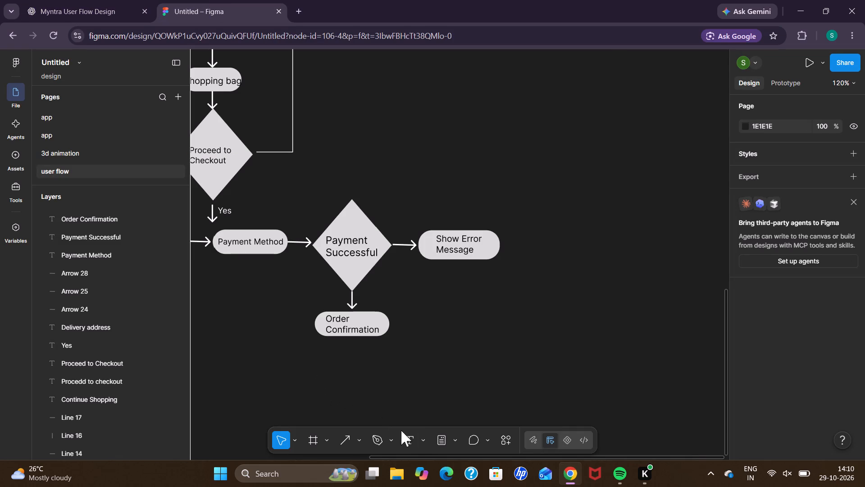
click(408, 438)
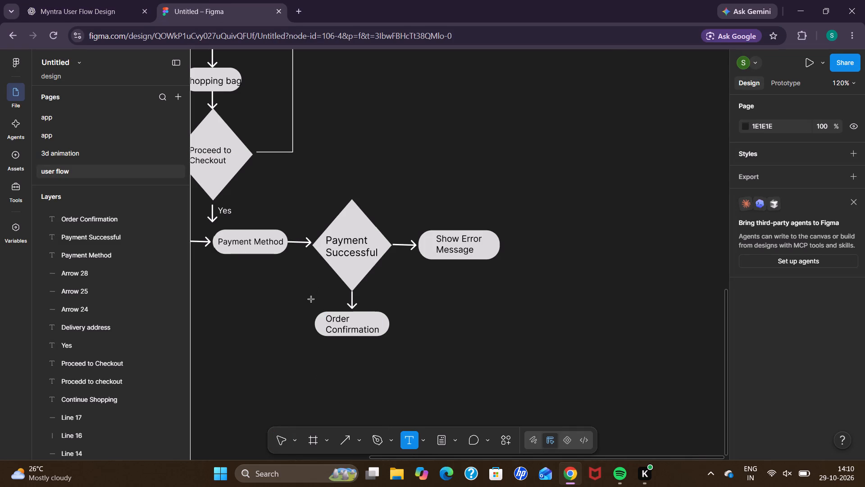
click(311, 299)
text(yes)
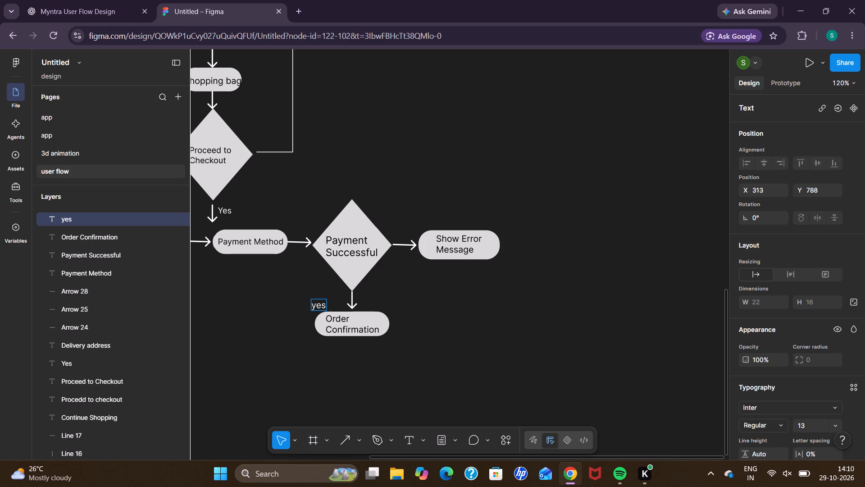
key(BackSpace)
key(BackSpace)
key(BackSpace)
key(y)
text(es)
click(356, 383)
drag(319, 301, 323, 299)
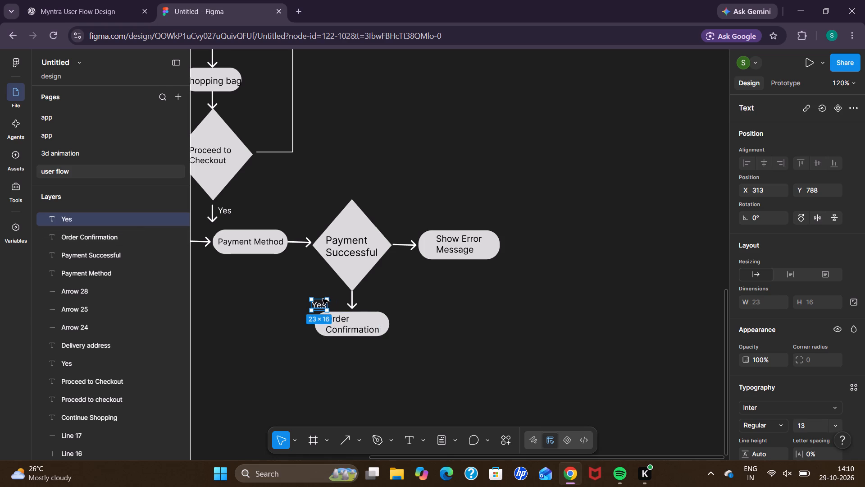
drag(323, 299, 331, 295)
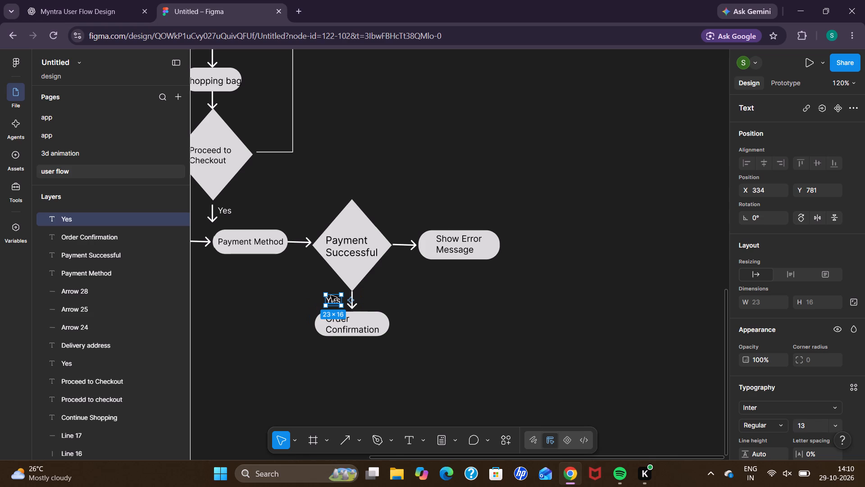
Following the reference flowchart, add a No label above the arrow leading to Show Error Message, at X 436, Y 681.
click(56, 8)
click(189, 9)
click(393, 230)
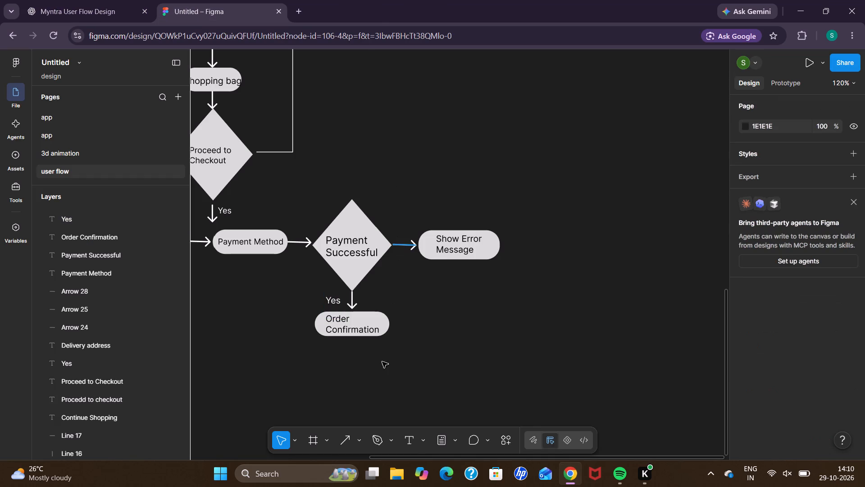
click(406, 436)
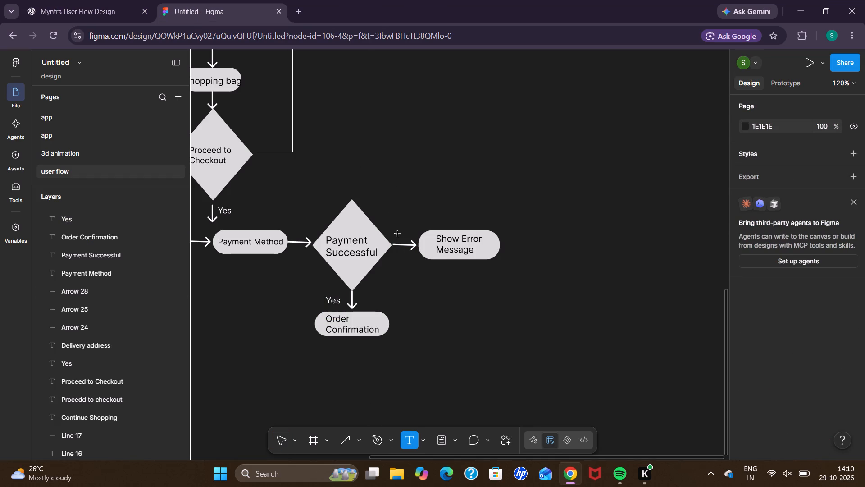
click(394, 227)
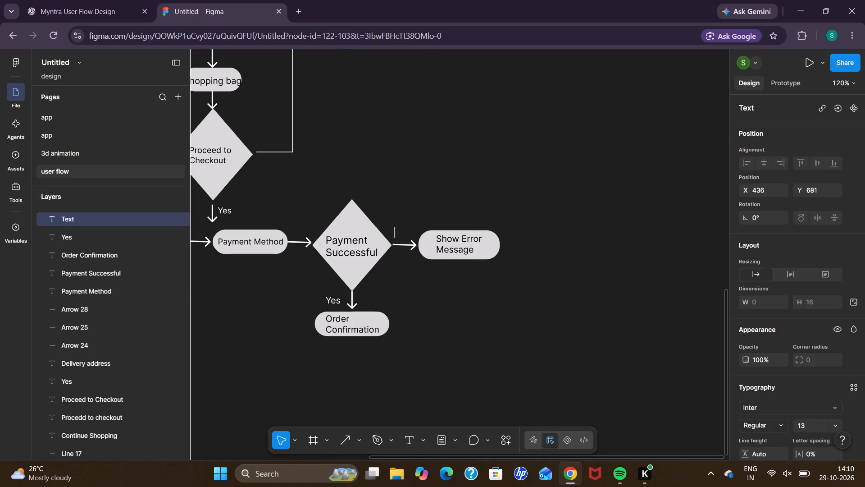
key(b)
key(BackSpace)
key(n)
key(o)
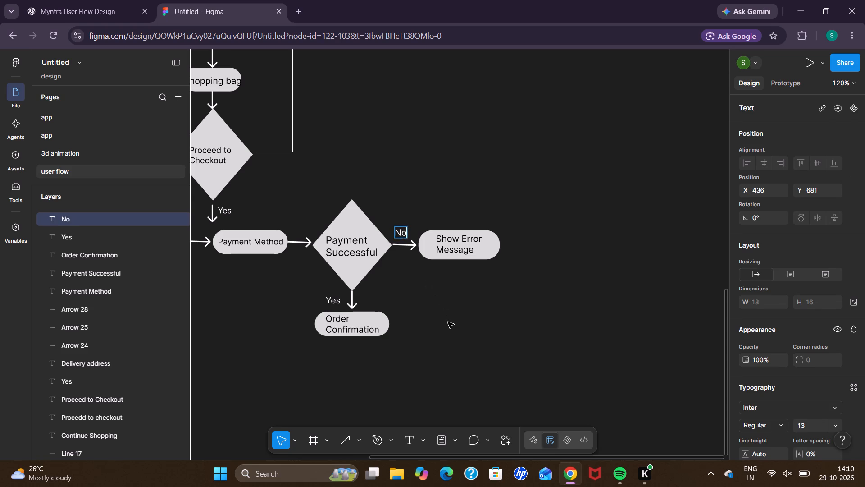
click(448, 322)
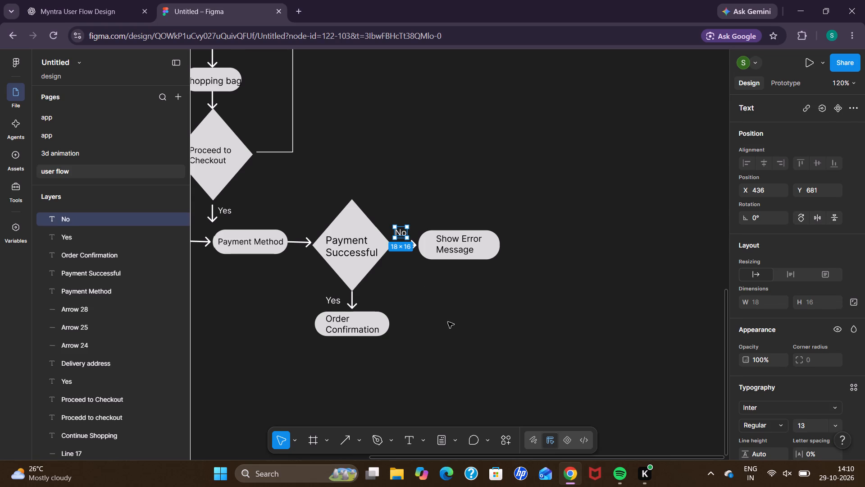
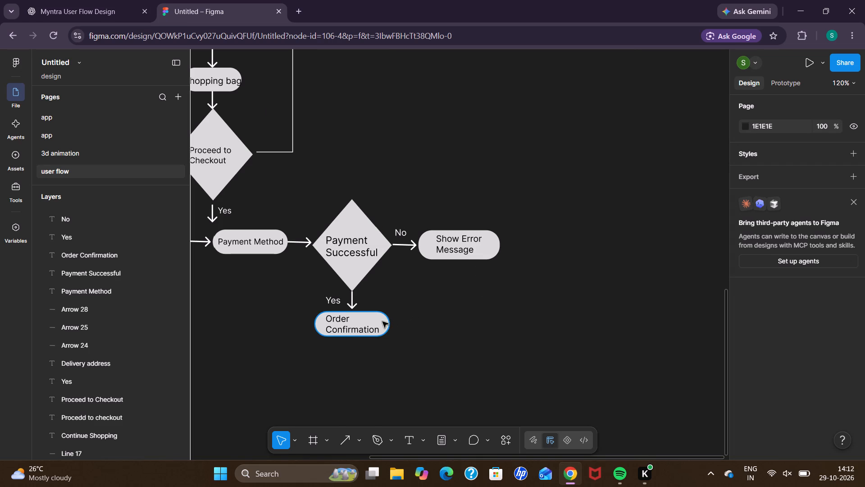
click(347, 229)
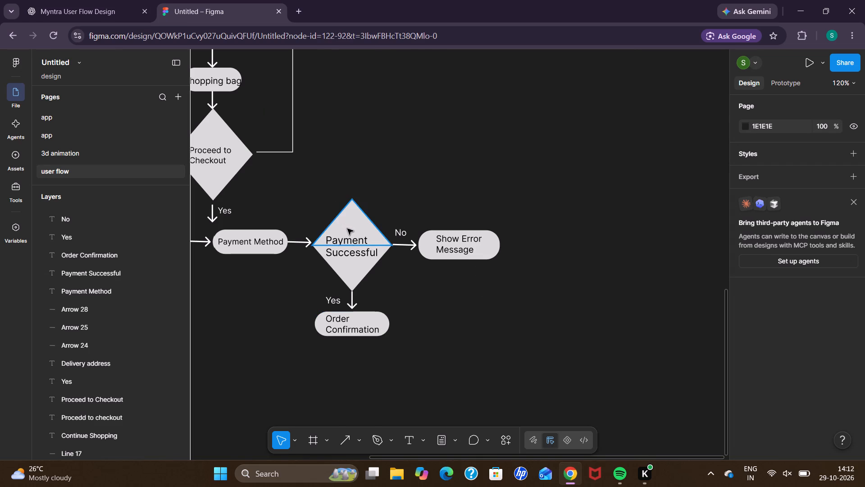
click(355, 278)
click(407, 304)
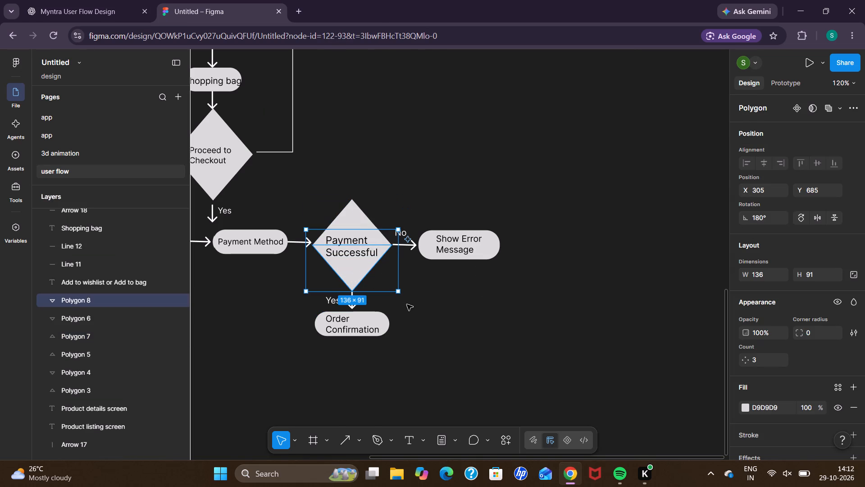
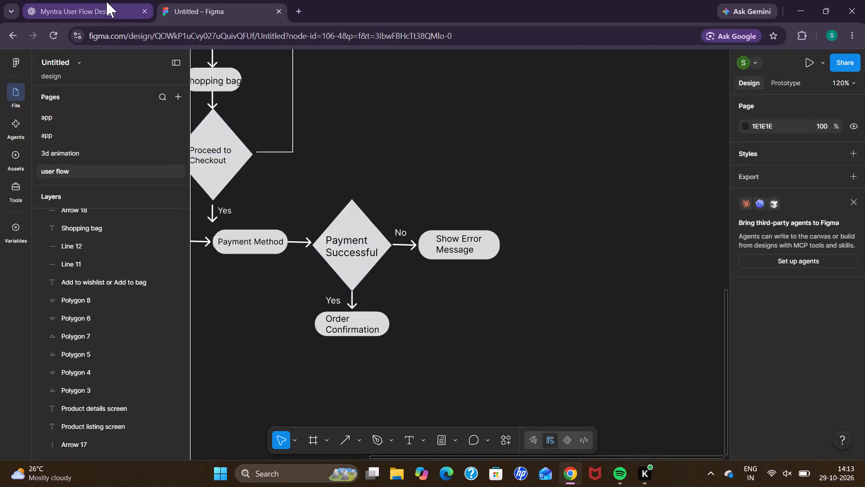
Duplicate the arrow leading to Show Error Message and place the copy beside Order Confirmation, pointing away from it, at about X 433, Y 824.
click(106, 1)
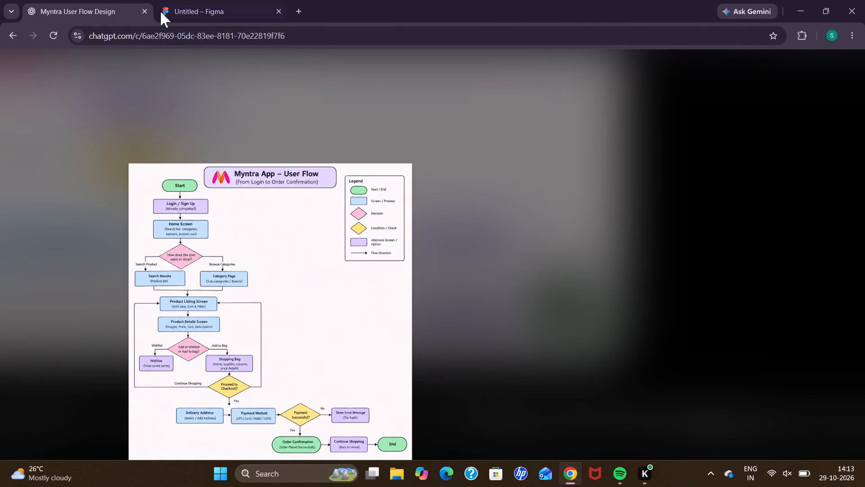
click(188, 0)
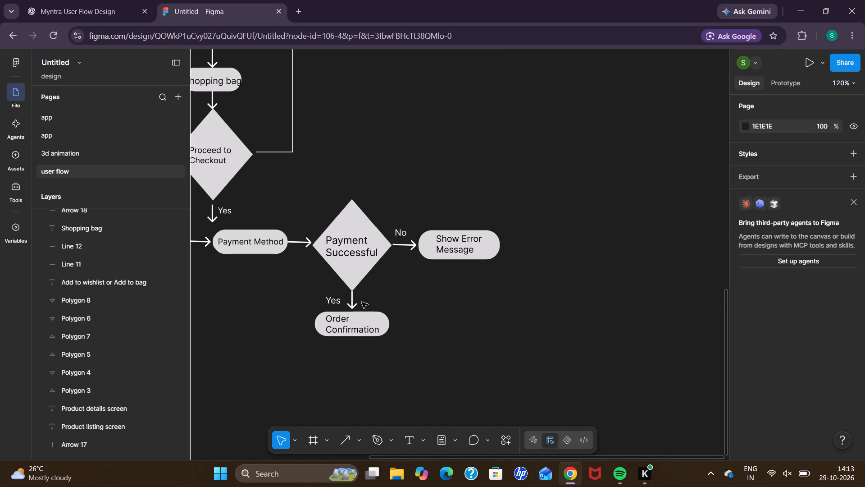
click(410, 246)
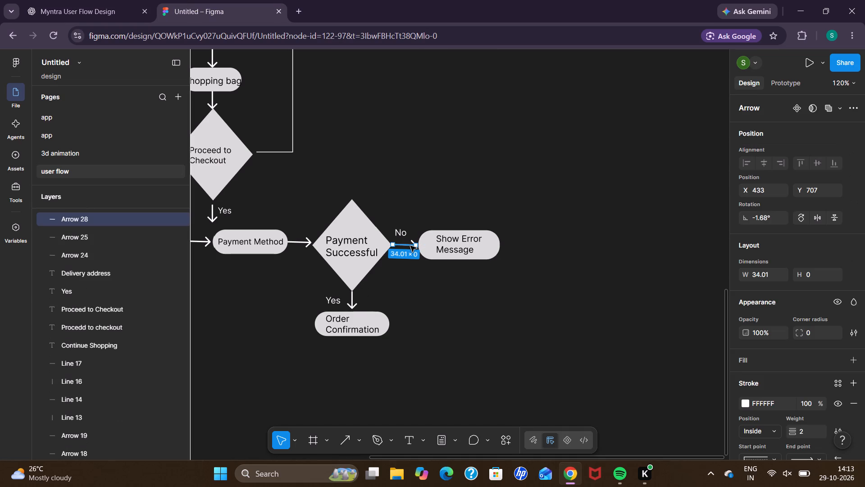
key(ctrl+d)
drag(410, 246, 413, 257)
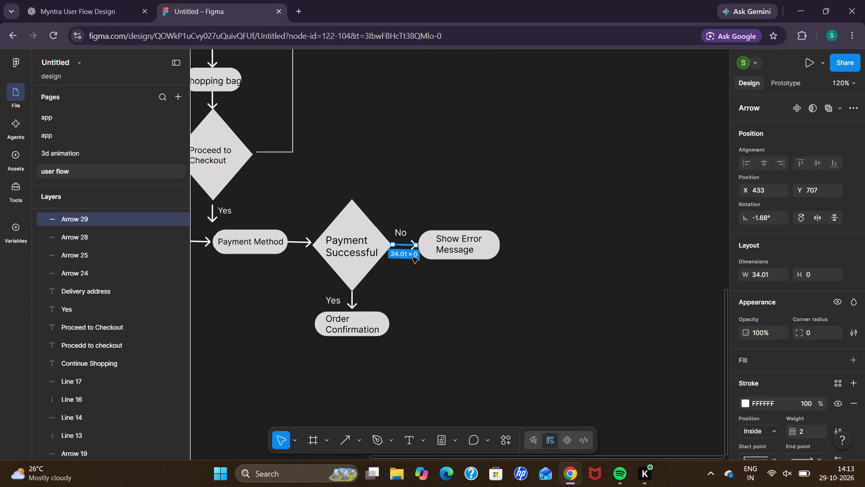
drag(413, 257, 410, 326)
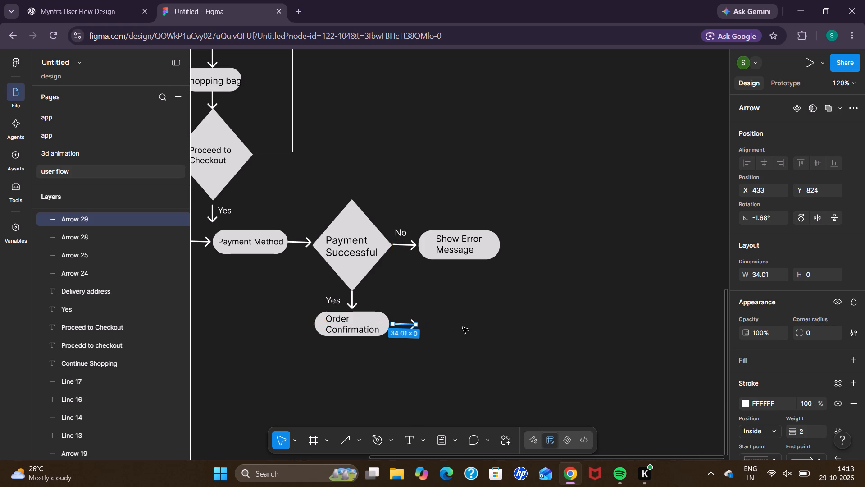
Duplicate the rounded rectangle behind Show Error Message and place the copy at the tip of the Order Confirmation arrow, about X 472, Y 806.
scroll(463, 327, left, 1)
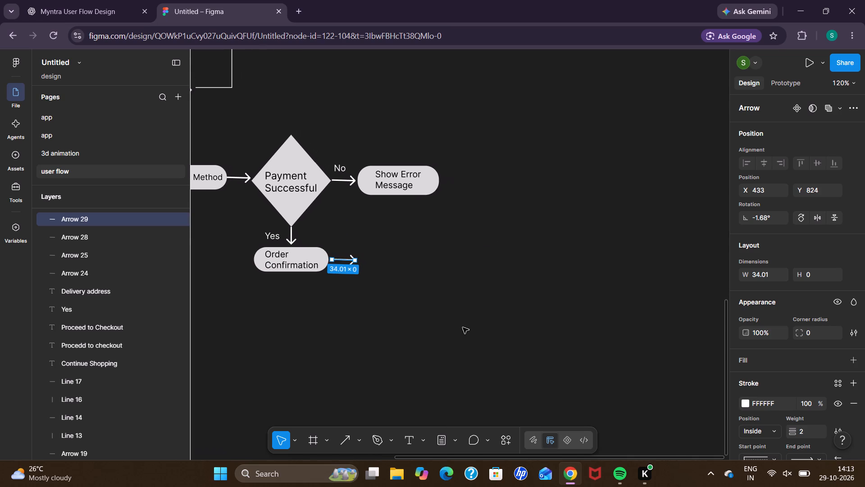
click(417, 264)
click(425, 185)
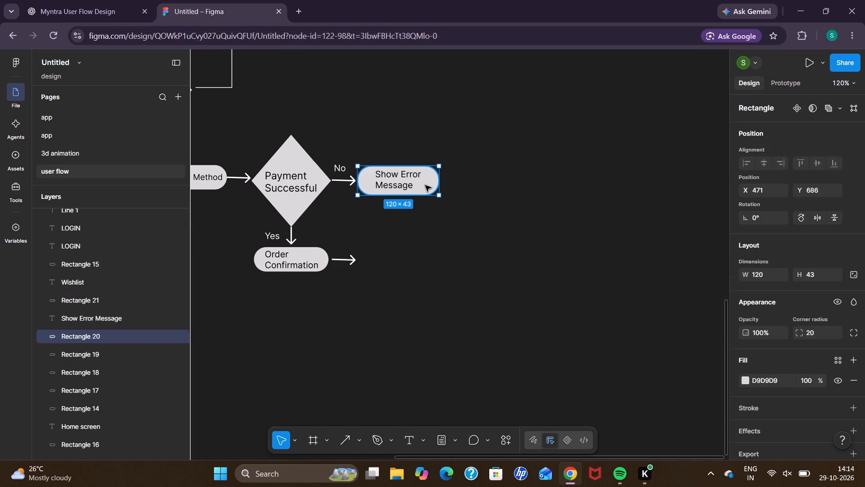
key(ctrl+d)
drag(425, 185, 418, 271)
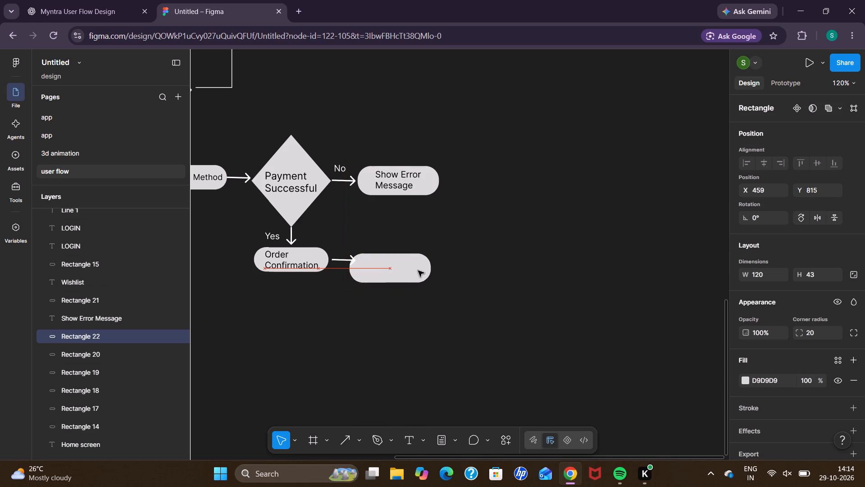
drag(418, 271, 425, 267)
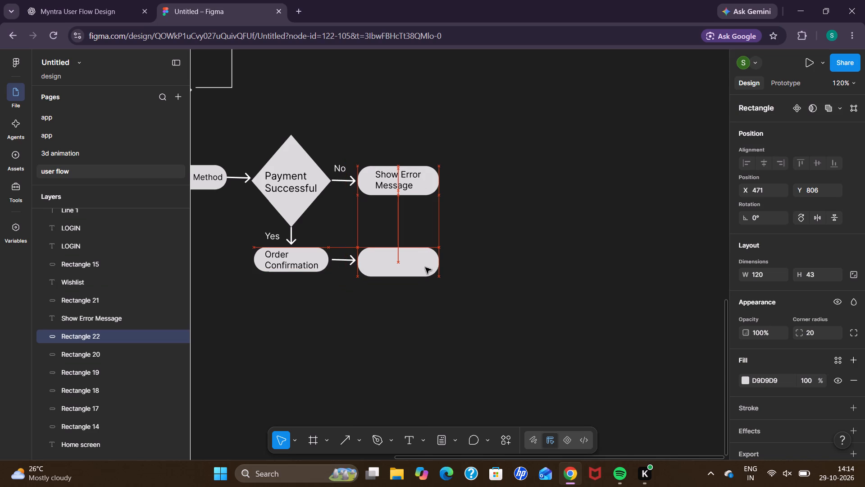
drag(425, 267, 424, 267)
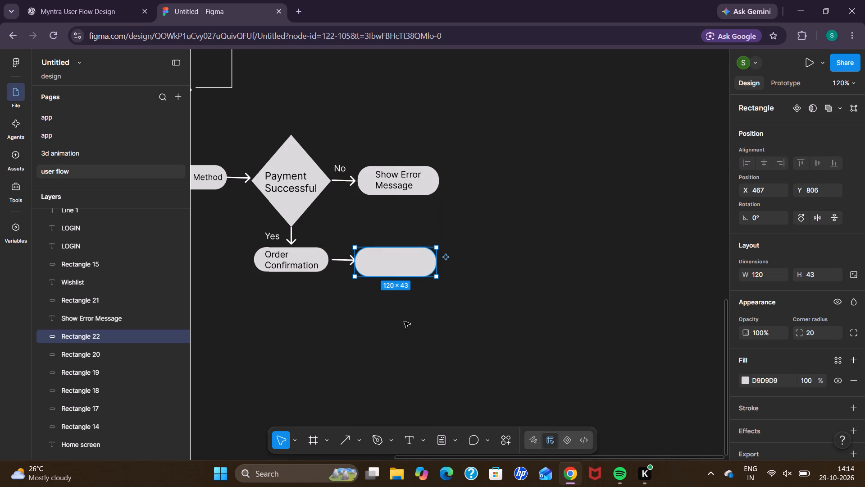
click(405, 271)
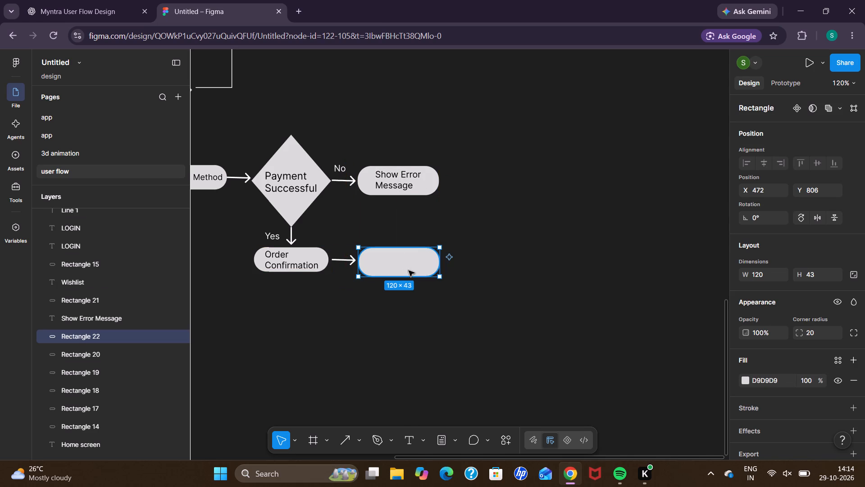
click(389, 302)
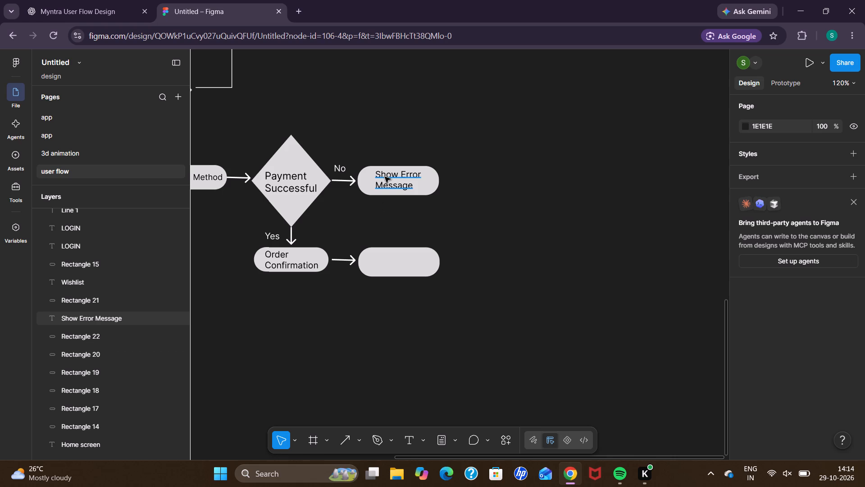
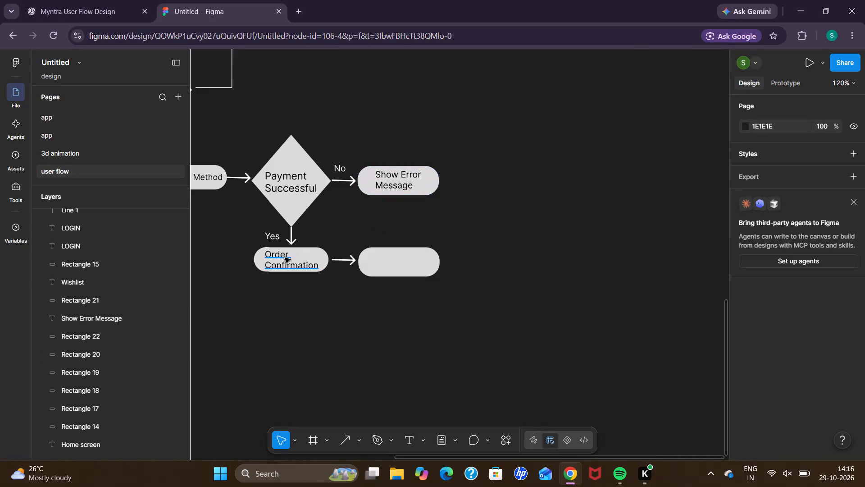
Duplicate the Order Confirmation label and place the copy over the empty rounded rectangle beside it, at about X 493, Y 810.
click(287, 262)
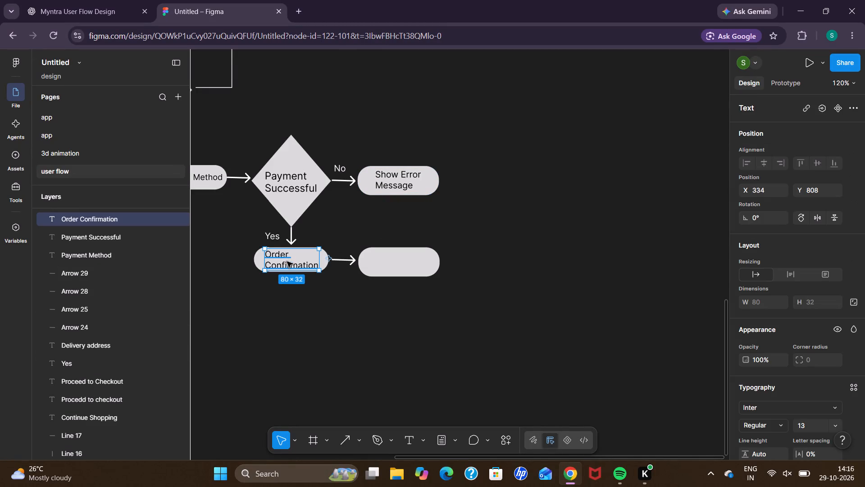
key(ctrl+d)
drag(287, 262, 296, 262)
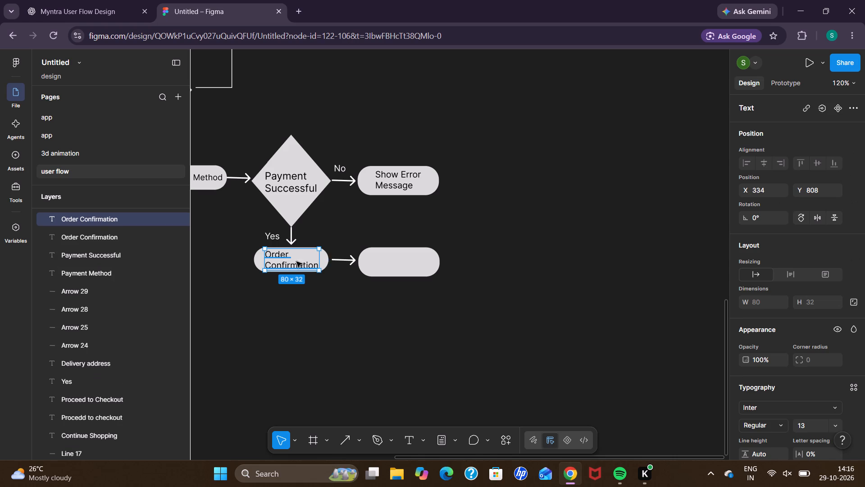
drag(296, 262, 396, 262)
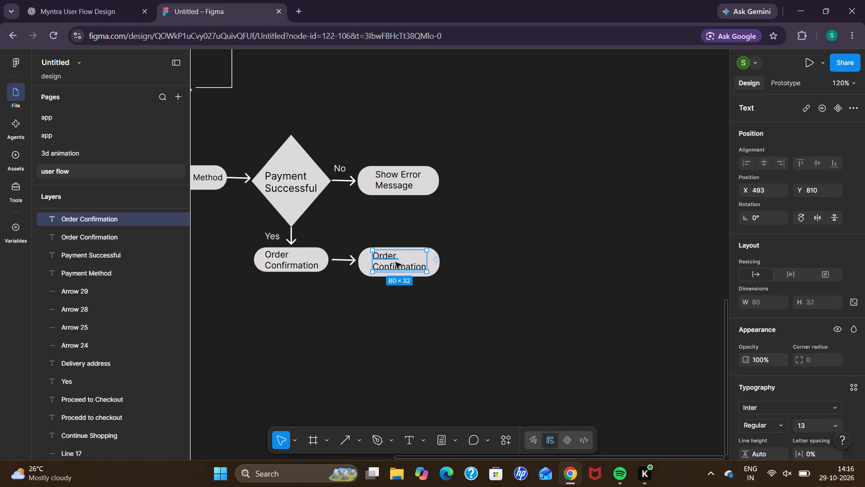
Replace the copied label's text with "Continue Shopping", split over two lines.
scroll(756, 358, down, 1)
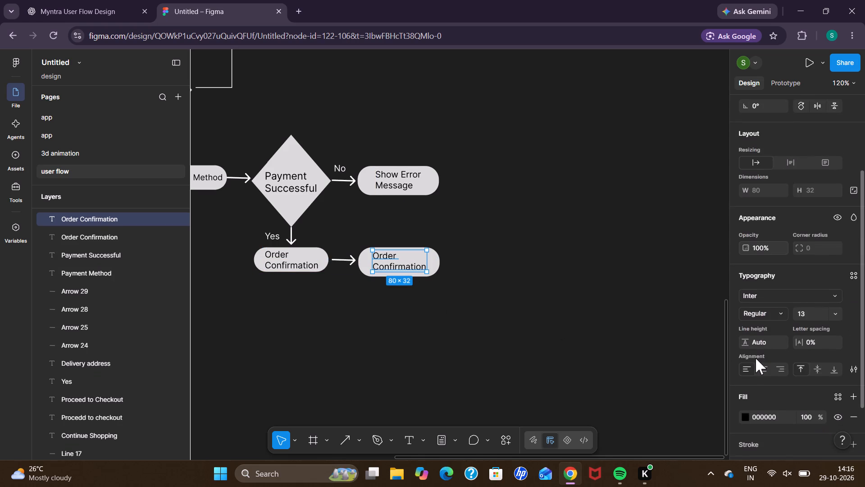
scroll(756, 358, down, 2)
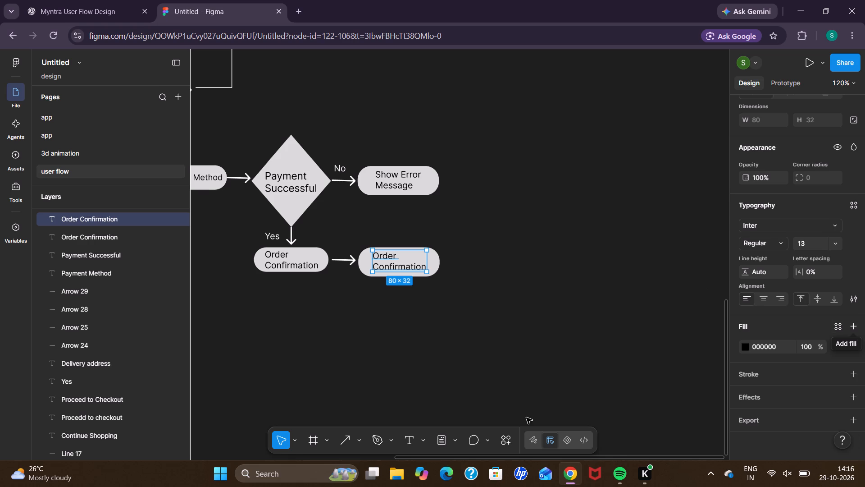
click(408, 434)
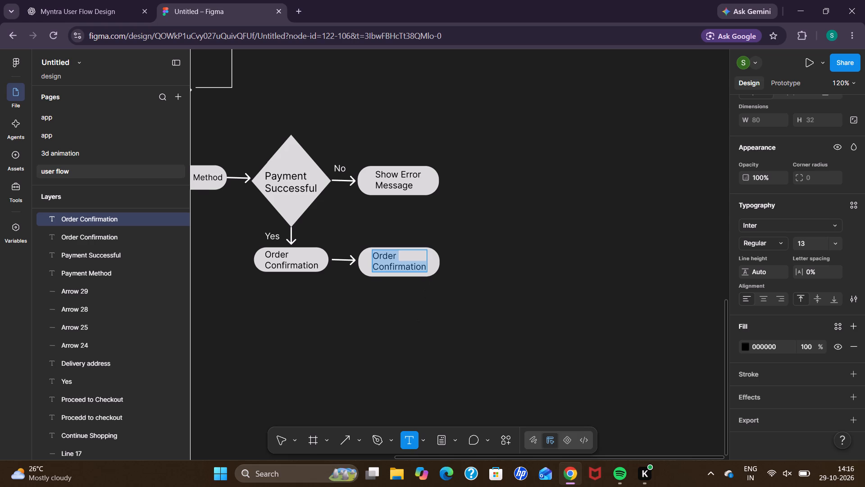
click(426, 265)
key(BackSpace)
key(BackSpace)
key(BackSpace)
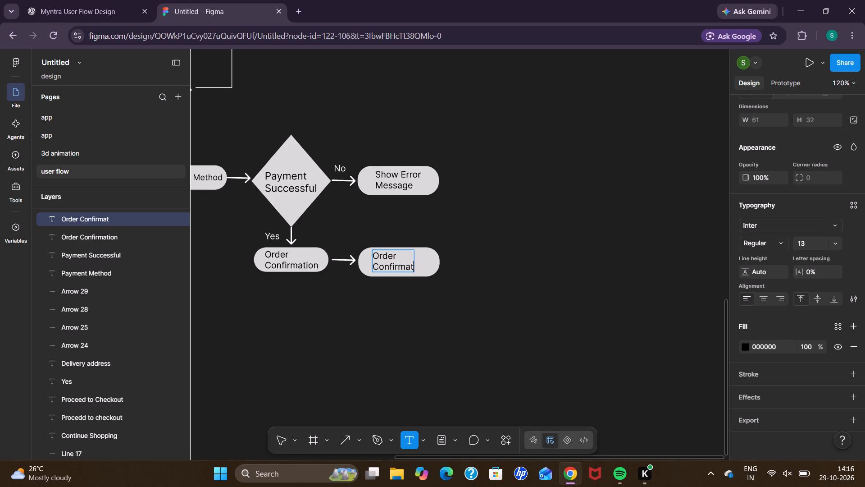
key(BackSpace)
key(BackSpace)
key(BackSpace)
key(BackSpace)
key(BackSpace)
key(BackSpace)
key(BackSpace)
key(BackSpace)
key(BackSpace)
key(BackSpace)
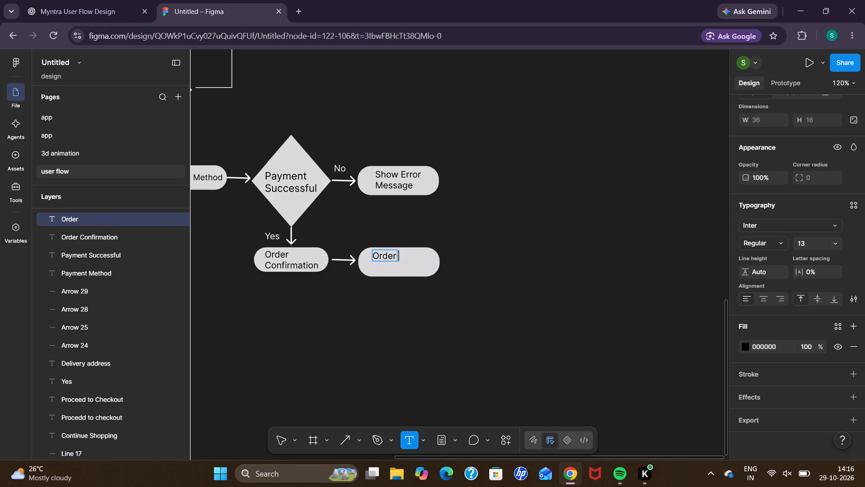
key(BackSpace)
key(BackSpace)
key(BackSpace)
key(BackSpace)
key(BackSpace)
key(BackSpace)
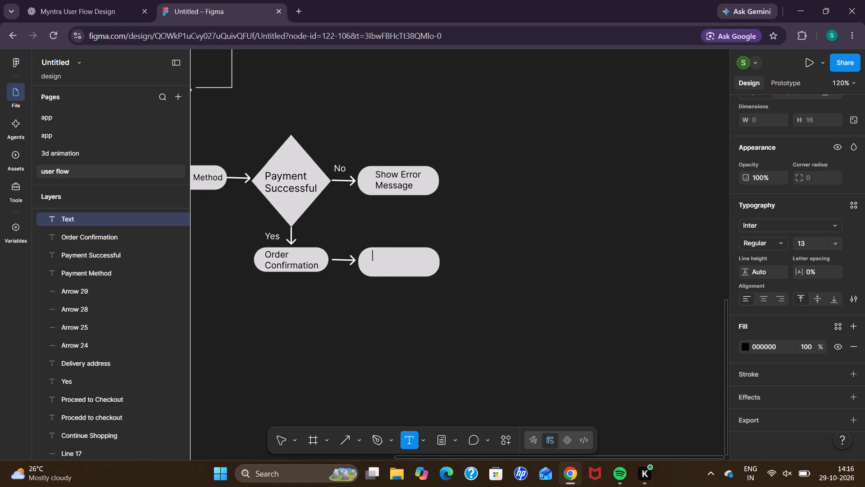
text(ontinue)
key(Return)
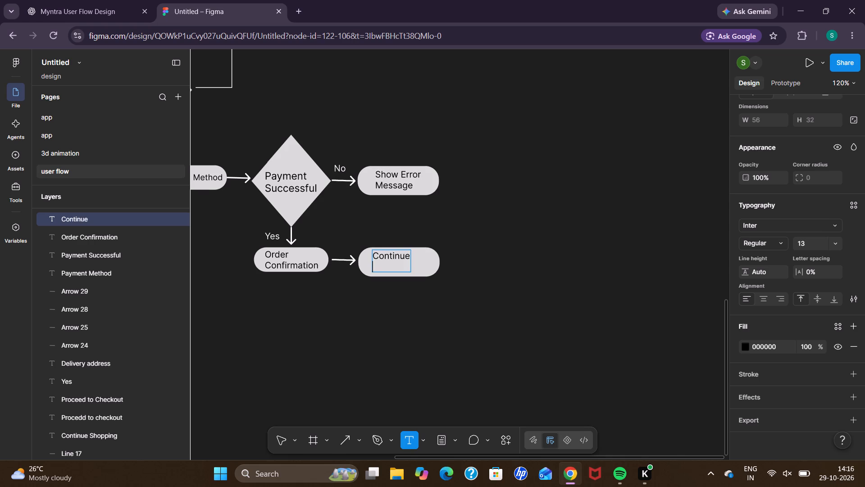
text(hopping)
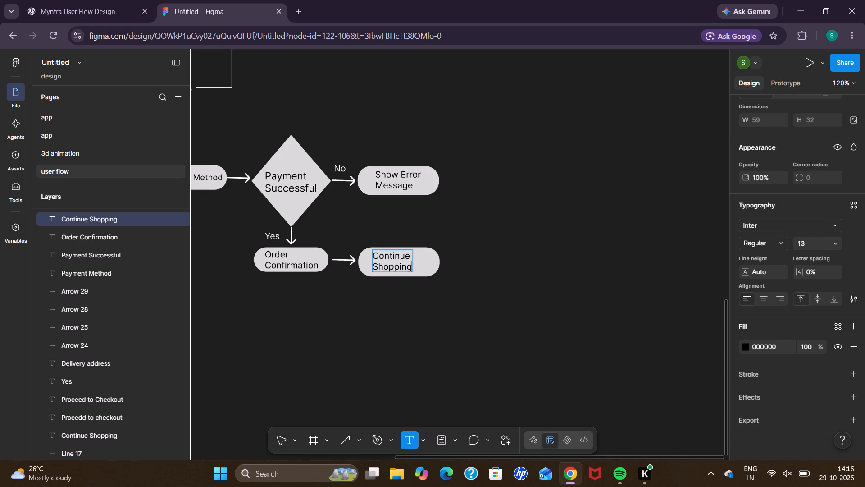
click(344, 329)
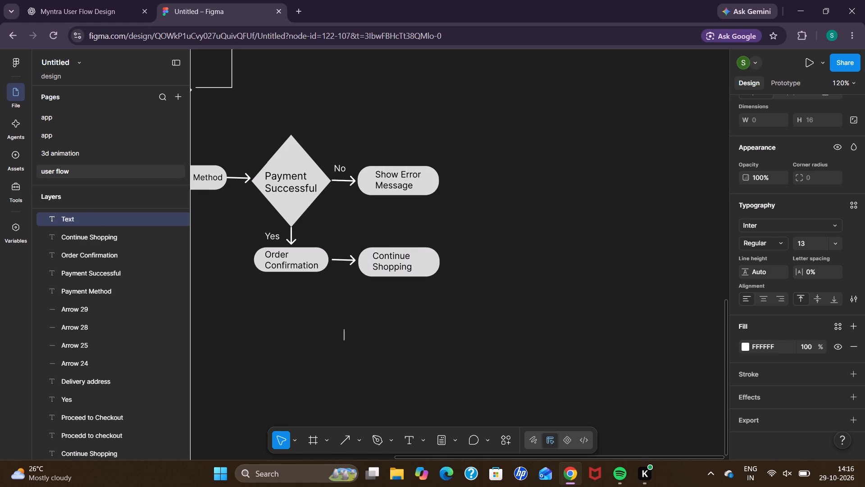
Centre the Continue Shopping label within its rounded rectangle.
scroll(344, 329, up, 2)
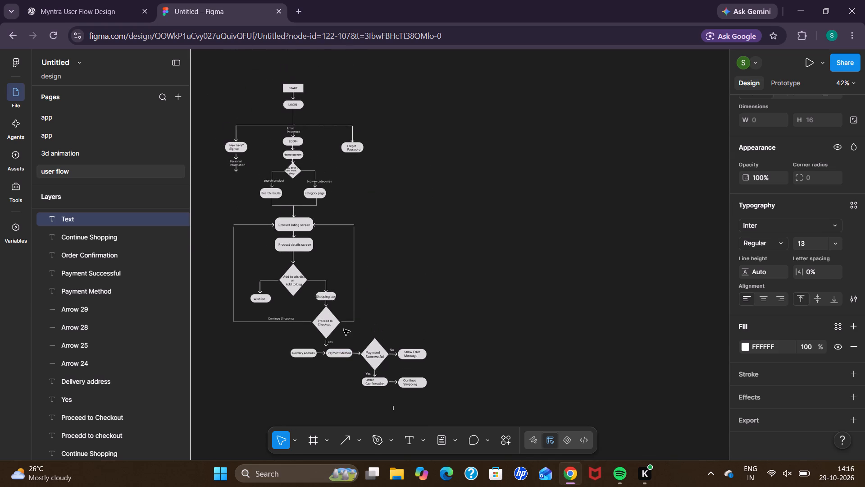
scroll(344, 329, down, 1)
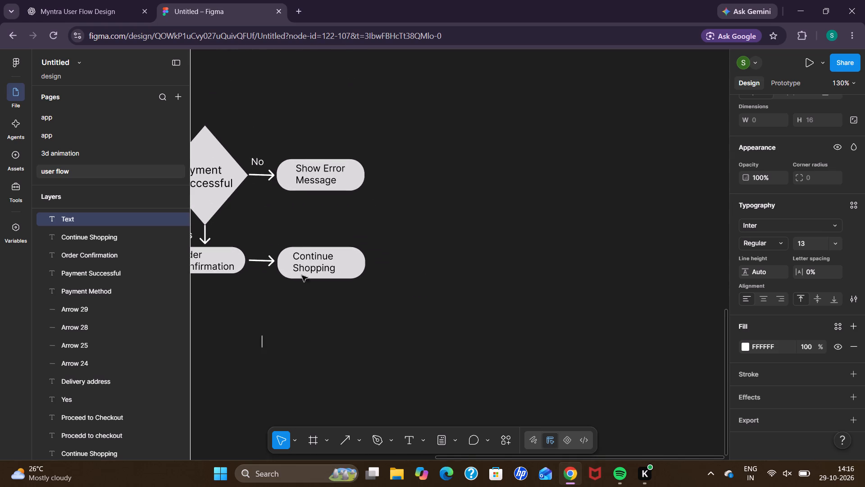
click(296, 267)
click(301, 294)
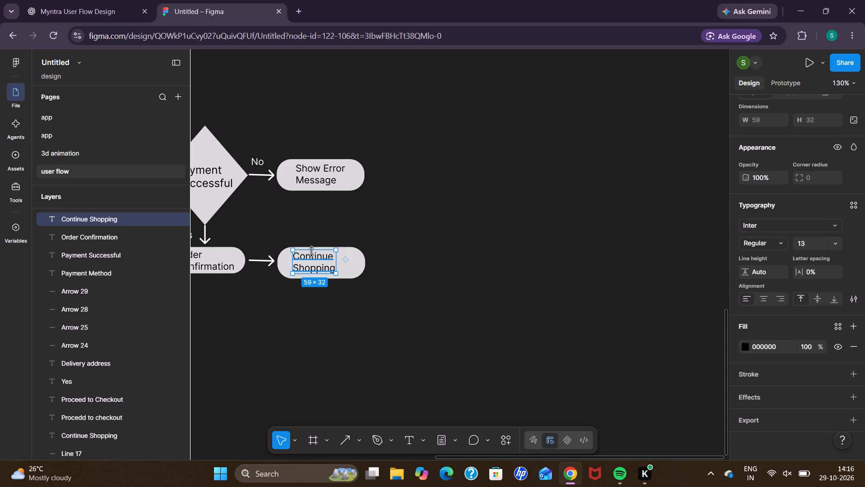
drag(311, 259, 318, 259)
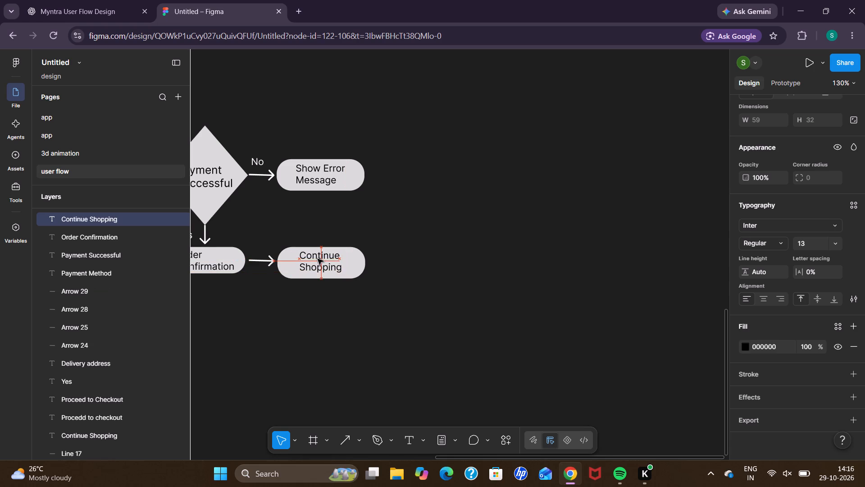
drag(318, 259, 318, 260)
click(405, 327)
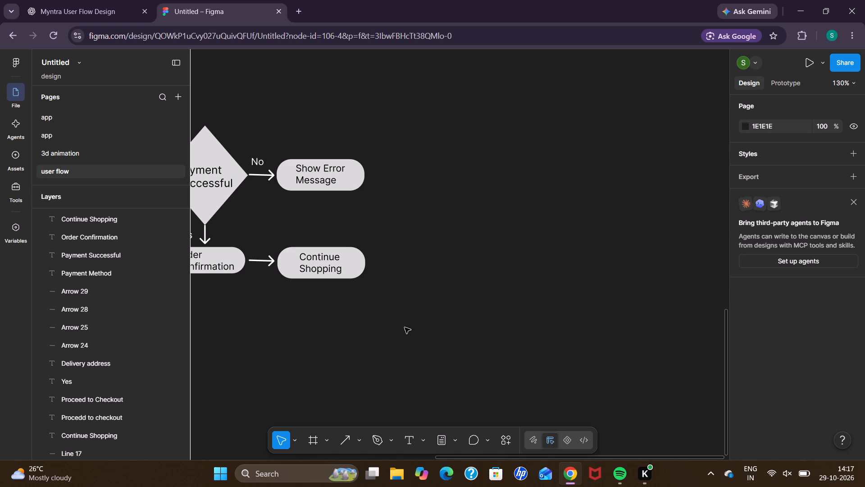
Following the ChatGPT reference, duplicate the arrow leading to Continue Shopping and place the copy beyond that shape, at about X 597, Y 828.
click(354, 266)
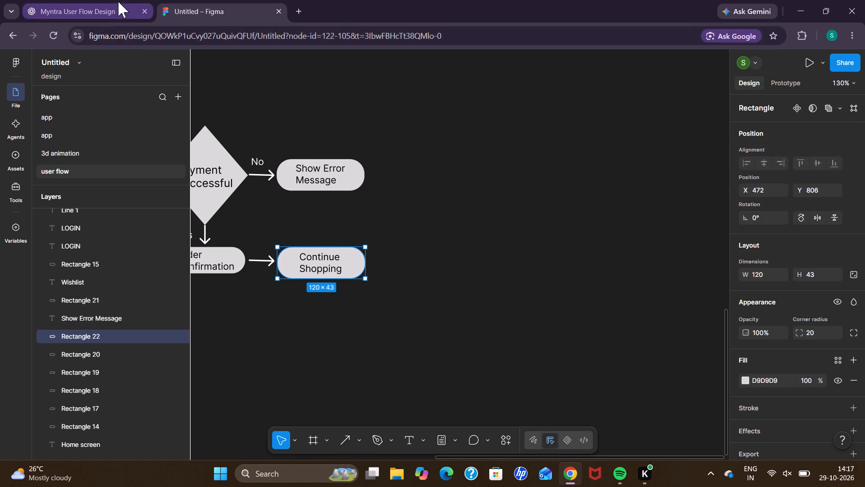
click(118, 1)
scroll(398, 270, down, 3)
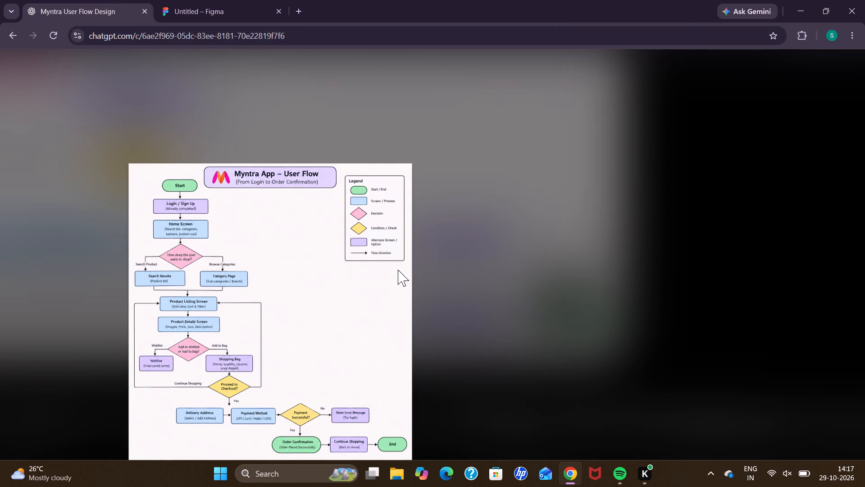
click(210, 13)
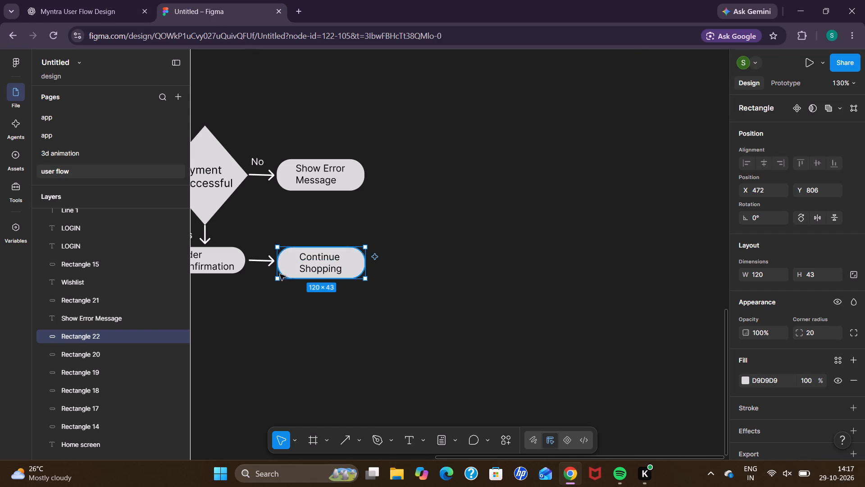
click(266, 260)
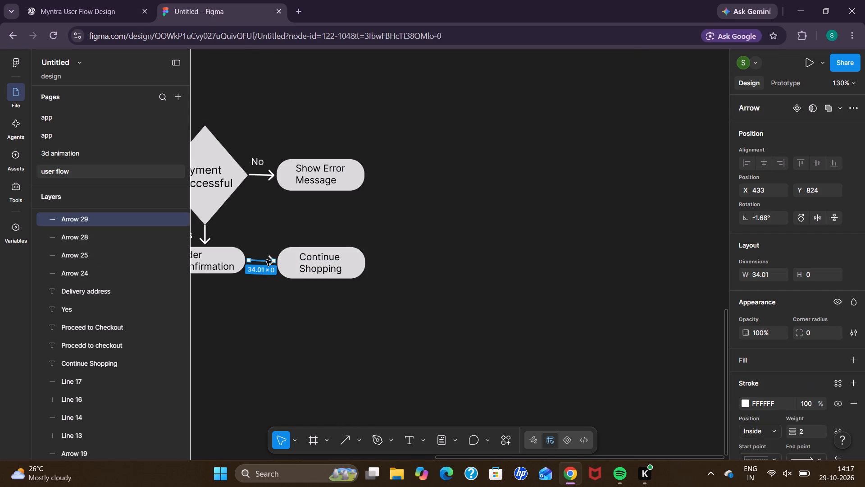
key(ctrl+d)
drag(266, 260, 393, 266)
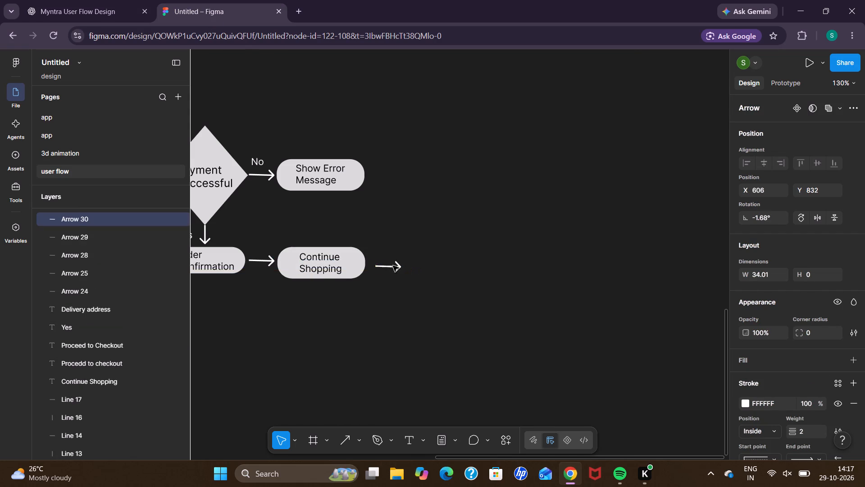
drag(393, 266, 386, 263)
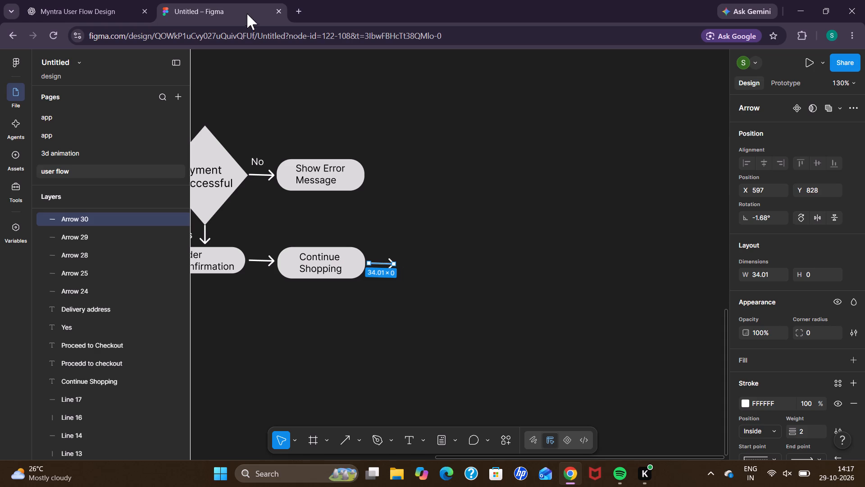
After checking the reference, duplicate the Delivery address rounded rectangle and place the copy at the tip of the Continue Shopping arrow, about X 636, Y 813.
click(102, 0)
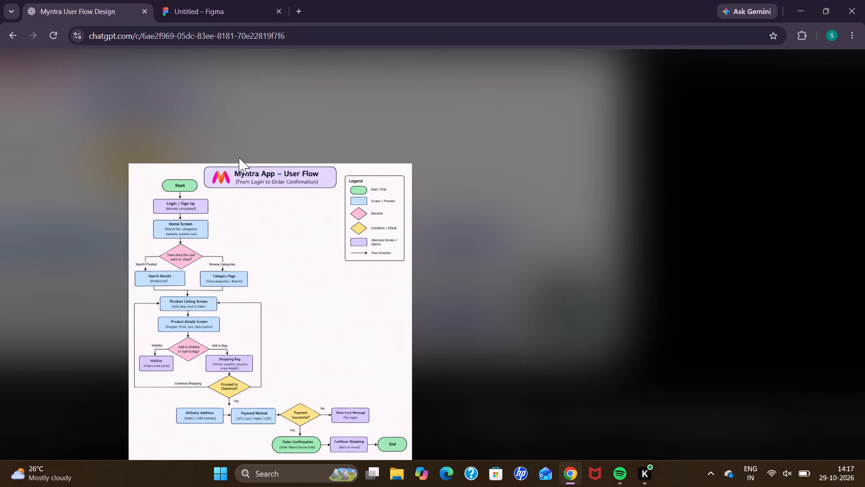
click(194, 11)
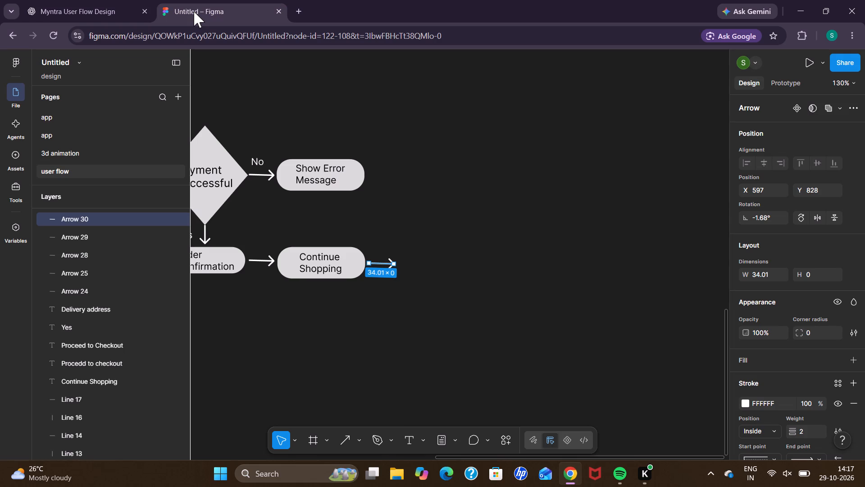
click(410, 318)
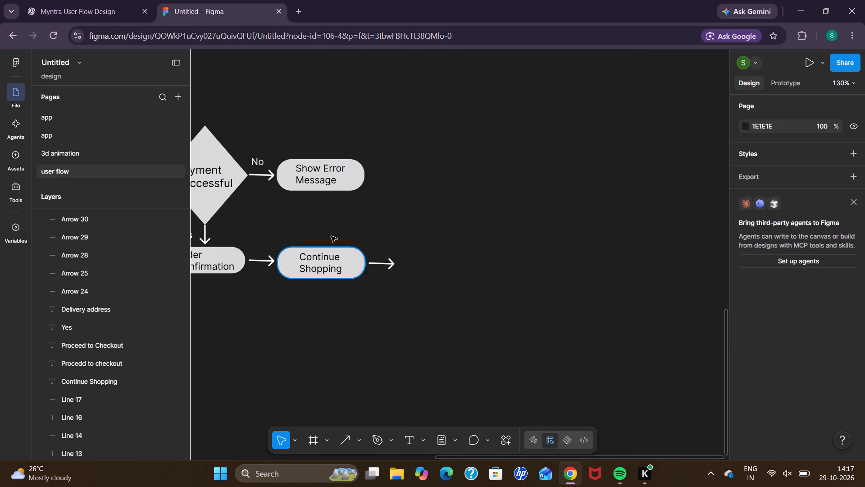
scroll(331, 236, right, 2)
scroll(331, 236, up, 1)
scroll(331, 236, right, 1)
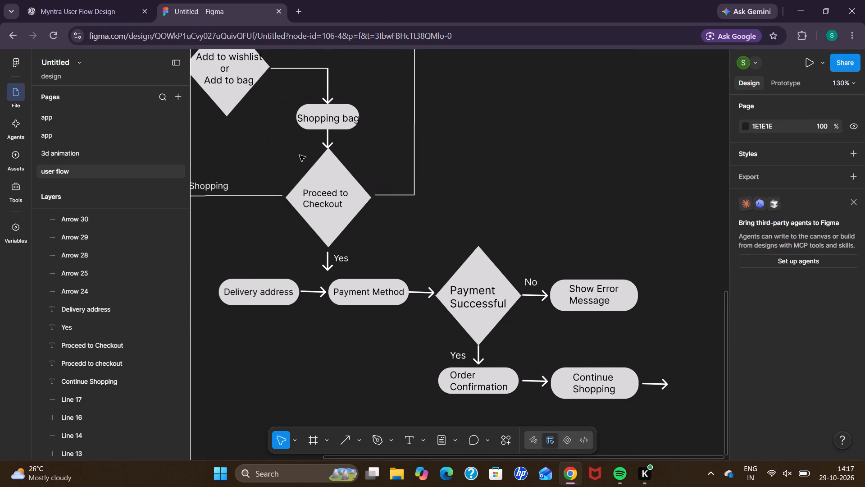
click(326, 110)
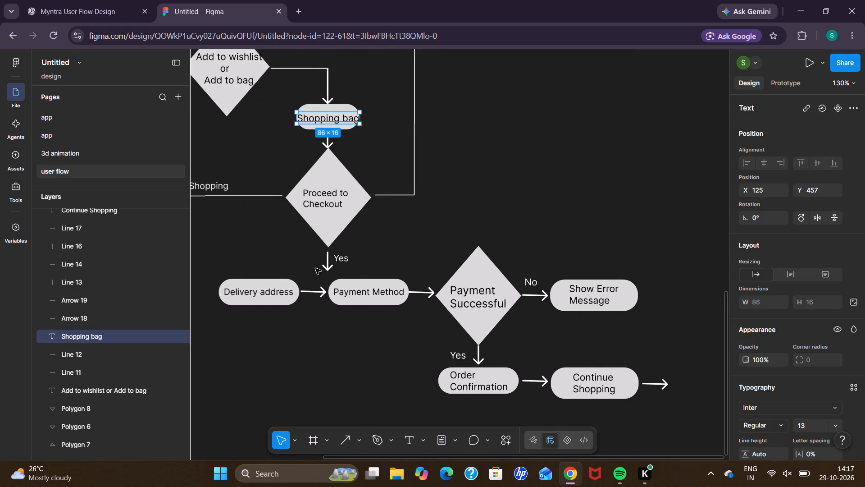
scroll(315, 268, down, 1)
click(264, 245)
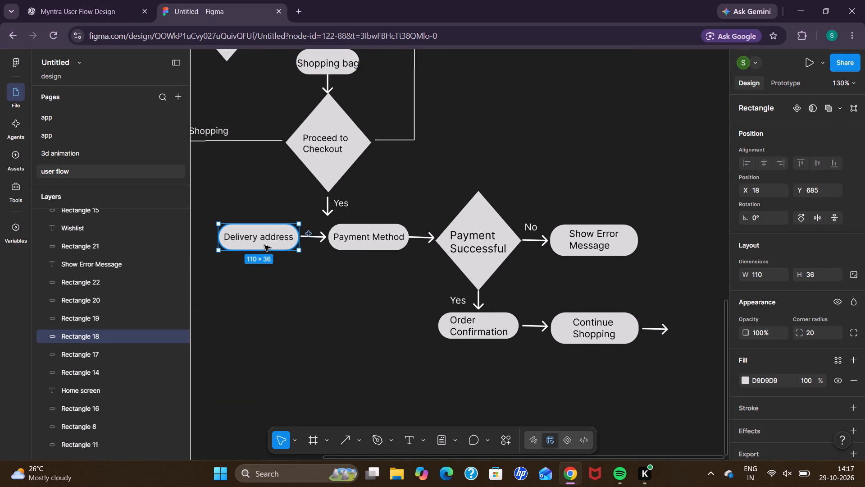
key(ctrl+d)
drag(264, 245, 637, 377)
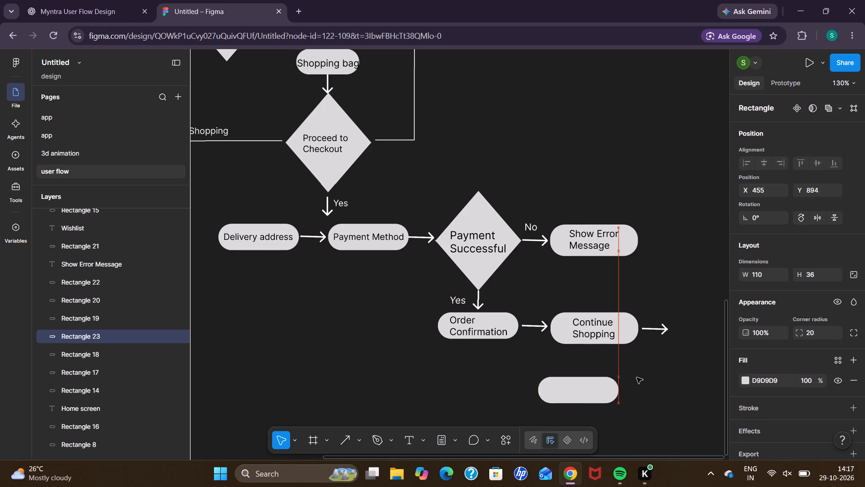
drag(637, 377, 659, 372)
scroll(659, 372, left, 3)
drag(450, 345, 505, 314)
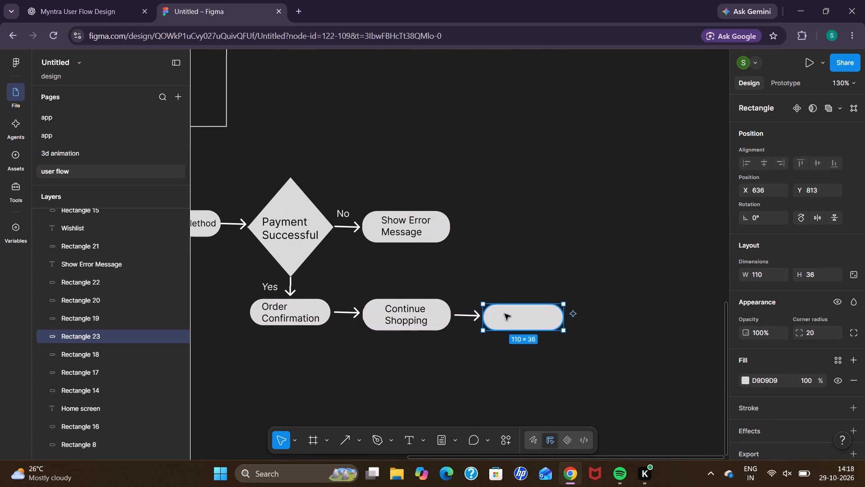
Narrow the new rounded rectangle to about 53 × 36 and align it with the arrow at about Y 810.
drag(565, 315, 531, 312)
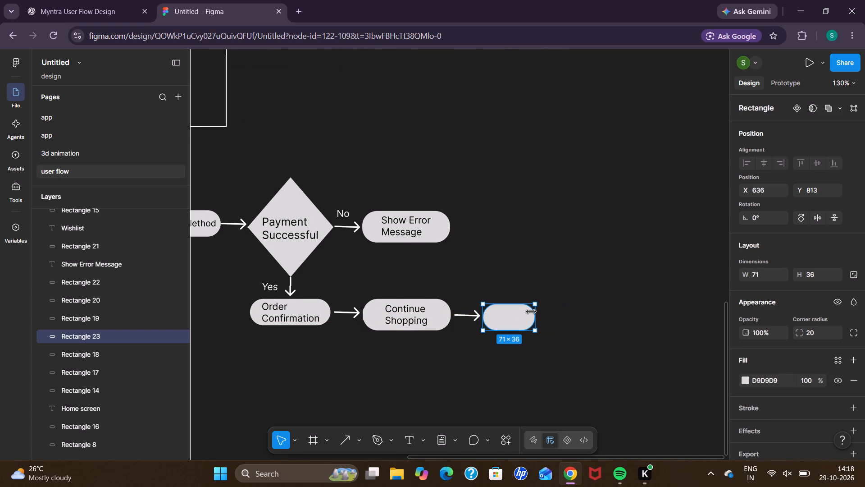
drag(531, 312, 521, 311)
click(511, 312)
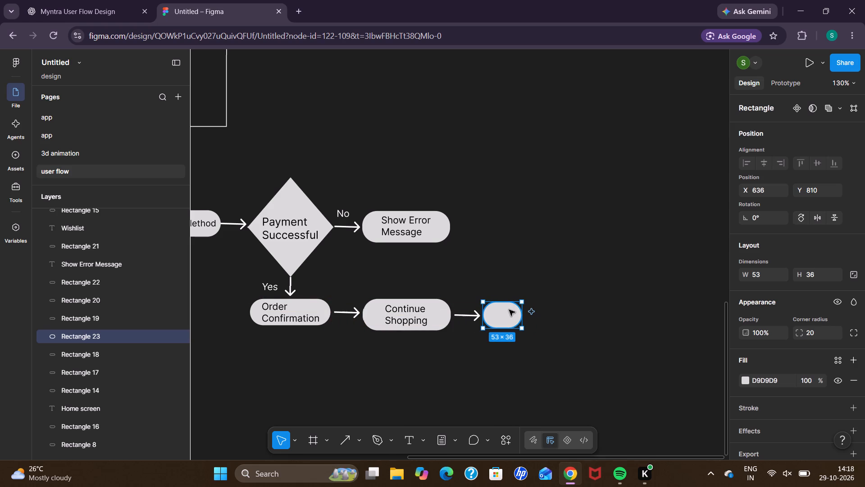
Add the text label "End" inside the small rounded rectangle at the tip of the Continue Shopping arrow.
click(404, 436)
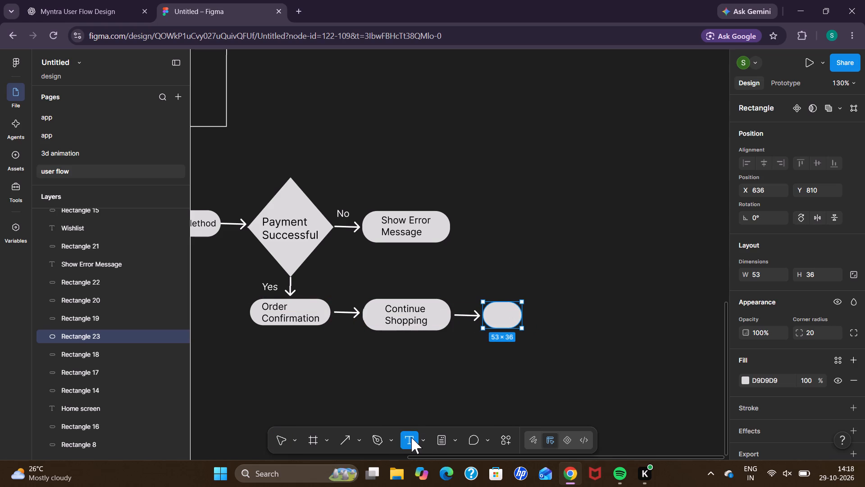
click(423, 439)
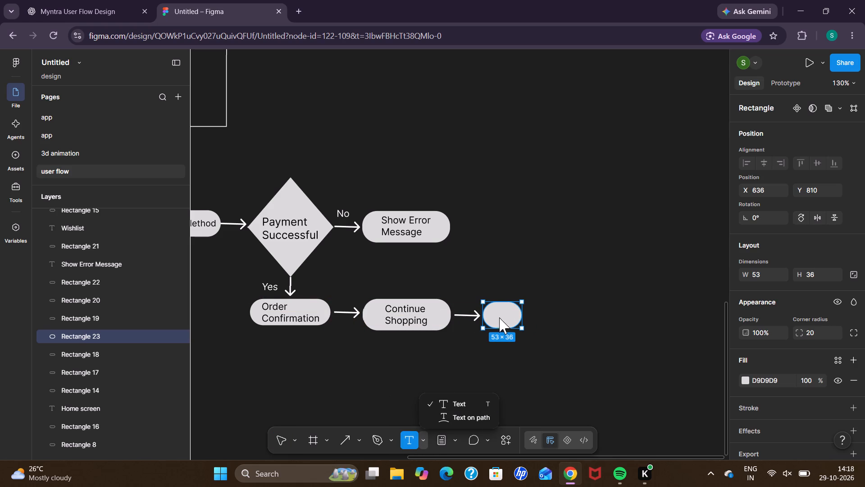
click(490, 310)
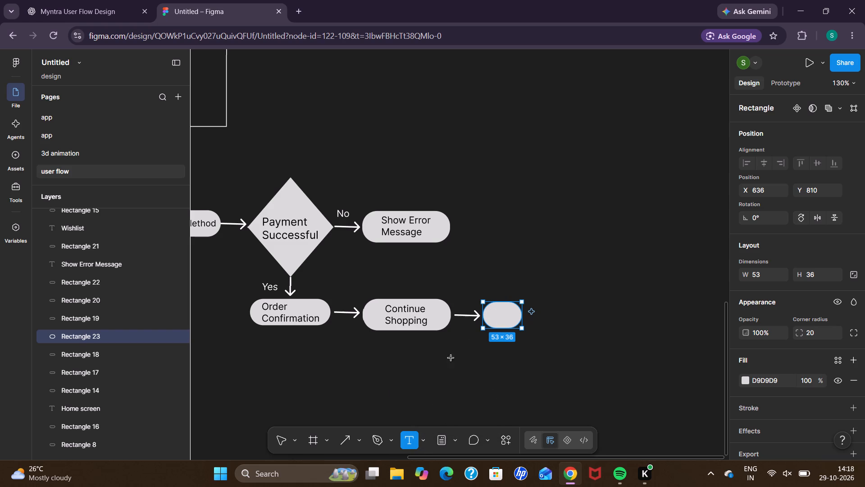
click(493, 313)
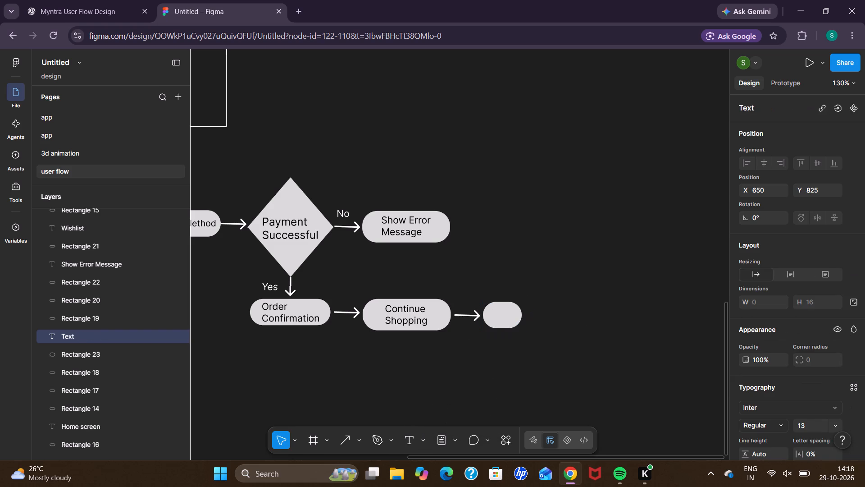
text(nd)
Change the End label's fill to black, 000000, at 100% opacity.
scroll(829, 362, down, 1)
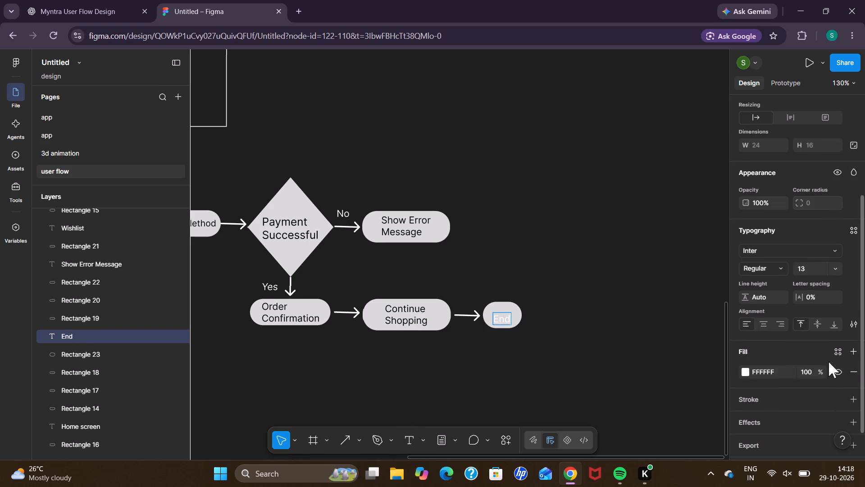
scroll(829, 362, down, 1)
click(851, 354)
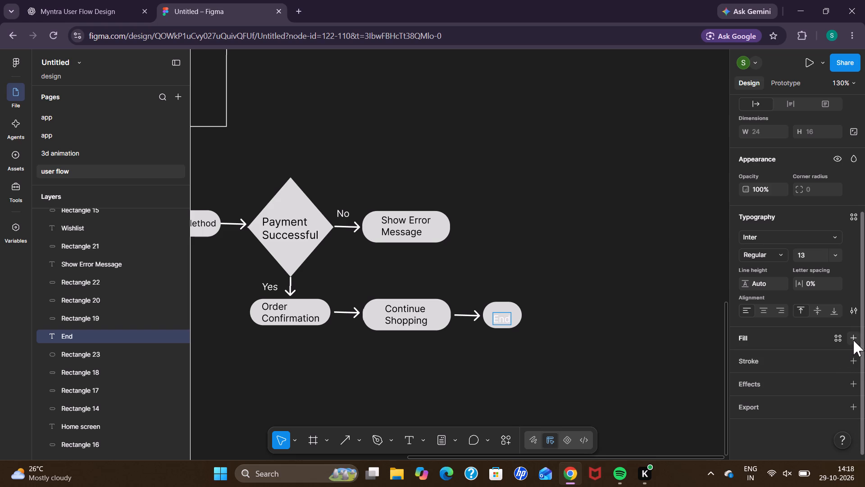
click(853, 340)
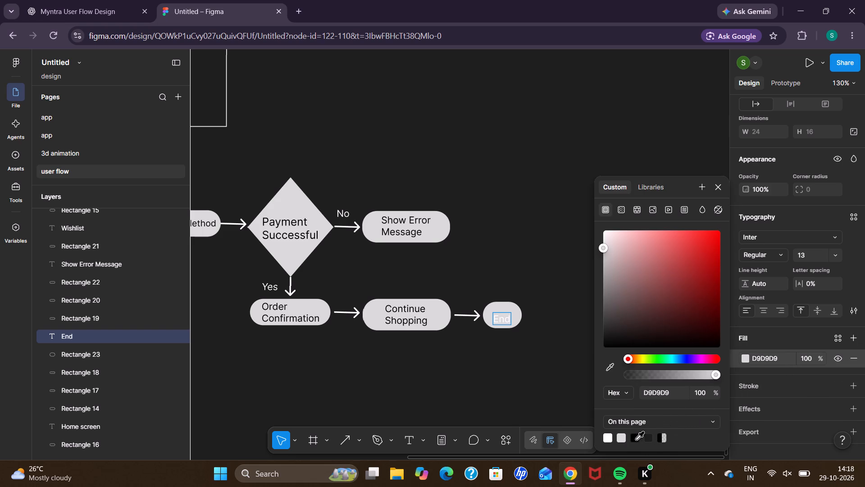
click(636, 440)
drag(713, 373, 715, 372)
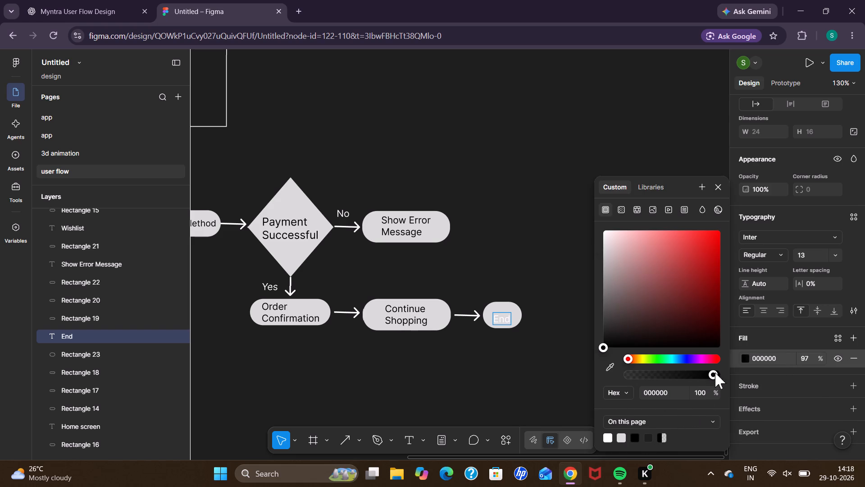
drag(715, 372, 733, 372)
click(635, 435)
click(537, 369)
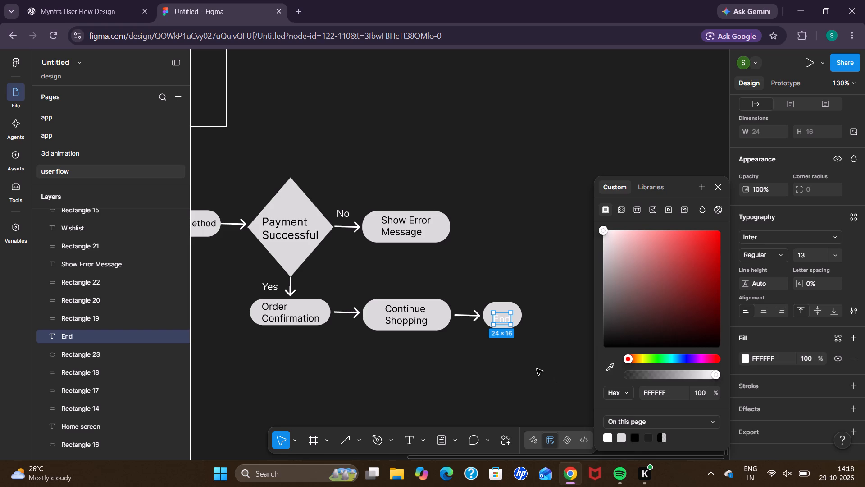
click(636, 436)
click(476, 346)
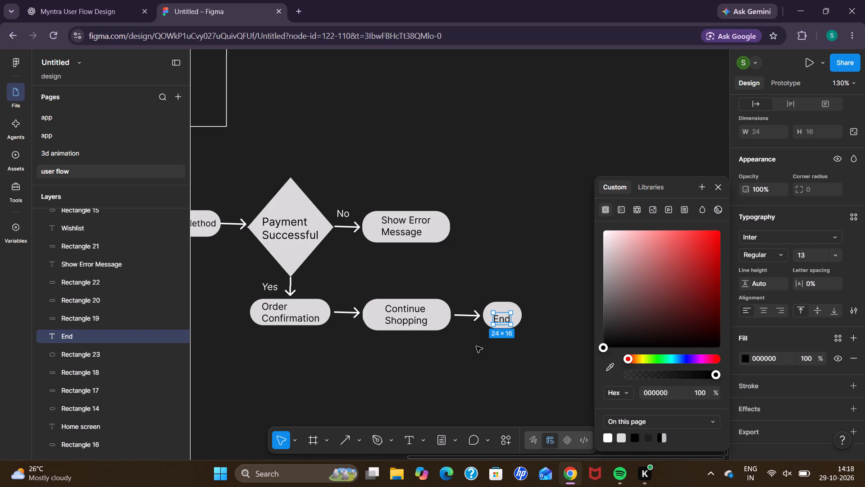
Centre the End label within its rounded rectangle, at about X 651, Y 821.
click(502, 318)
click(502, 318)
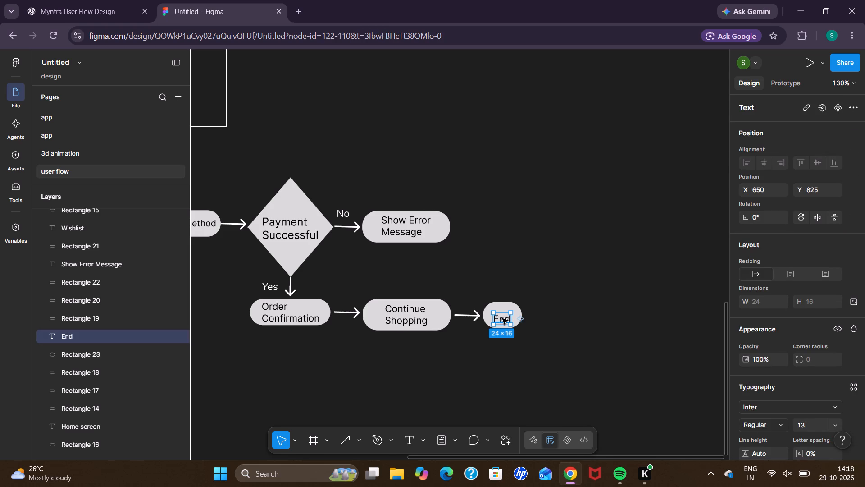
click(572, 269)
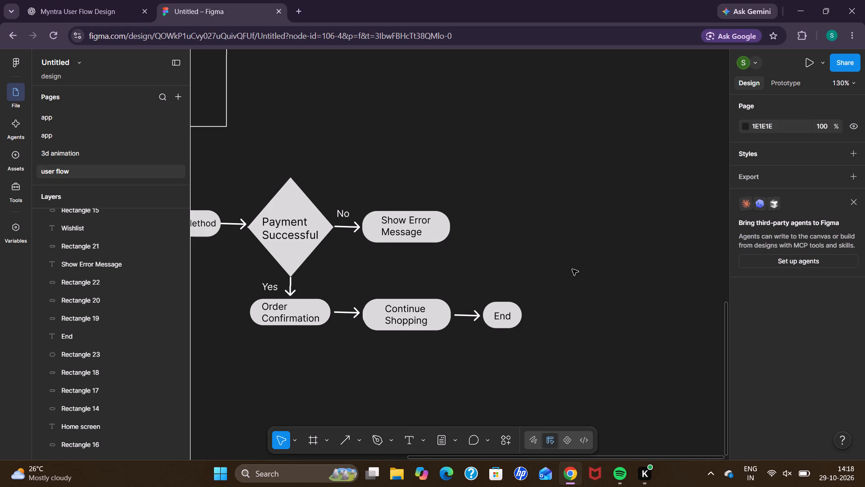
Review the whole flowchart, from the START and LOGIN shapes through the checkout and payment branches to End.
scroll(572, 269, right, 1)
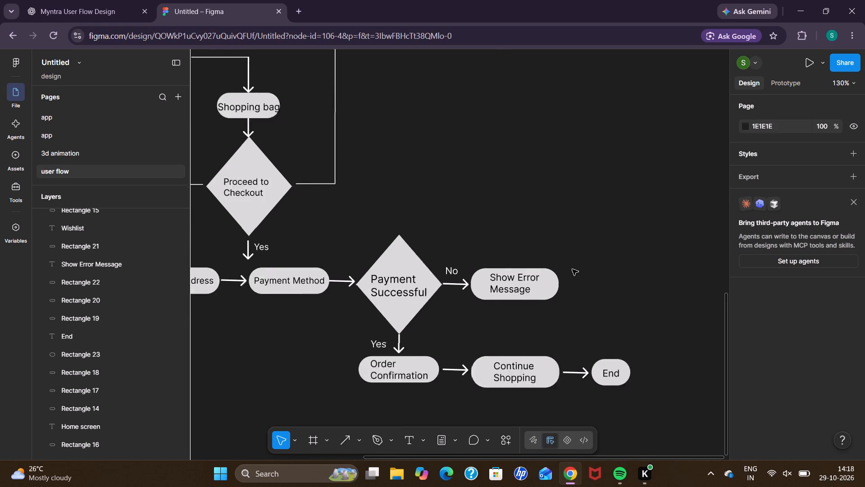
scroll(572, 269, right, 2)
scroll(572, 269, up, 7)
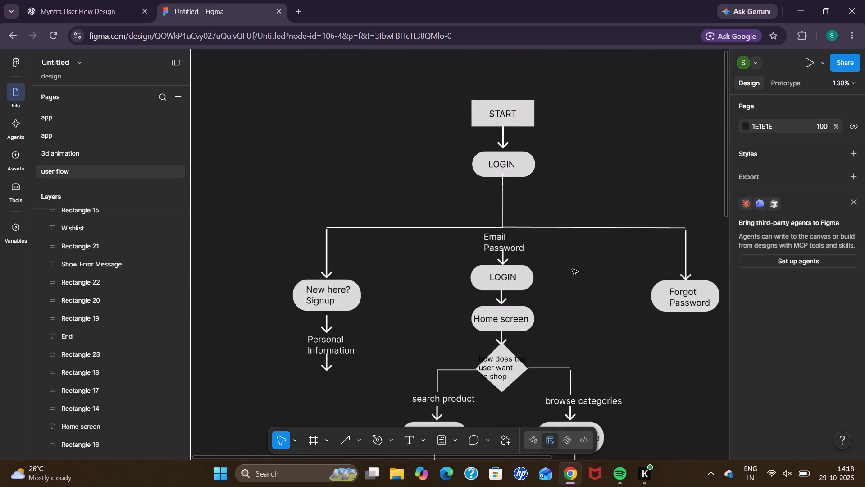
scroll(572, 269, down, 3)
scroll(572, 269, left, 2)
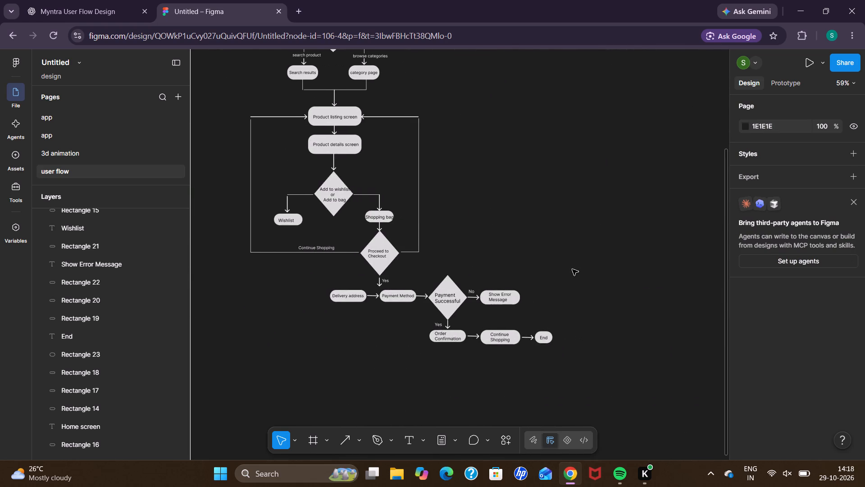
scroll(572, 269, up, 1)
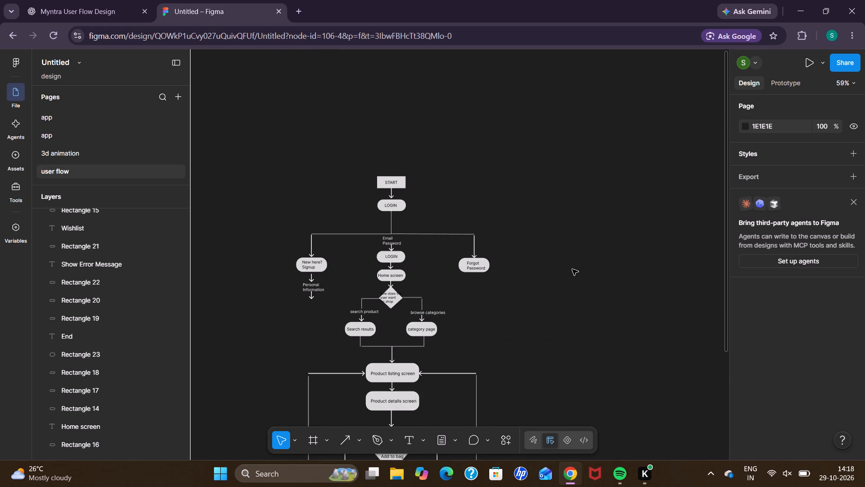
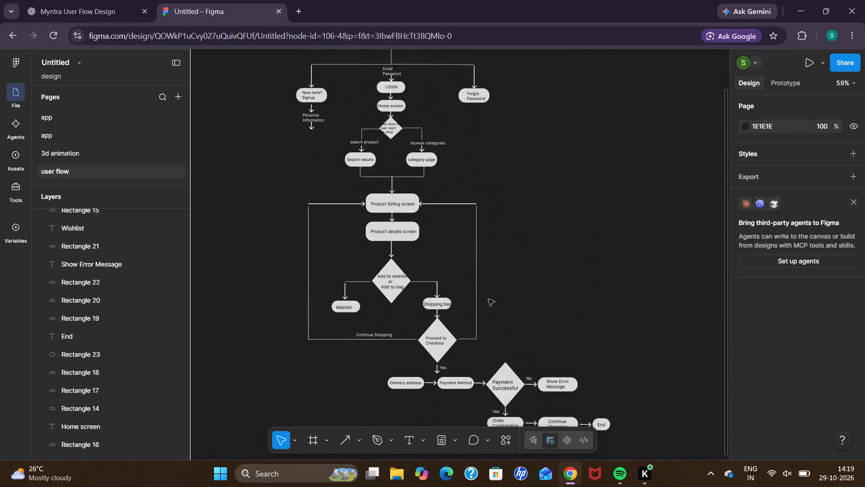
Compare the lower part of the flowchart with the Myntra App – User Flow reference image in ChatGPT.
scroll(488, 299, down, 1)
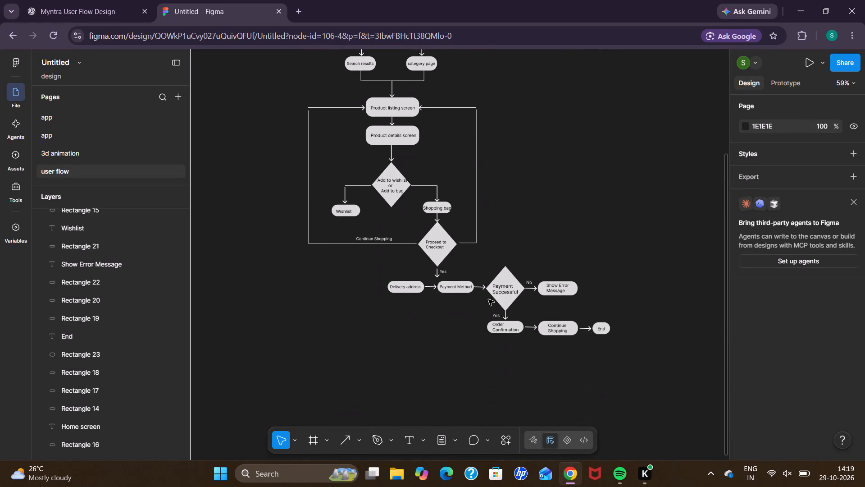
scroll(488, 299, down, 1)
scroll(488, 299, up, 1)
scroll(488, 299, down, 2)
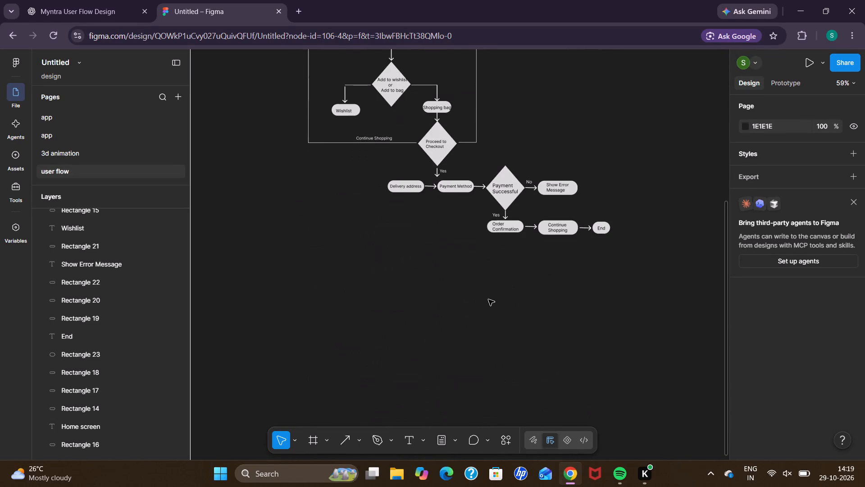
scroll(488, 299, up, 1)
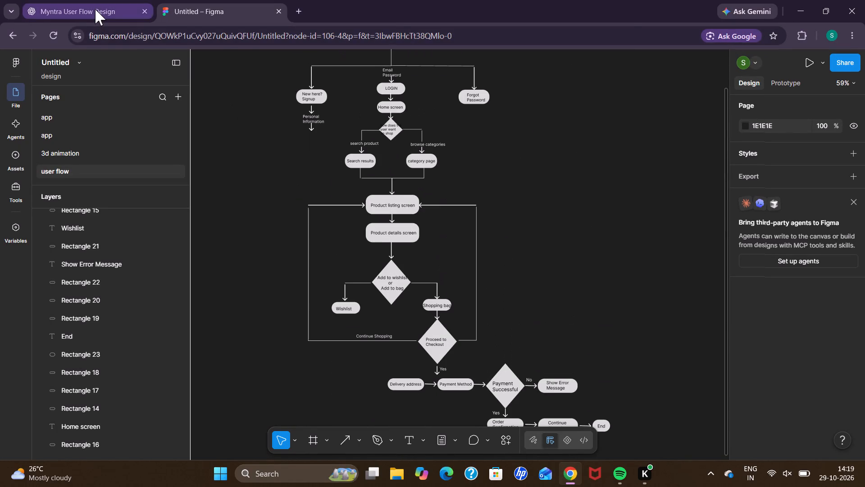
click(95, 9)
scroll(244, 184, down, 2)
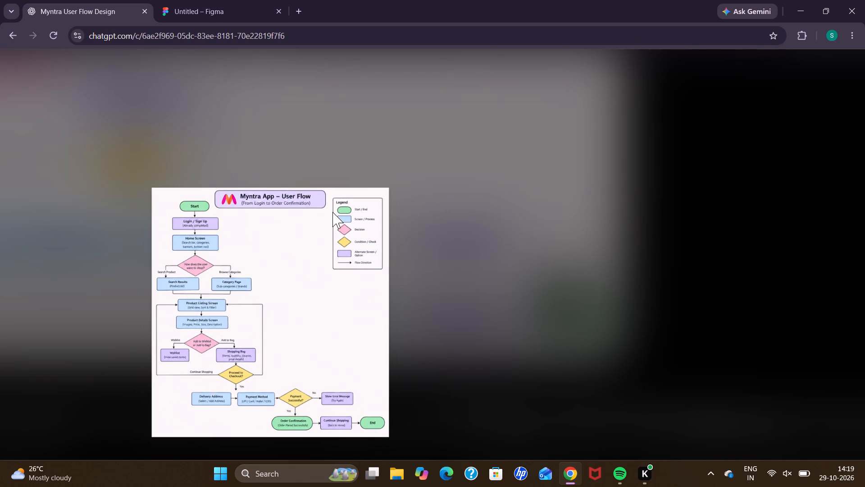
click(351, 289)
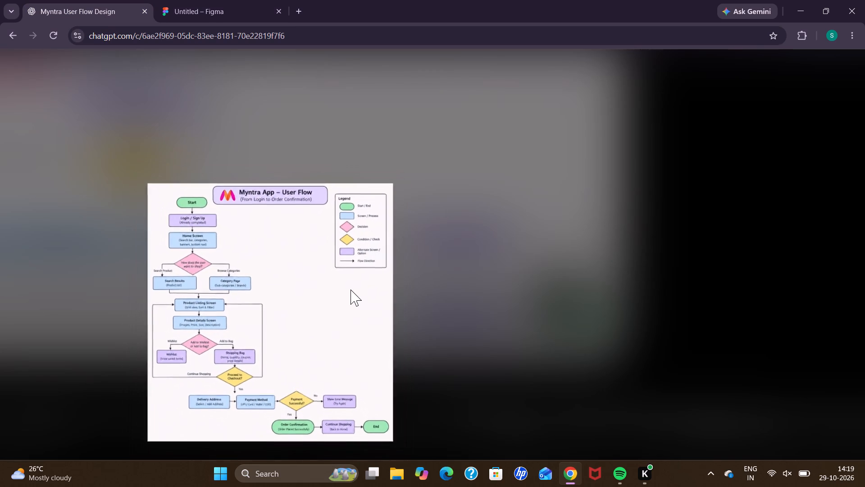
scroll(351, 289, down, 1)
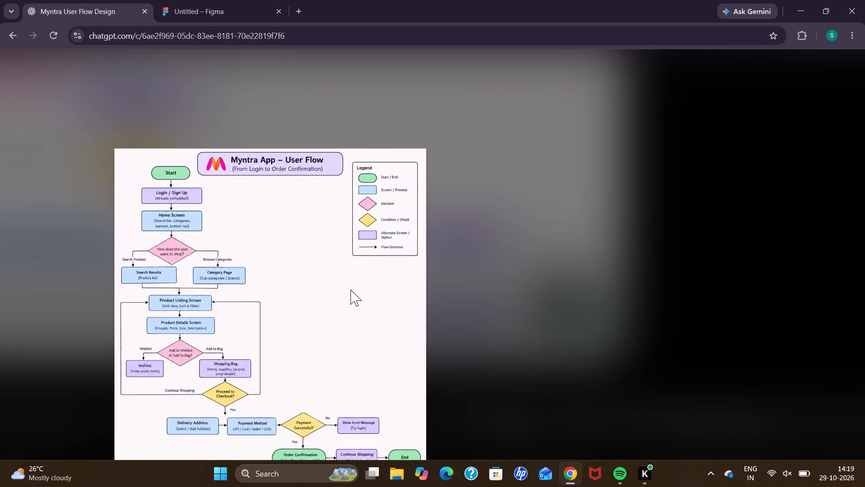
scroll(351, 289, down, 1)
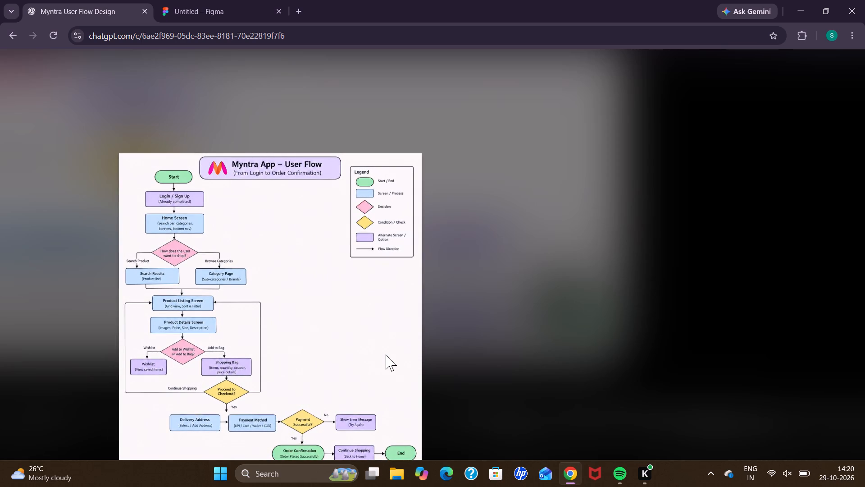
Capture a screenshot of the Myntra App – User Flow reference image, including its title and legend.
key(ctrl+Print)
key(ctrl+Print)
key(ctrl+Print)
key(ctrl+Print)
key(ctrl+Print)
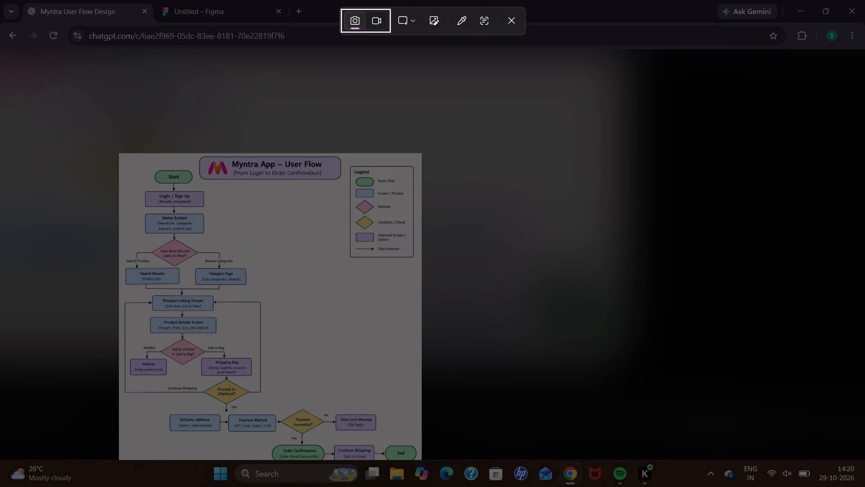
drag(77, 77, 437, 383)
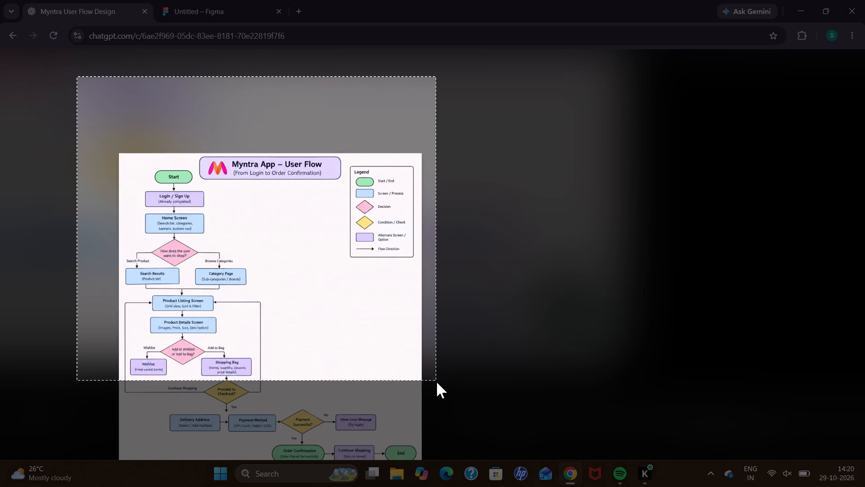
drag(437, 383, 441, 482)
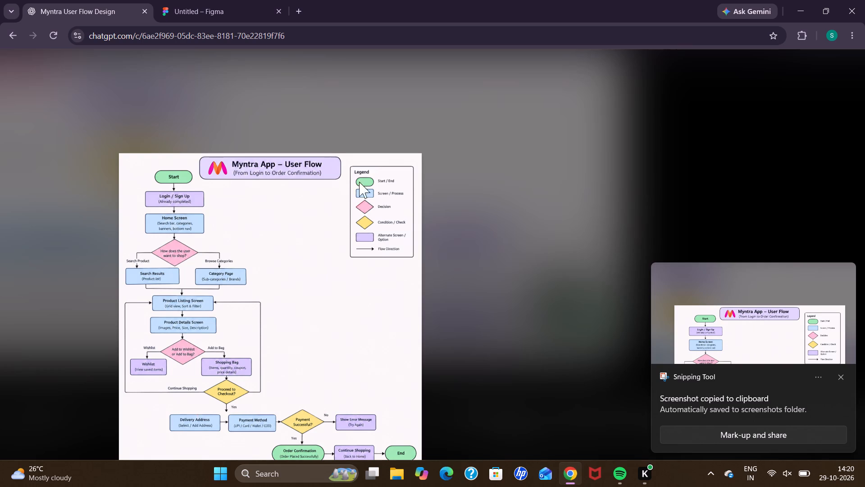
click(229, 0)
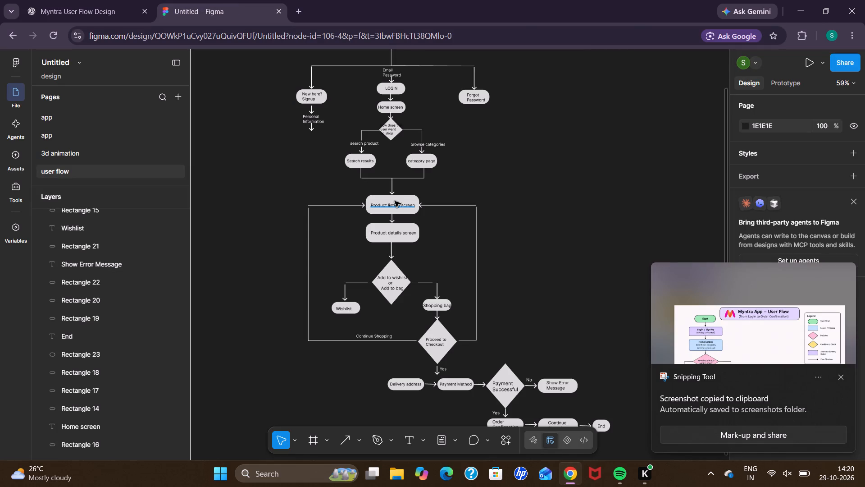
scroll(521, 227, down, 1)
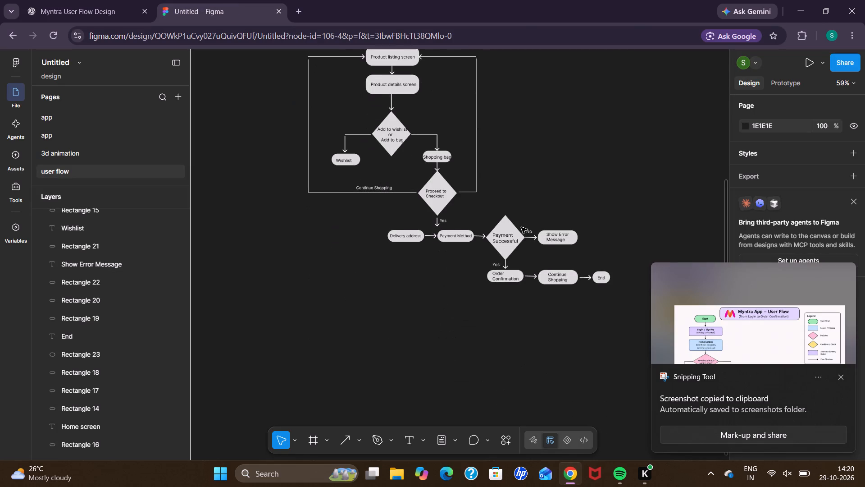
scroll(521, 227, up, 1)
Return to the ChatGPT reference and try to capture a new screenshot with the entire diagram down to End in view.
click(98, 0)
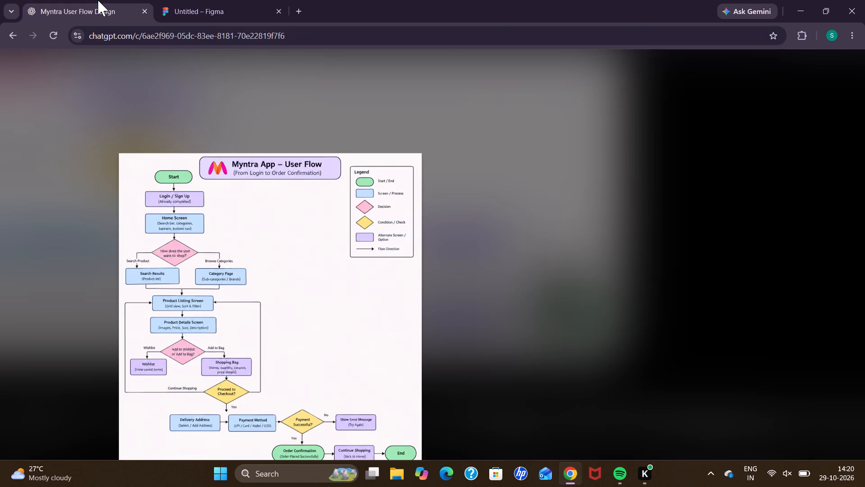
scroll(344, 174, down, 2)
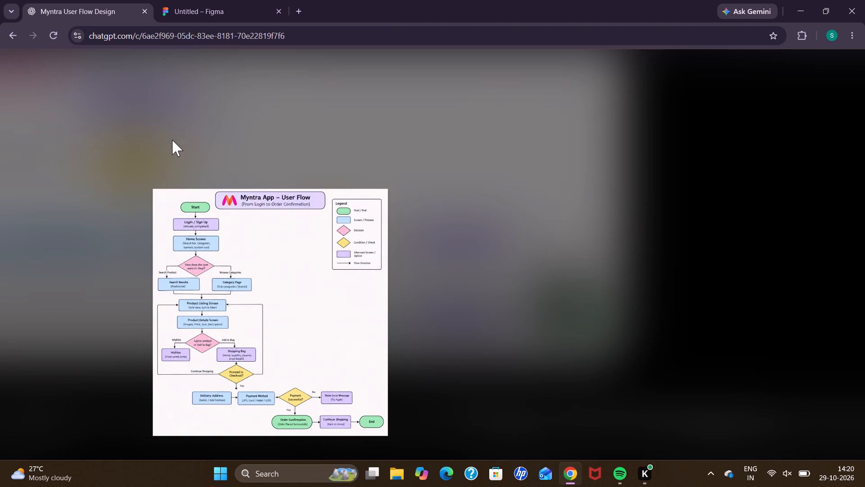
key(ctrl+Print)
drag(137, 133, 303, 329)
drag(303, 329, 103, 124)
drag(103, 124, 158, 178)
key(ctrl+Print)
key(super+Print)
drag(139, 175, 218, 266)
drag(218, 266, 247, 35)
Switch to Figma and review the whole flowchart, from START and LOGIN through product listing, checkout and payment.
click(243, 20)
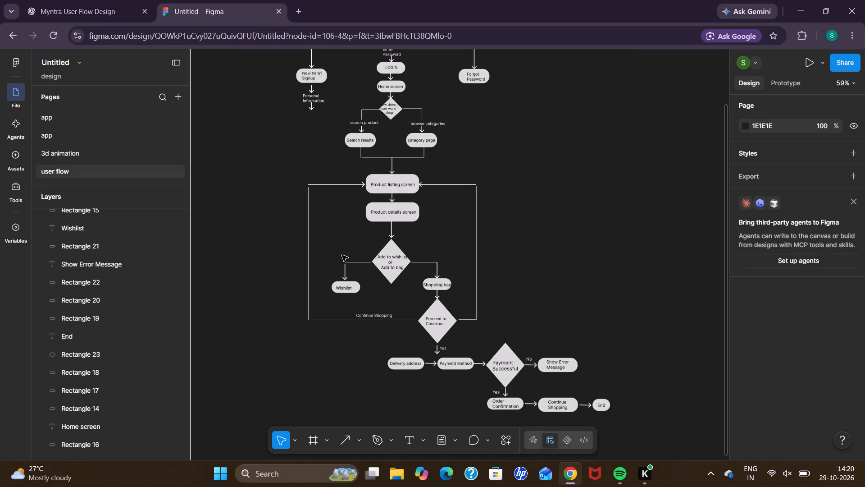
scroll(342, 255, down, 3)
scroll(342, 255, up, 5)
scroll(342, 255, down, 4)
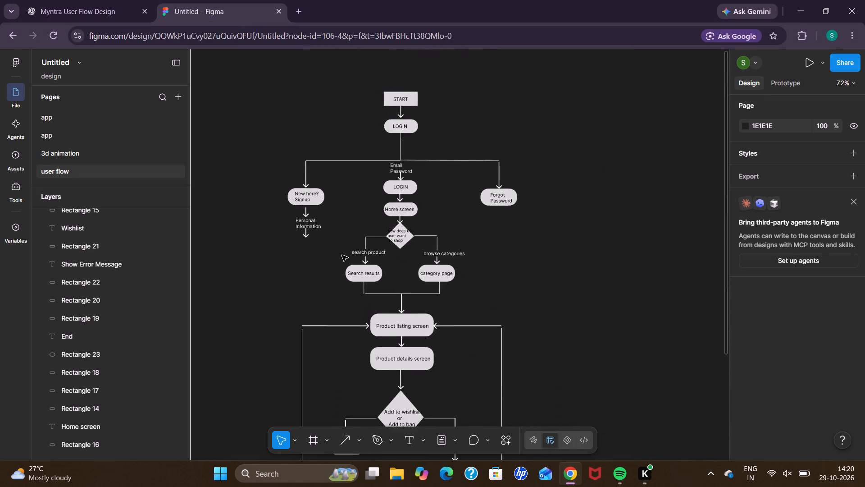
scroll(342, 255, down, 2)
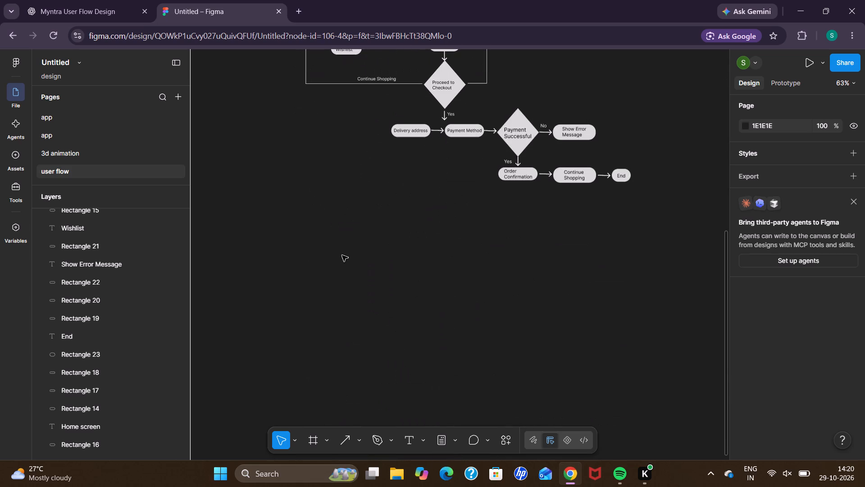
scroll(342, 255, up, 1)
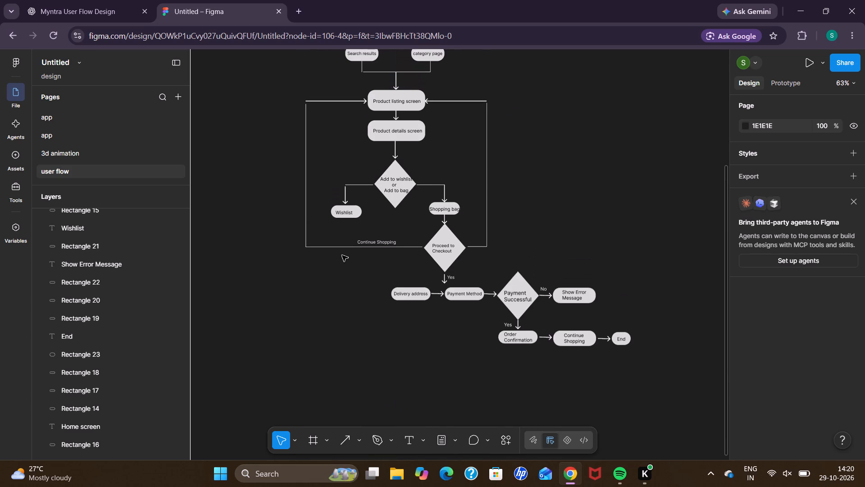
scroll(342, 255, up, 2)
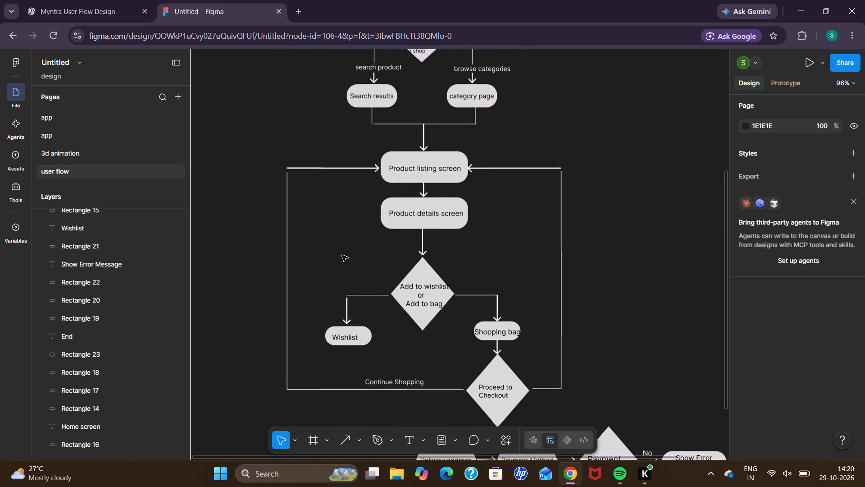
scroll(342, 255, up, 5)
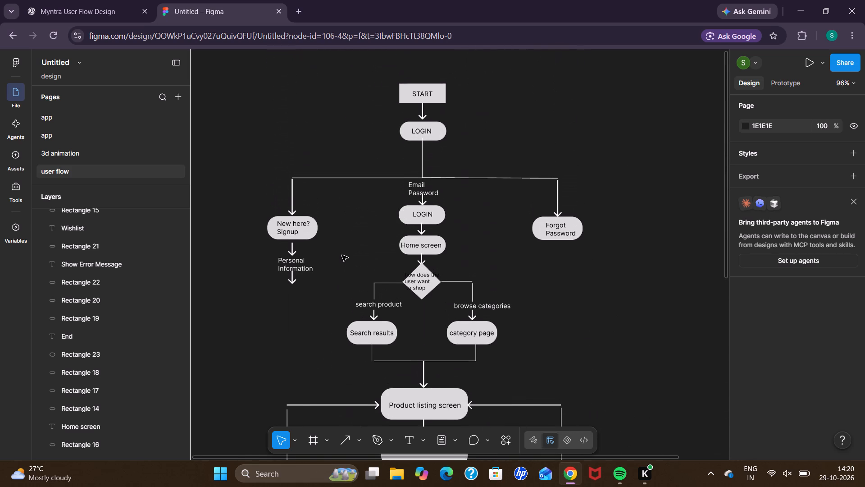
scroll(342, 255, up, 1)
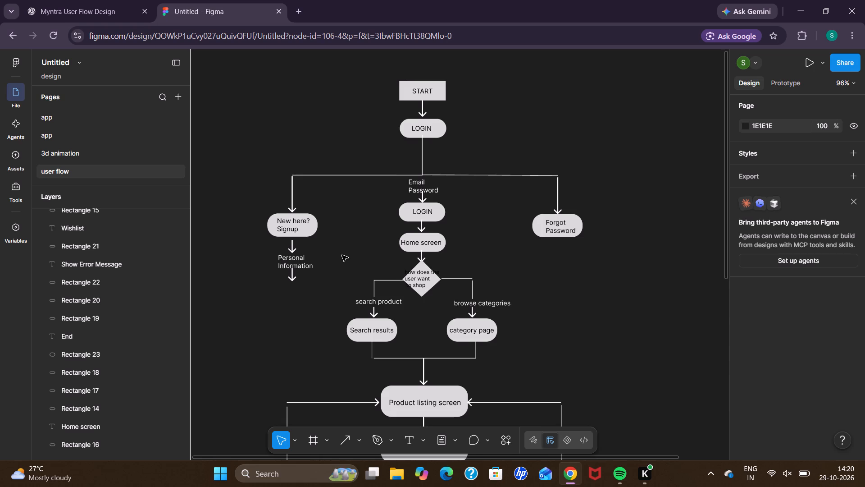
scroll(342, 255, down, 6)
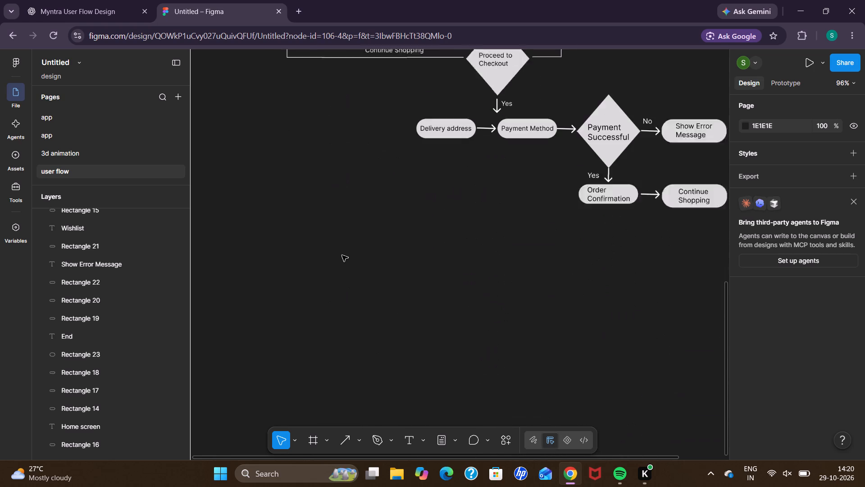
scroll(342, 255, down, 2)
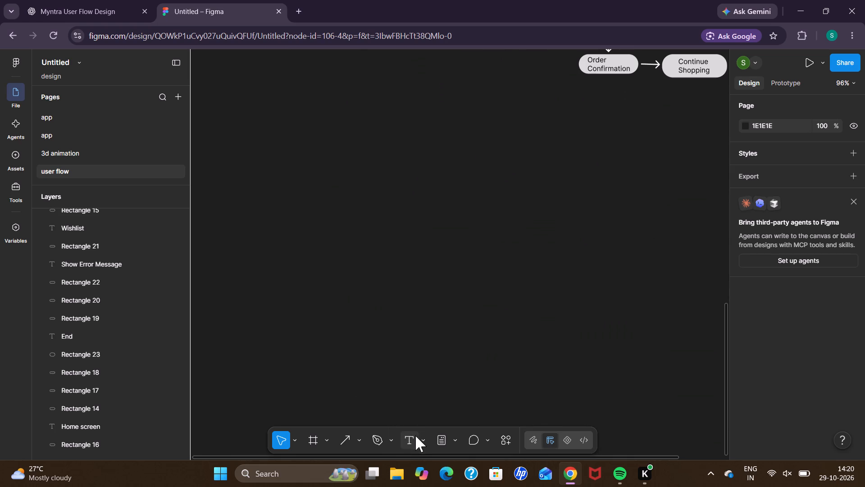
Draw a text box in the empty canvas area below the flowchart, to the left of the Order Confirmation row.
click(413, 436)
drag(358, 289, 392, 347)
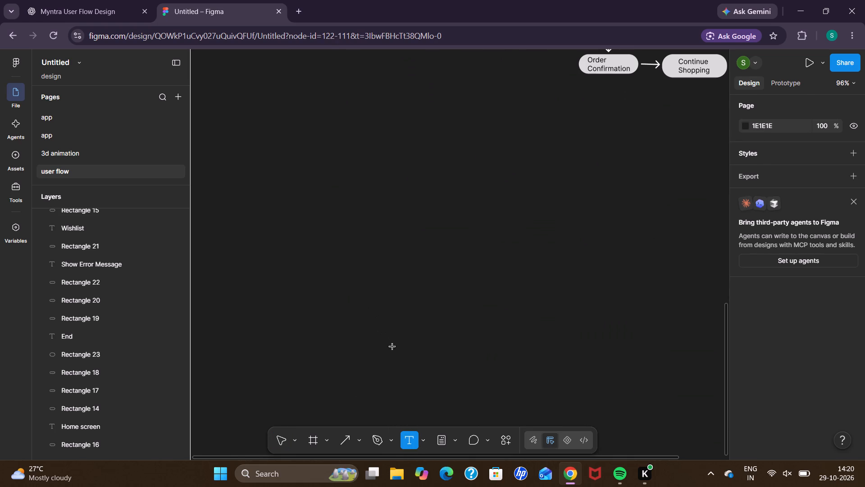
drag(392, 347, 219, 258)
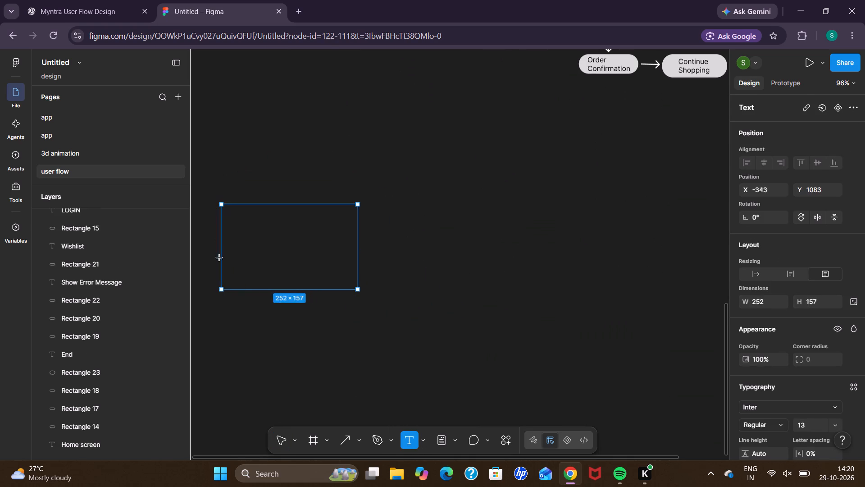
drag(219, 258, 225, 132)
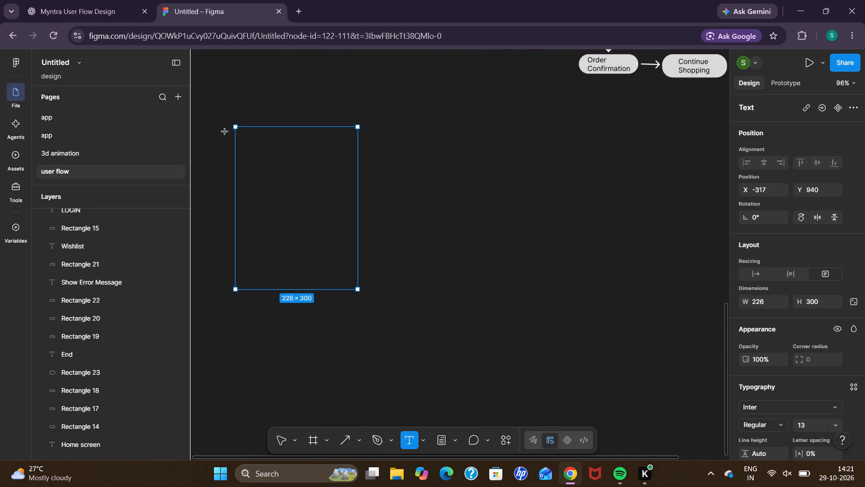
drag(225, 132, 399, 198)
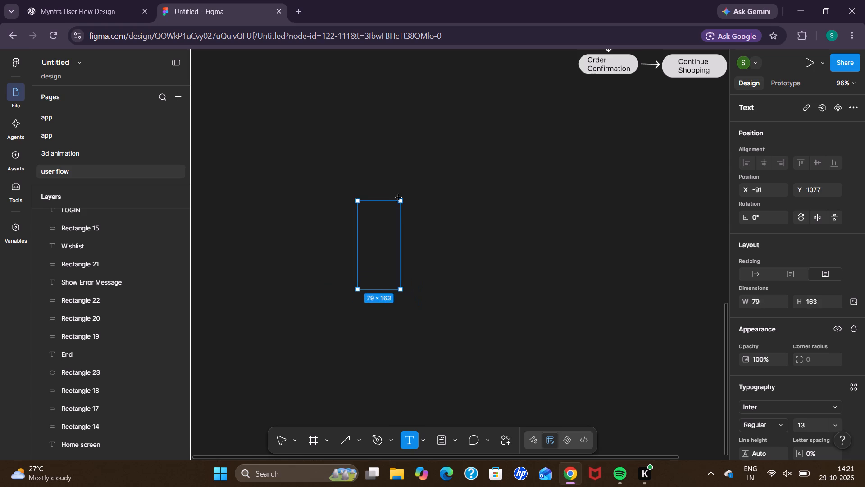
drag(399, 198, 213, 112)
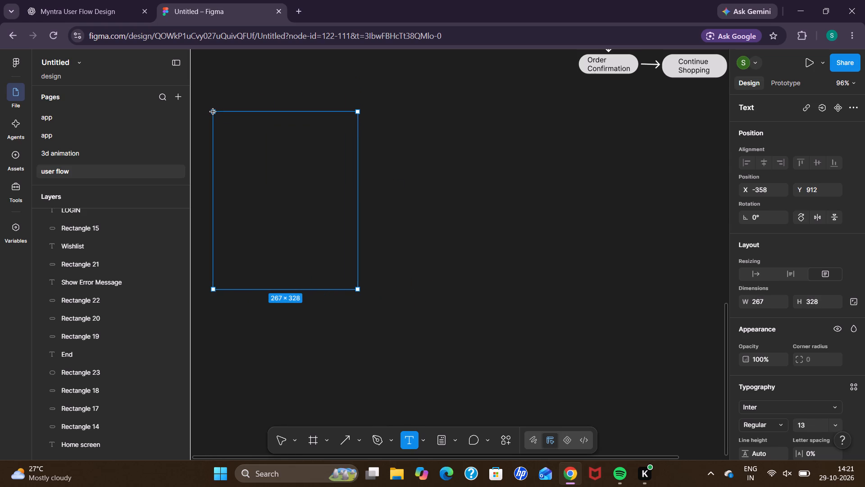
drag(213, 112, 216, 113)
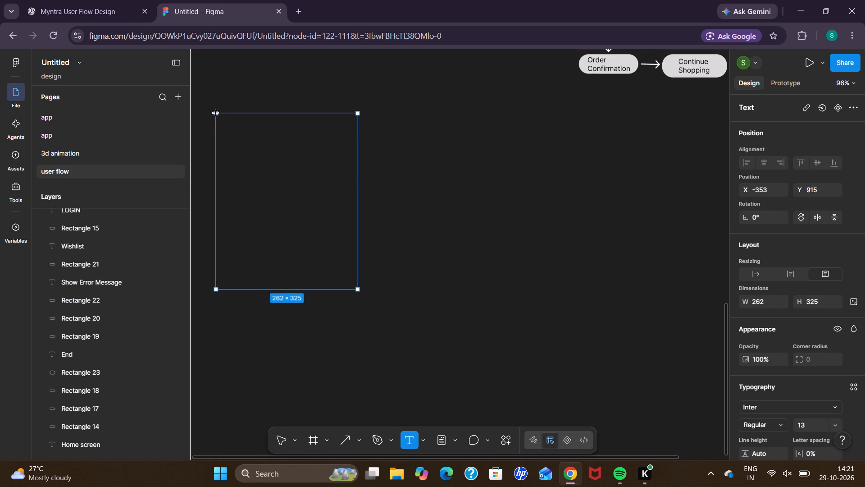
drag(216, 113, 281, 114)
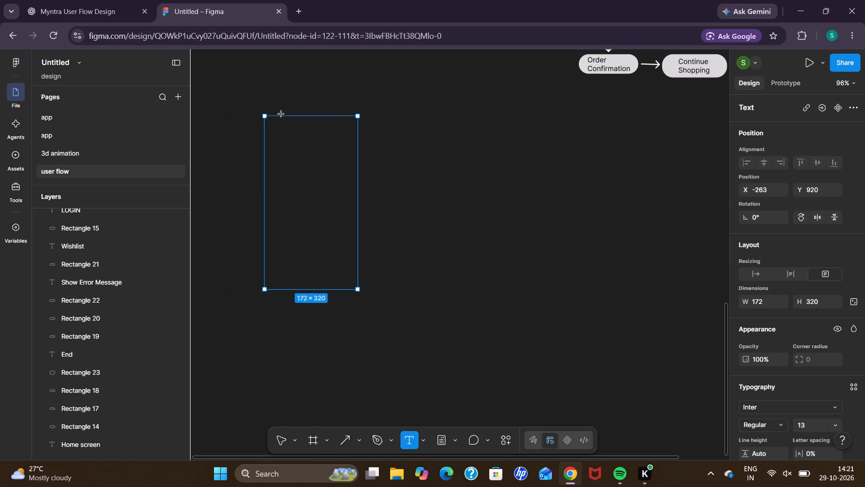
drag(281, 114, 302, 117)
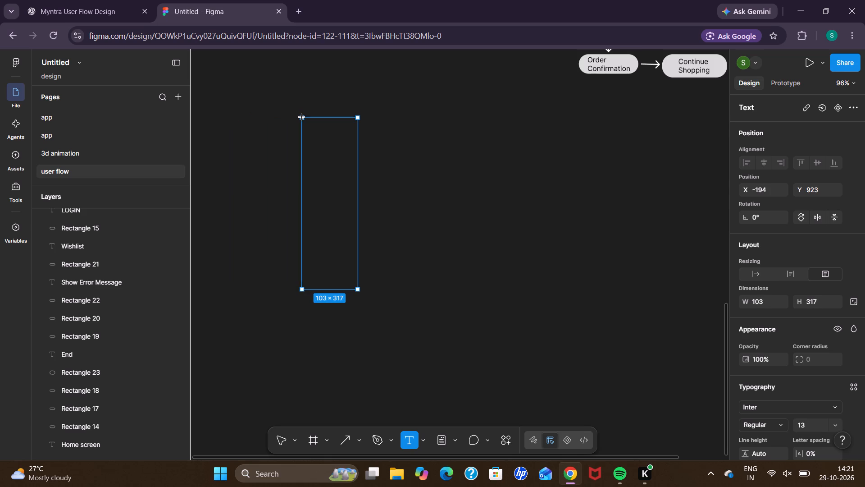
drag(302, 117, 300, 114)
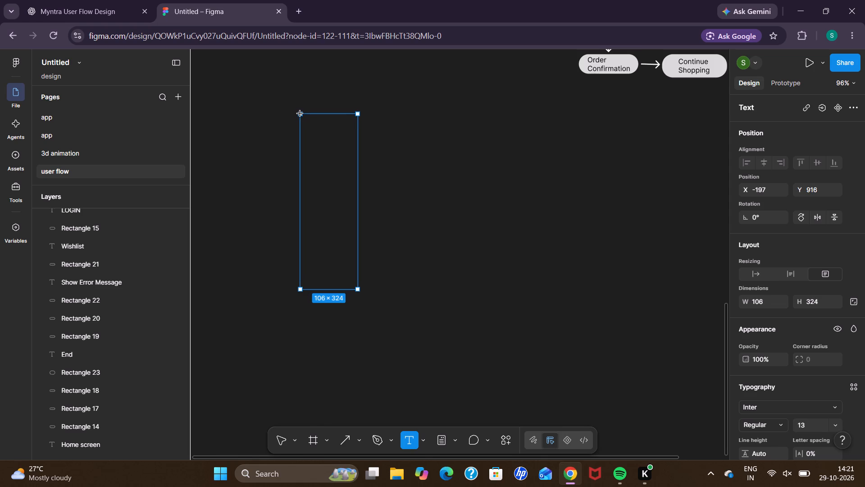
drag(300, 114, 217, 106)
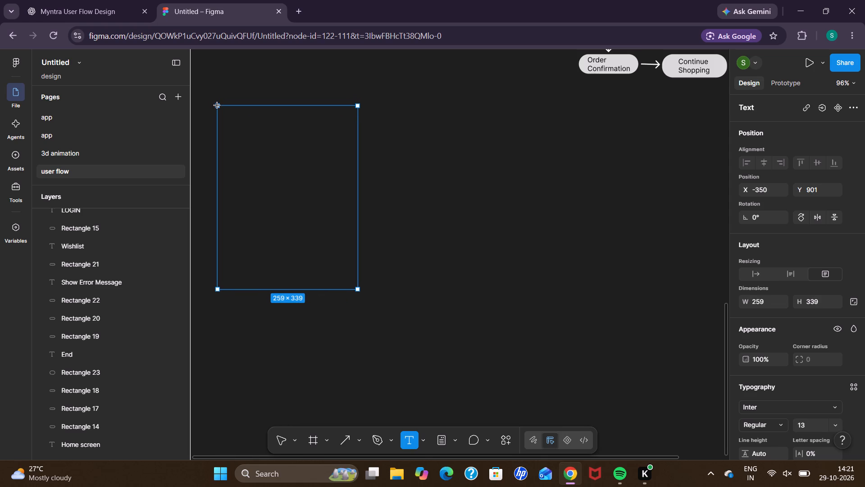
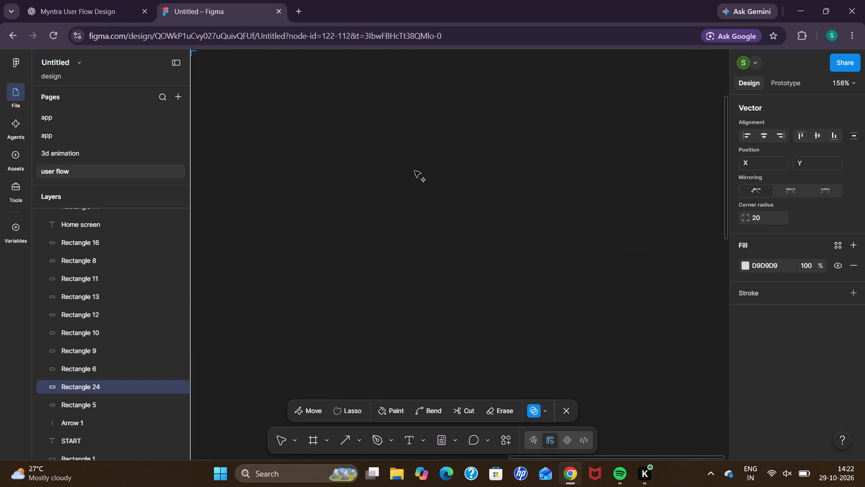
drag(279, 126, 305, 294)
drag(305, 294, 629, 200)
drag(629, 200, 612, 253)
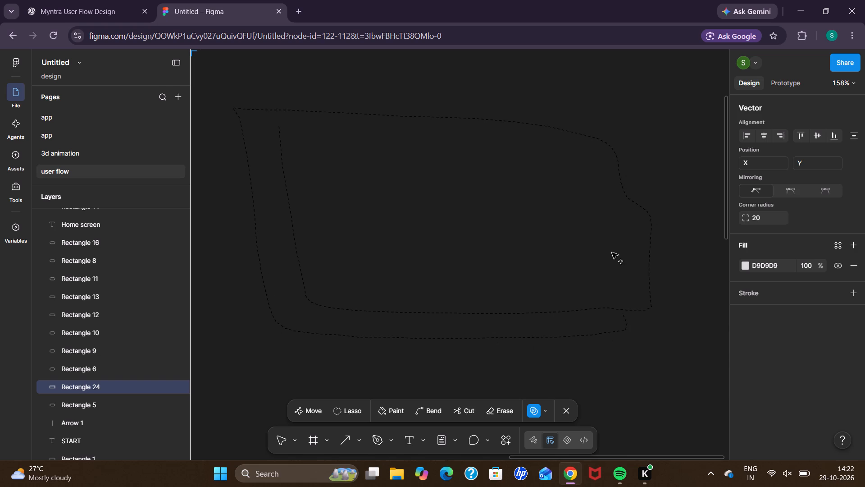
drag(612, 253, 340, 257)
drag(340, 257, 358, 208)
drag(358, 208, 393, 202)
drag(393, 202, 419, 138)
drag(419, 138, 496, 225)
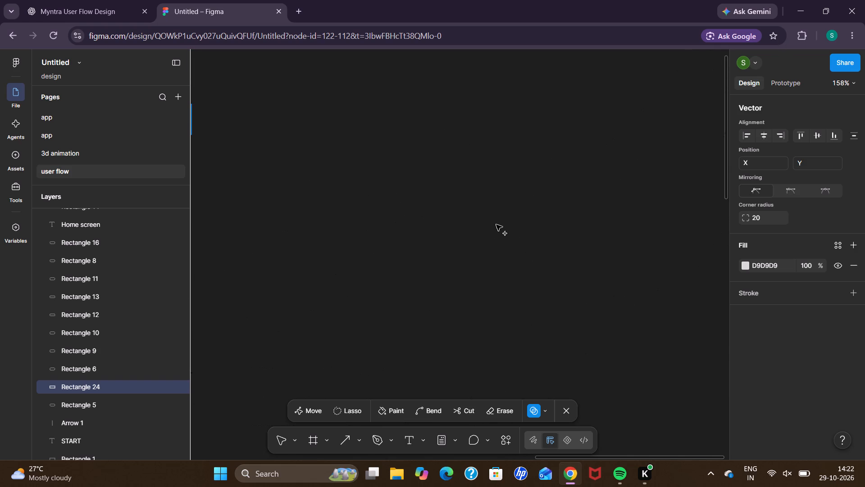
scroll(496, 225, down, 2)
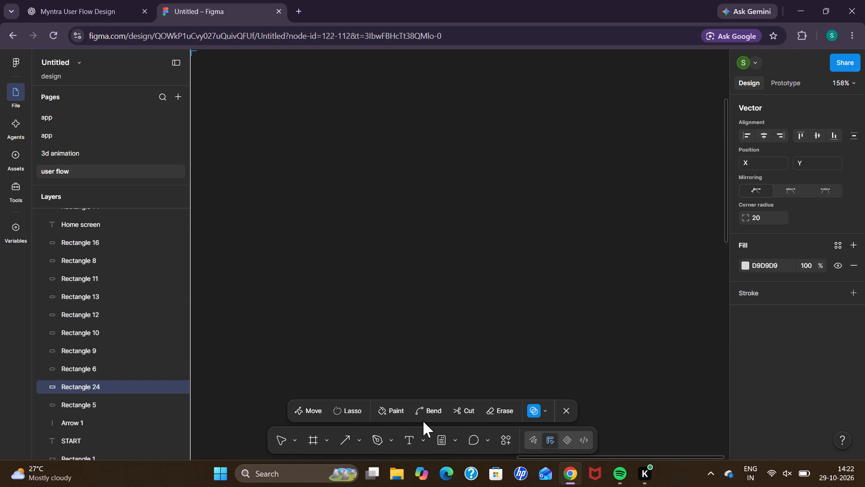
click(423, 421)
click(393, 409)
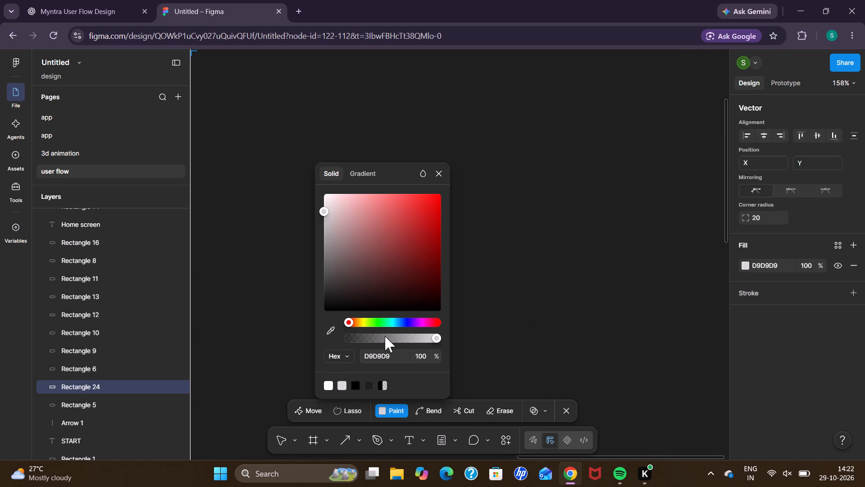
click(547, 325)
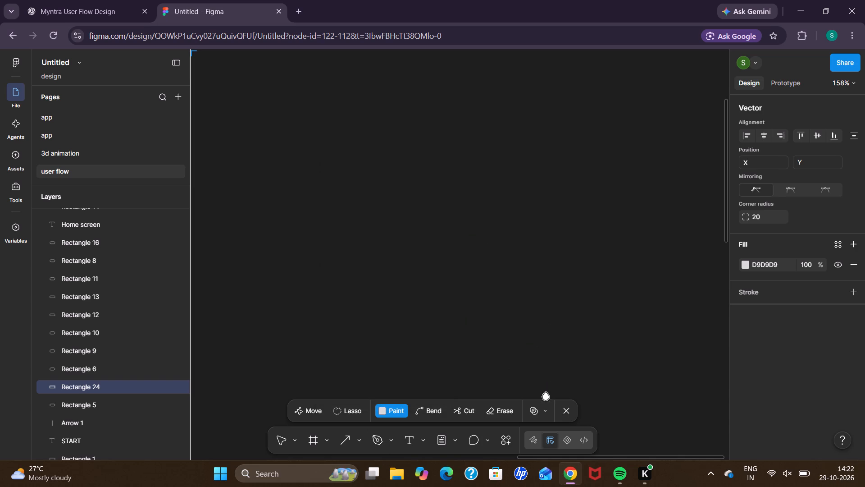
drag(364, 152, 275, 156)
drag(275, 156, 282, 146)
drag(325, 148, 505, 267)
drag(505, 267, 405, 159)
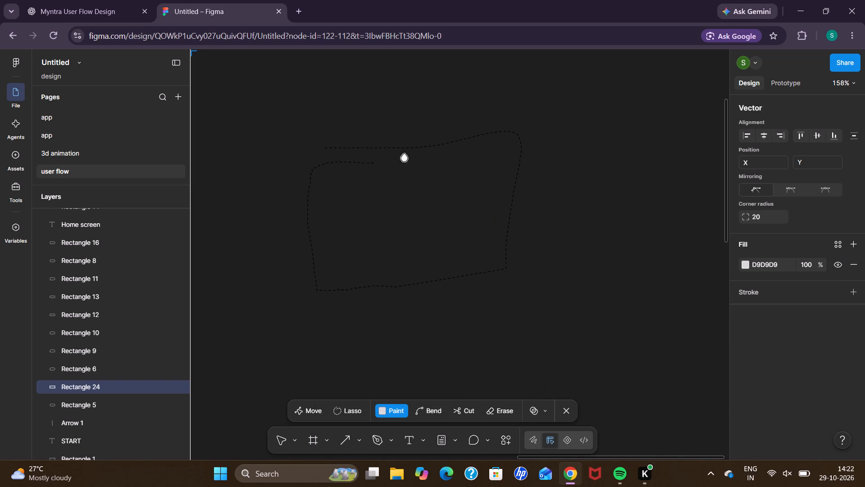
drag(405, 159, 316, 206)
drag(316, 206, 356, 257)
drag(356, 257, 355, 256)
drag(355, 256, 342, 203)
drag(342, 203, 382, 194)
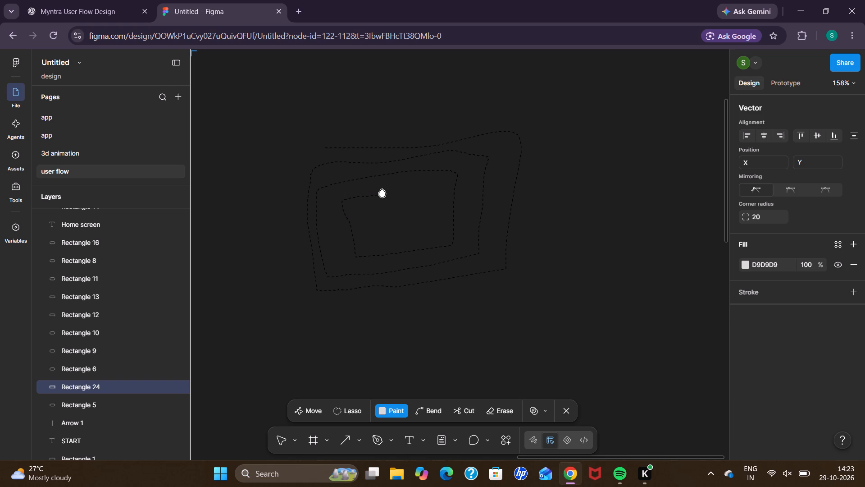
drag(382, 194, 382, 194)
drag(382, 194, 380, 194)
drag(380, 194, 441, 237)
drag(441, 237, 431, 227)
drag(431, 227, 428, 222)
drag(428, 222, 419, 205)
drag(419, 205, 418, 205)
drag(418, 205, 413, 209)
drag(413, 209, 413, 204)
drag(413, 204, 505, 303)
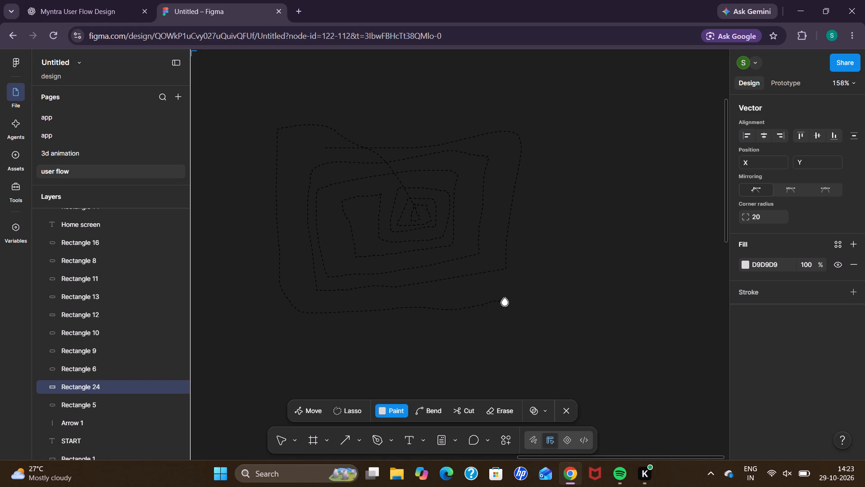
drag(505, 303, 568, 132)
Exit vector editing, move the blank rounded rectangle beside LOGIN to the empty canvas up and right of START, and enlarge it to about 273 × 99.
scroll(259, 100, right, 1)
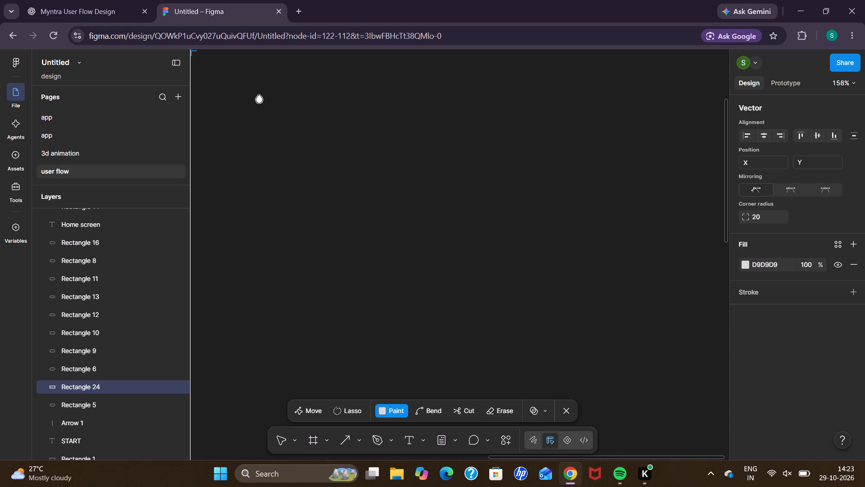
scroll(259, 100, right, 1)
click(569, 407)
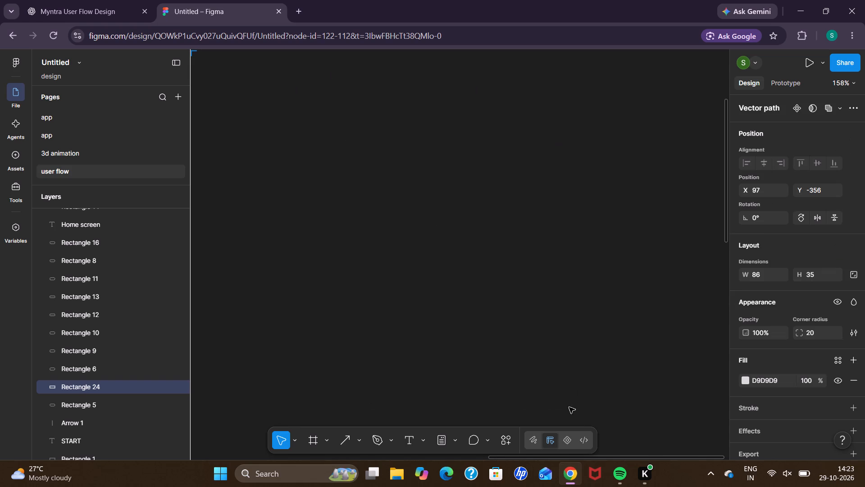
scroll(419, 286, right, 10)
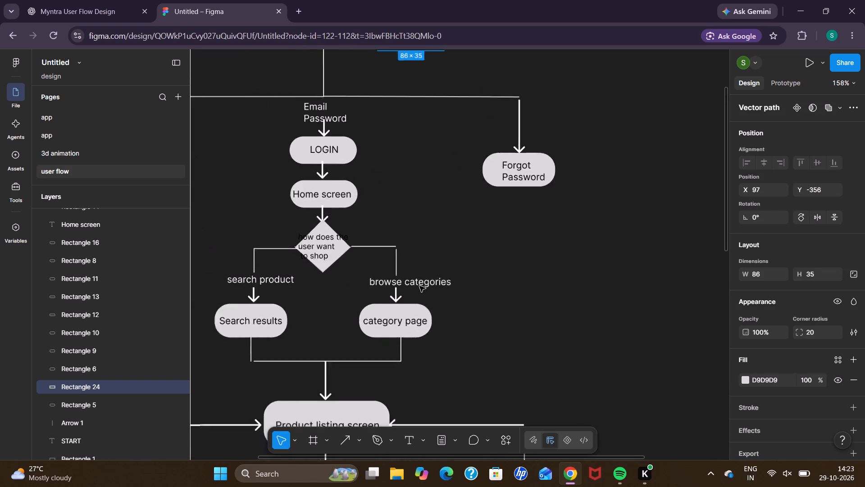
scroll(419, 286, right, 1)
click(445, 176)
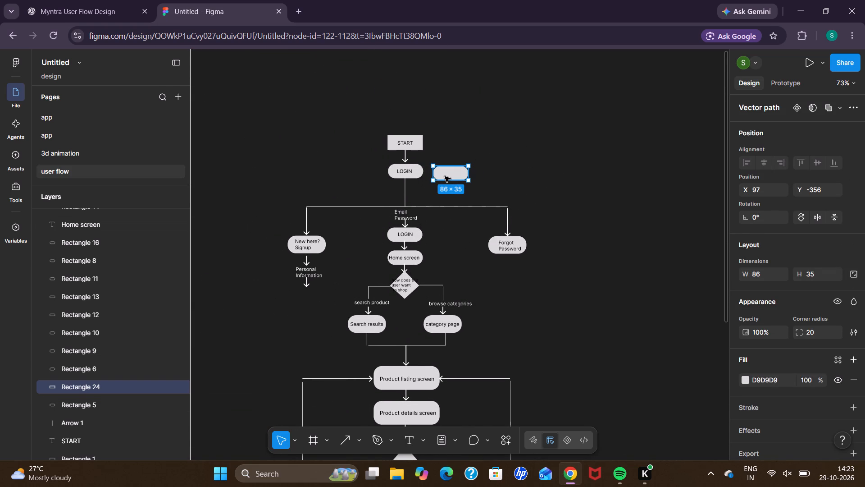
drag(445, 176, 550, 107)
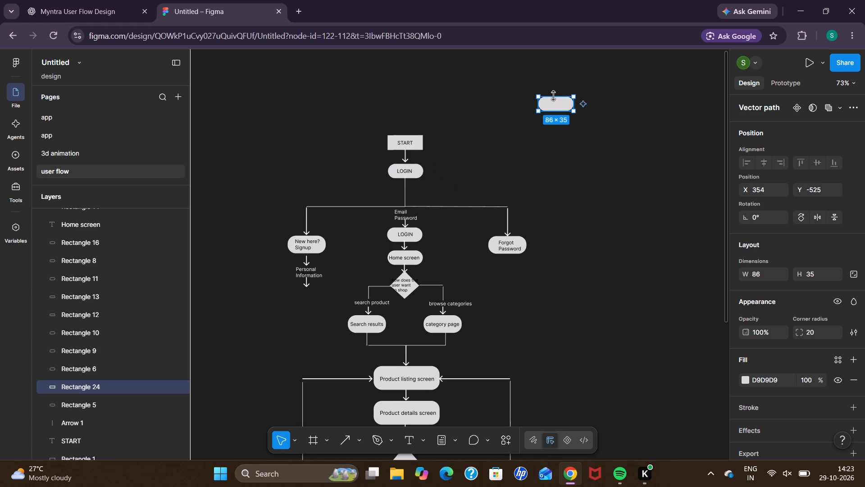
drag(554, 96, 563, 70)
drag(571, 92, 650, 92)
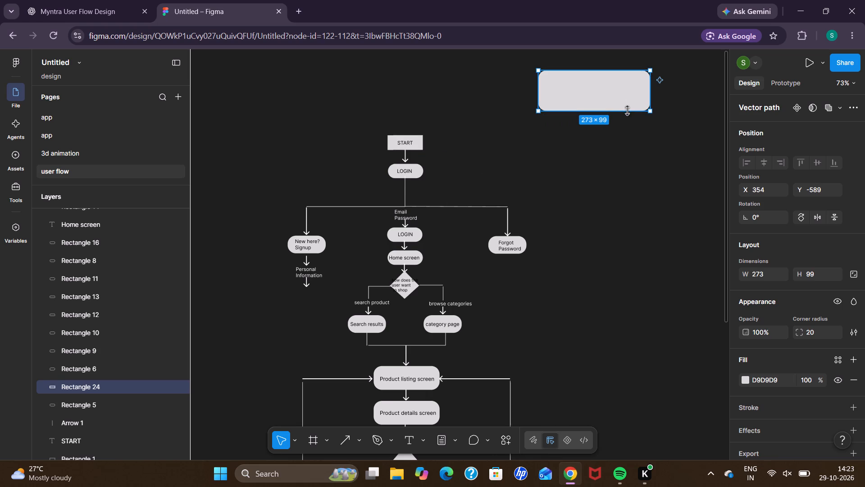
Resize the blank rounded rectangle up and right of START into a long, thin bar of about 527 × 57, extending it leftward.
drag(627, 108, 630, 454)
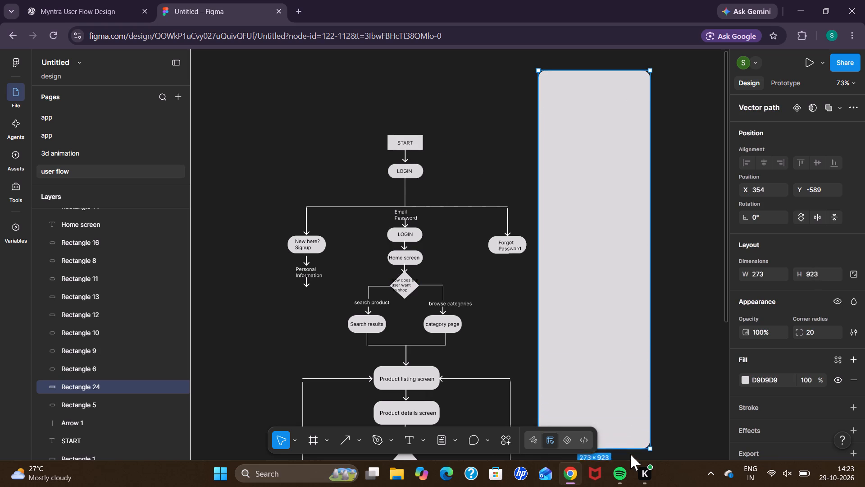
drag(630, 454, 596, 128)
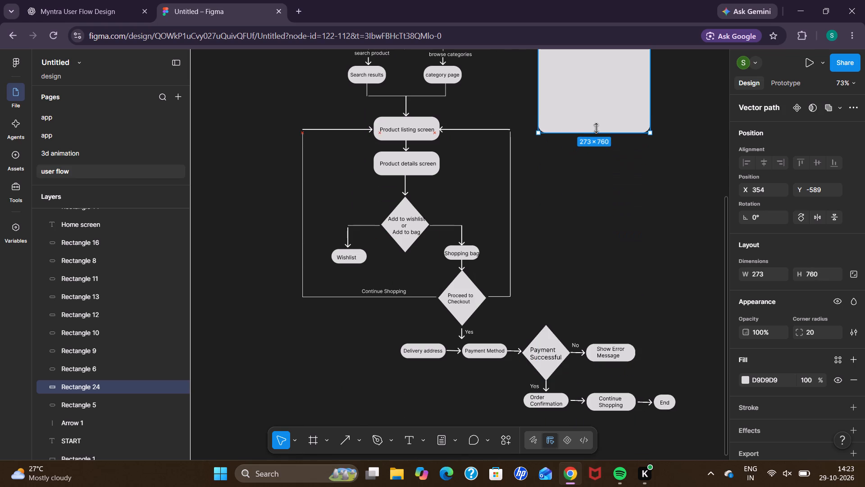
drag(596, 128, 560, 3)
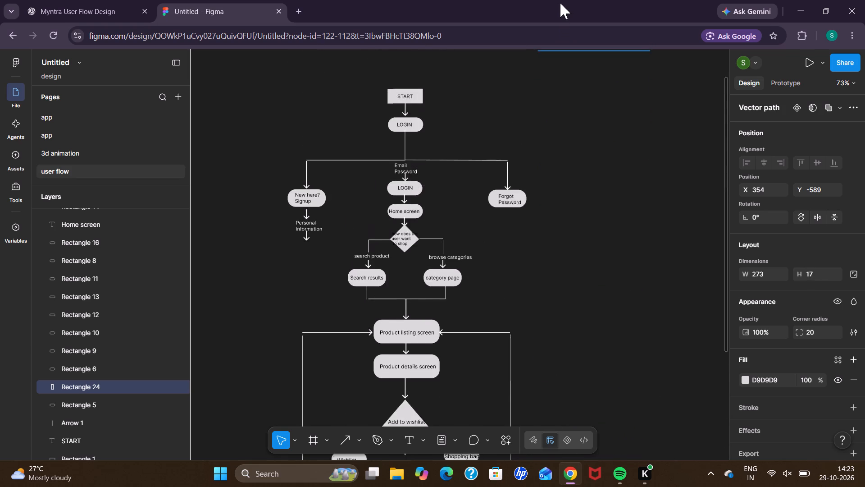
drag(560, 3, 574, 148)
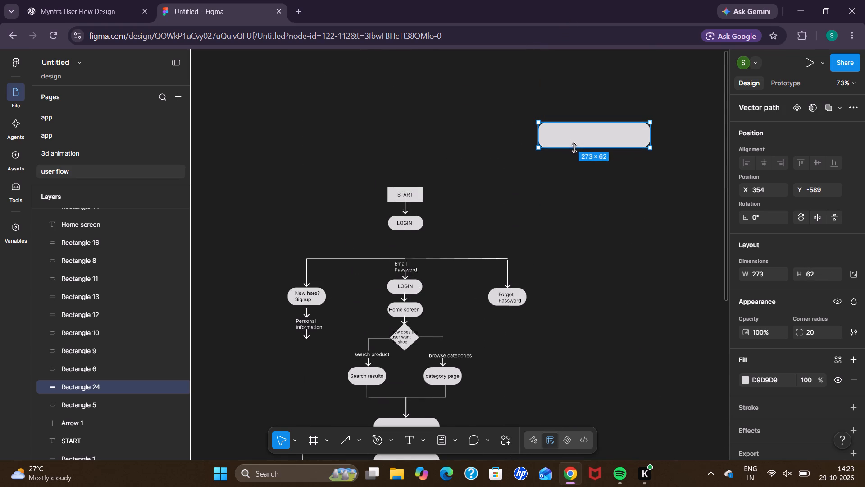
drag(574, 148, 570, 152)
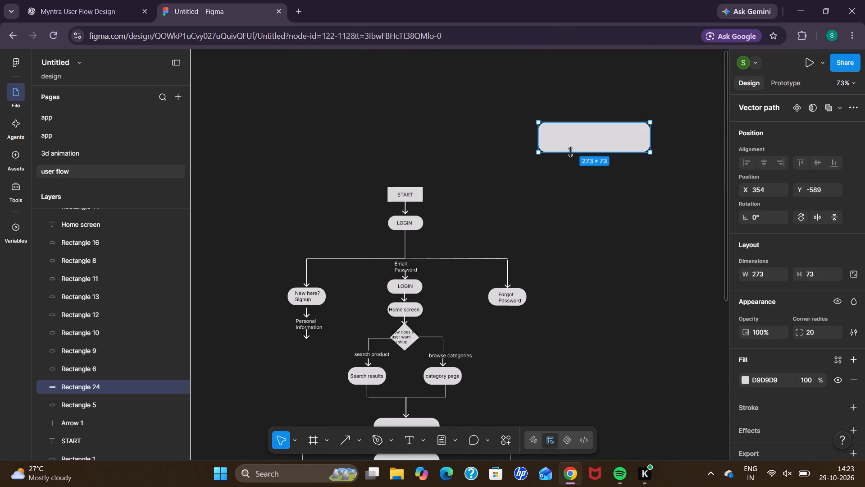
drag(570, 152, 317, 145)
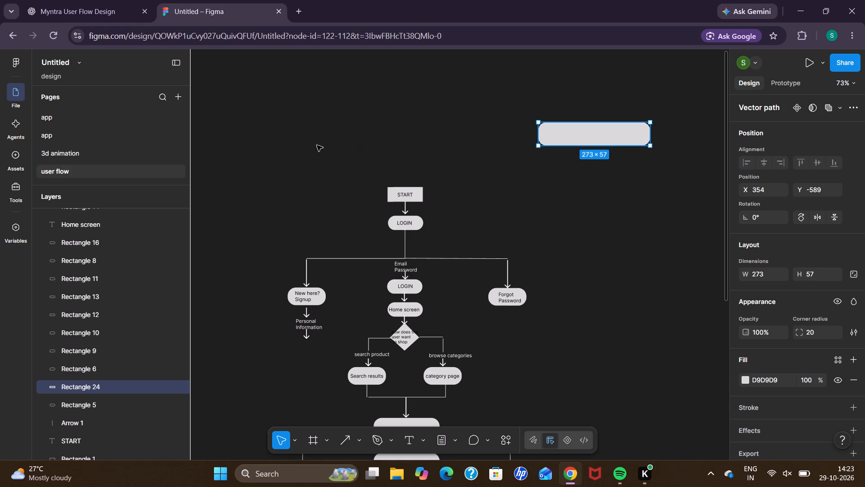
drag(537, 130, 372, 133)
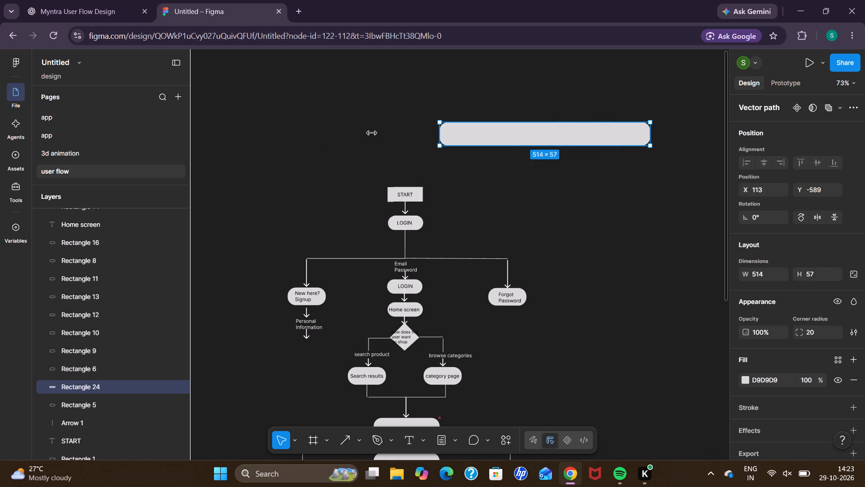
drag(372, 133, 235, 213)
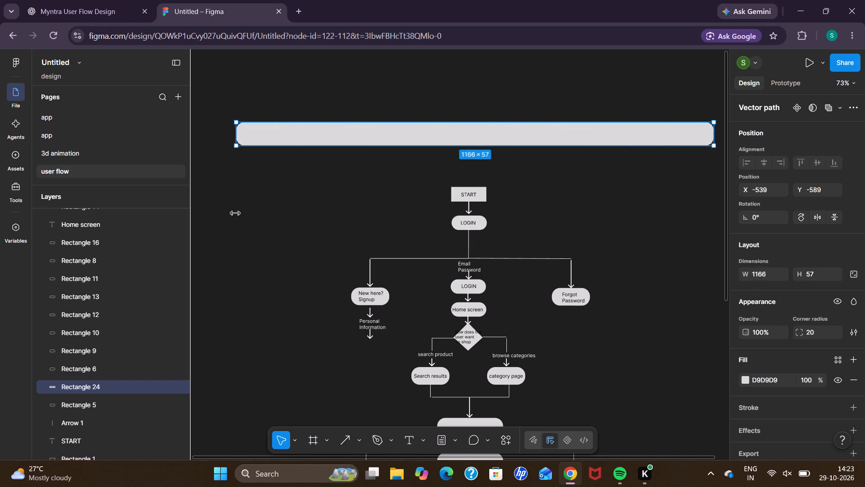
drag(235, 213, 577, 189)
scroll(577, 189, left, 1)
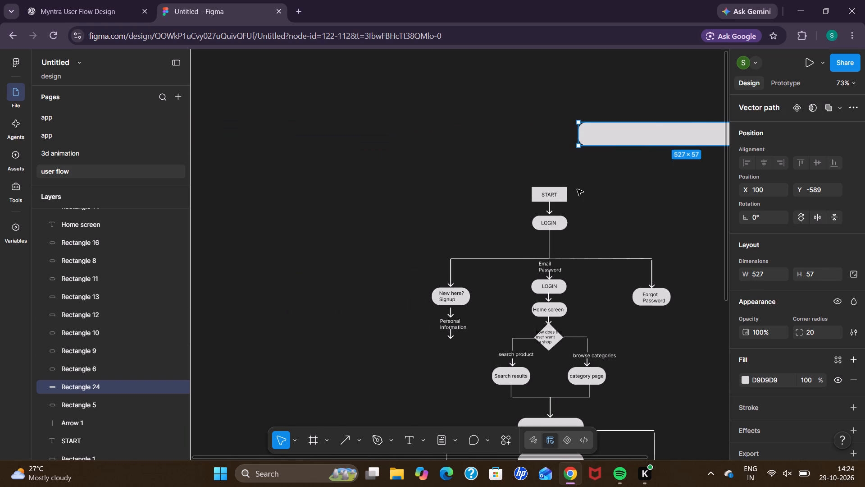
scroll(577, 189, left, 3)
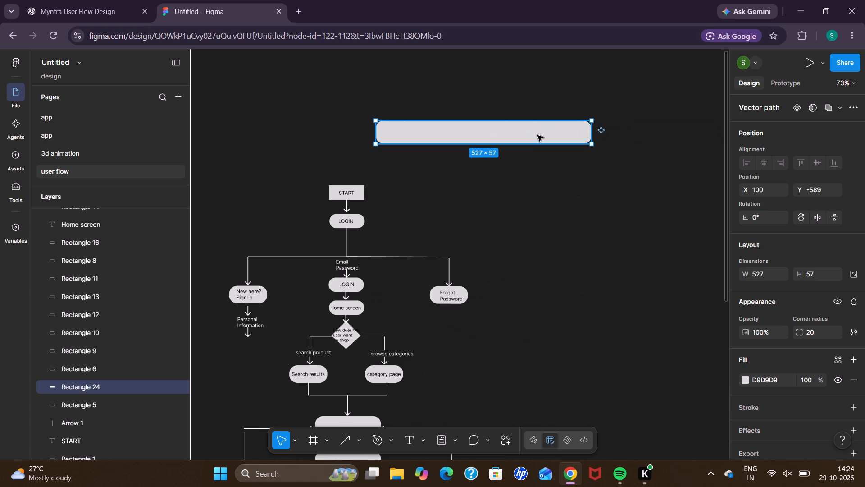
Search Google in a new browser tab and open the Google Colab home page.
click(299, 10)
key(h)
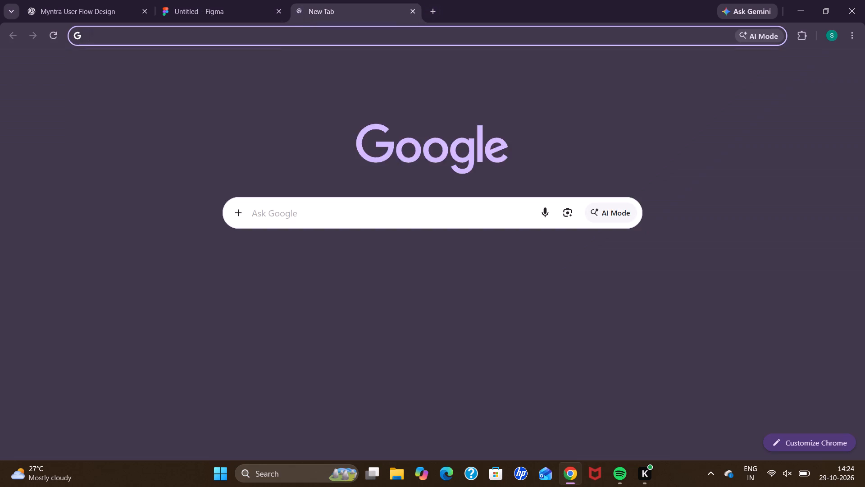
key(BackSpace)
key(BackSpace)
key(BackSpace)
text(gp)
key(BackSpace)
text(oogl)
key(Return)
click(150, 174)
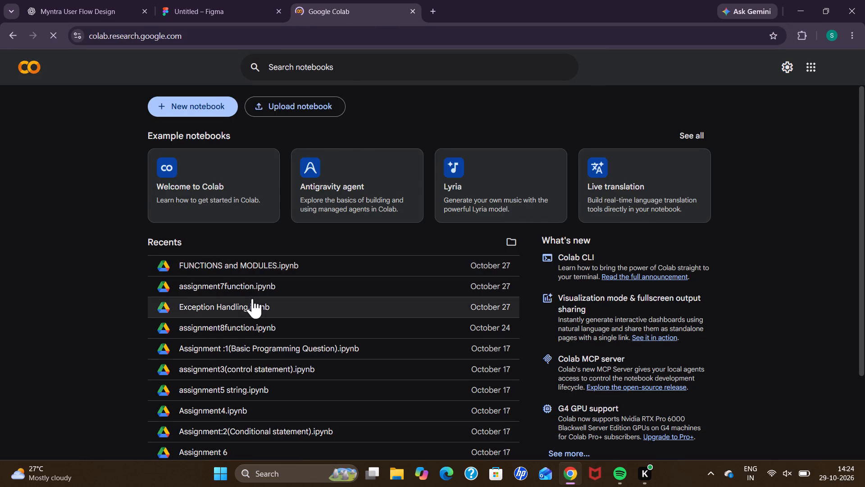
Look through the recent Colab notebooks and open FUNCTIONS and MODULES.ipynb.
scroll(252, 299, down, 3)
scroll(242, 364, down, 1)
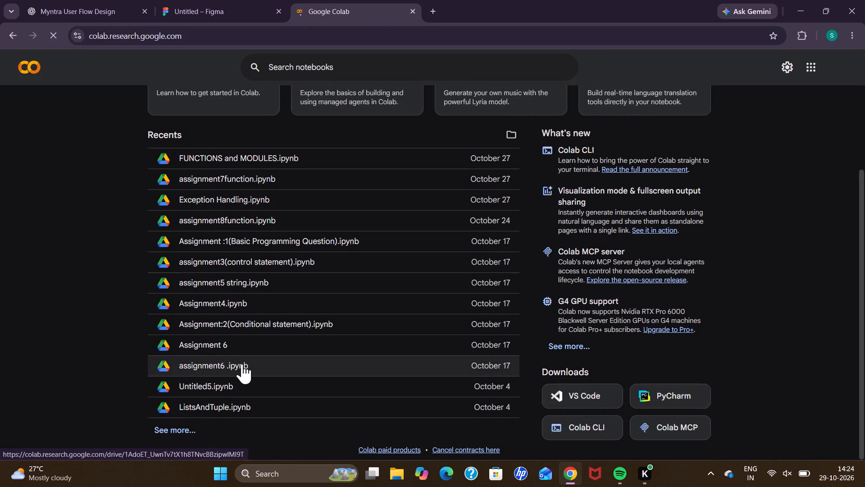
scroll(242, 364, down, 1)
click(258, 156)
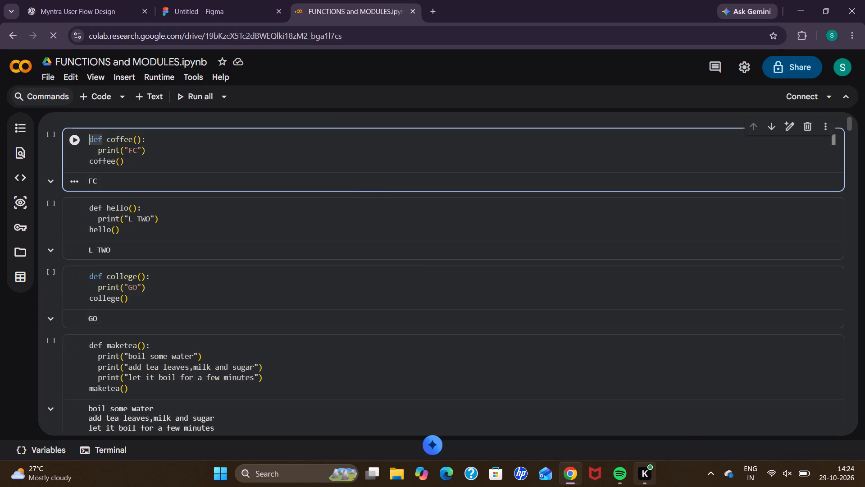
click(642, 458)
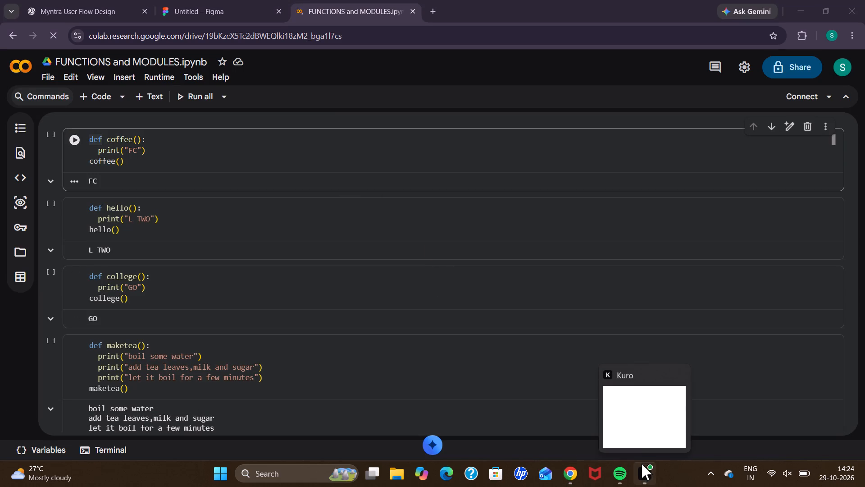
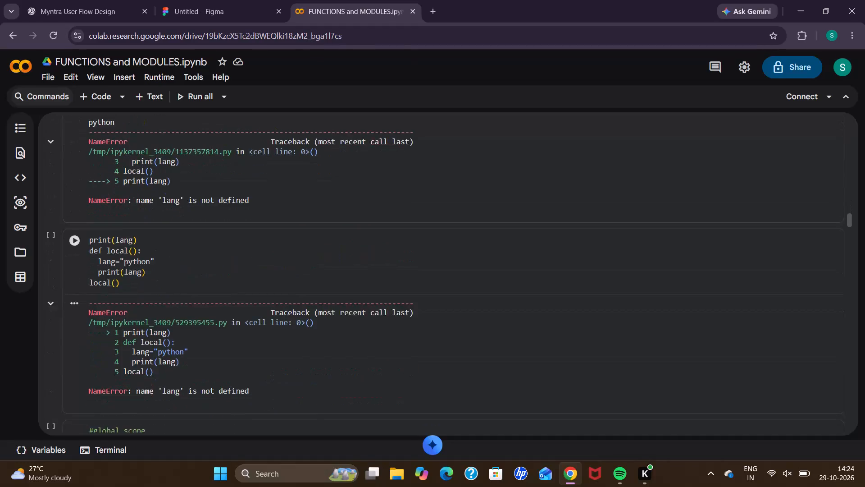
Look through the FUNCTIONS and MODULES notebook from its lambda function cells to the end and back to the first cell.
scroll(174, 295, down, 5)
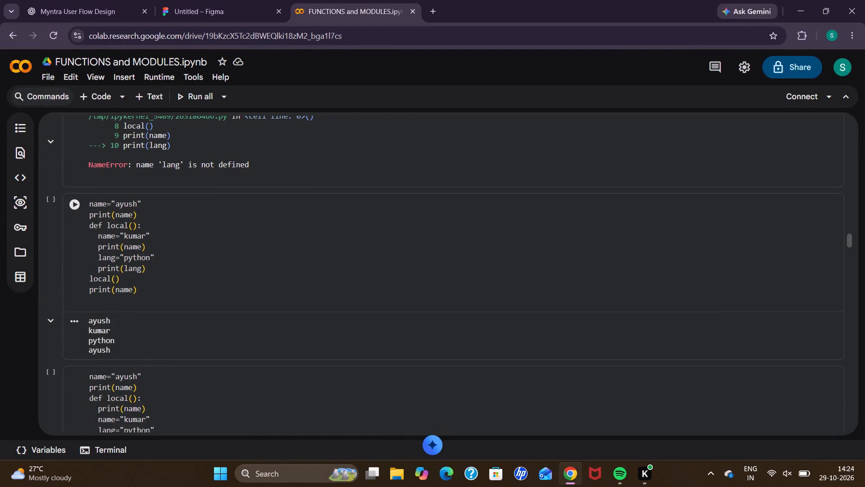
scroll(174, 295, down, 17)
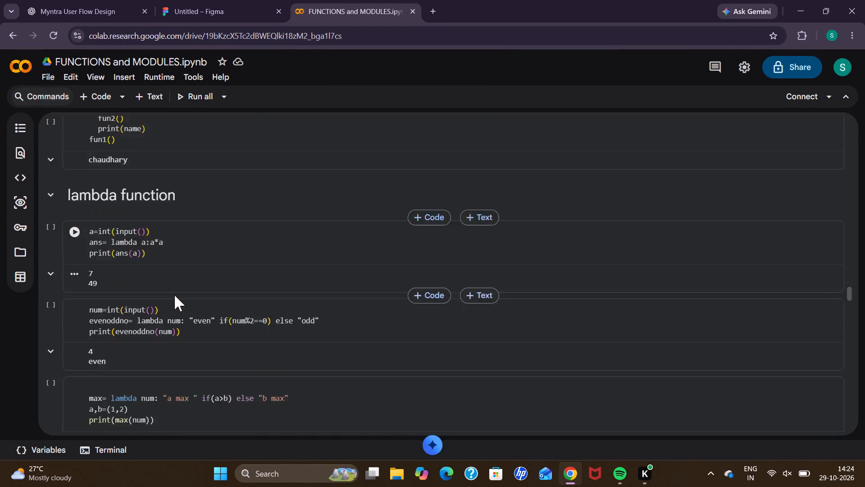
scroll(174, 295, down, 10)
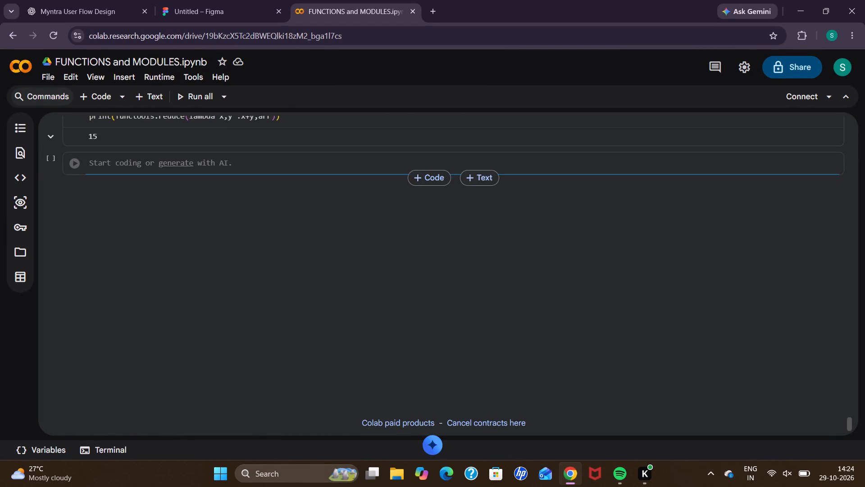
click(111, 162)
scroll(205, 161, up, 8)
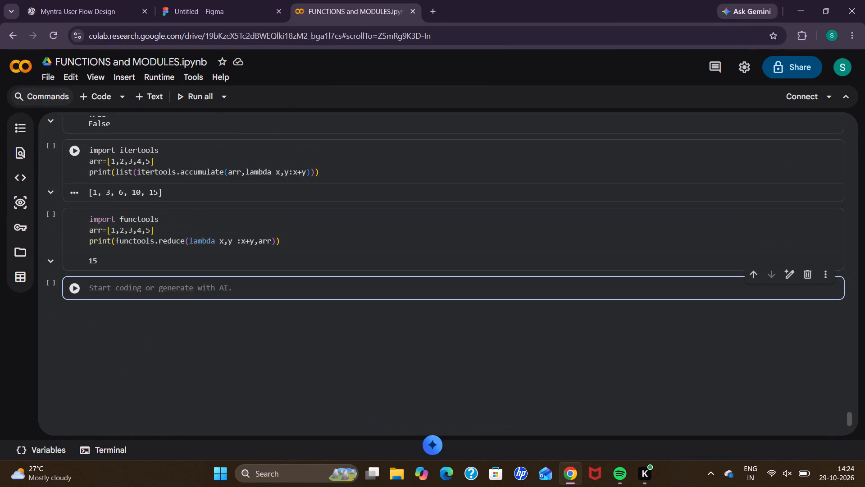
scroll(205, 161, up, 12)
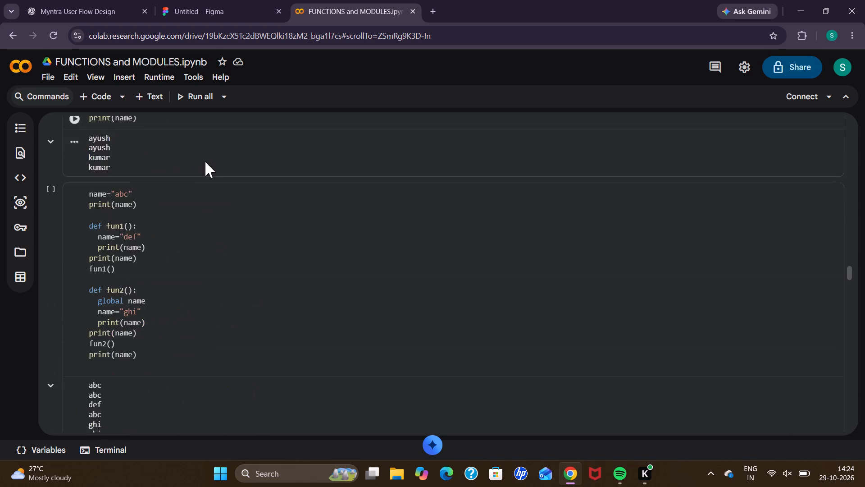
scroll(205, 161, up, 5)
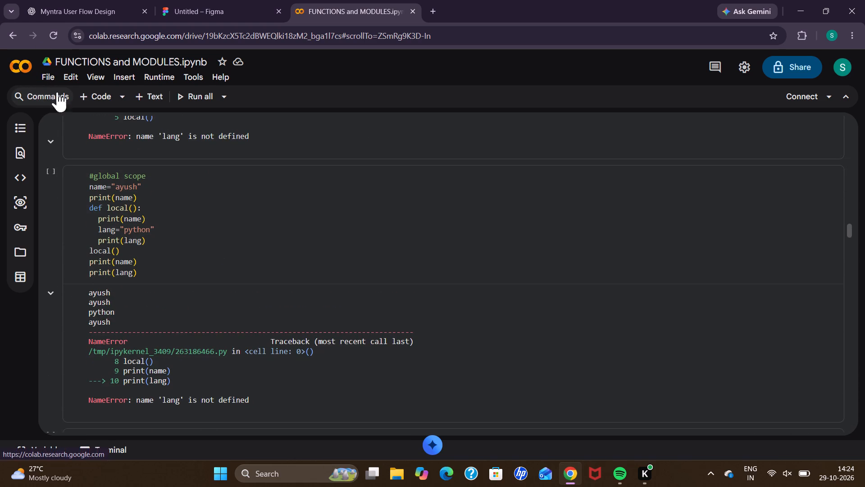
scroll(184, 143, up, 16)
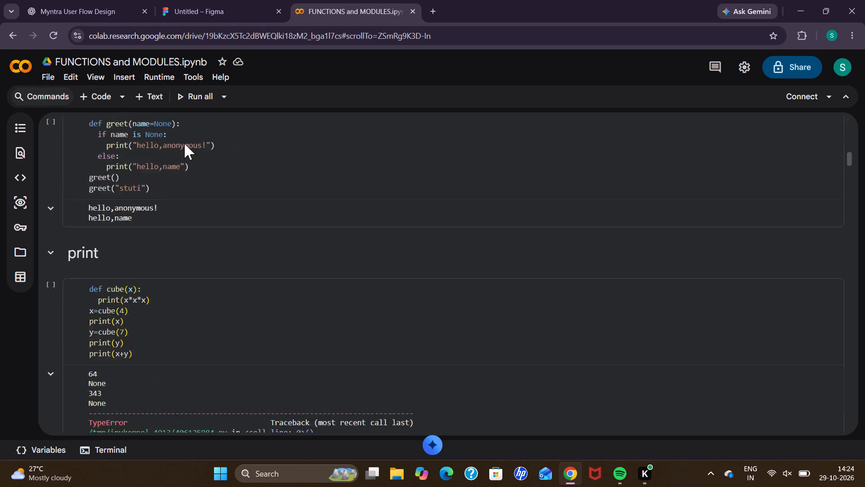
scroll(184, 143, up, 7)
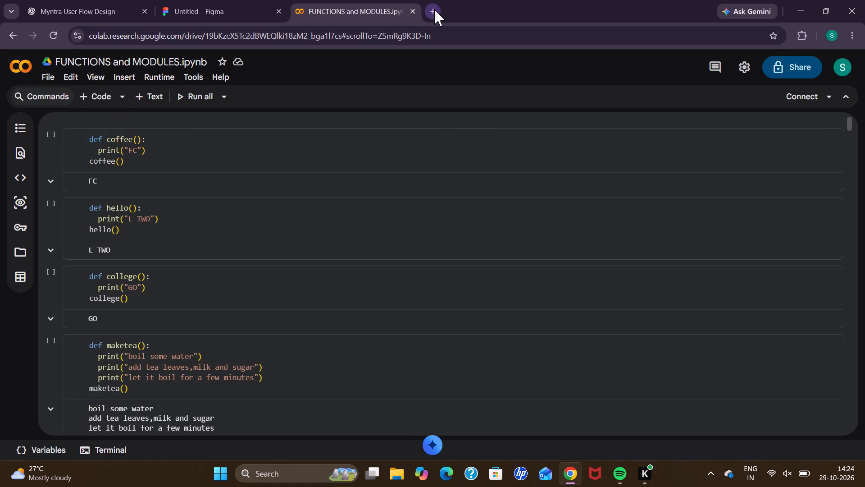
Search Google for google colab in a new browser tab, open Colab and create a new notebook.
click(436, 9)
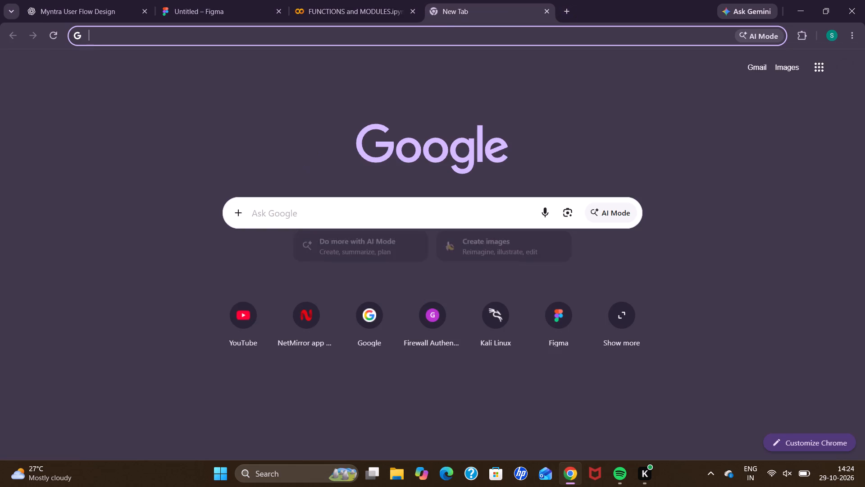
click(296, 211)
click(289, 243)
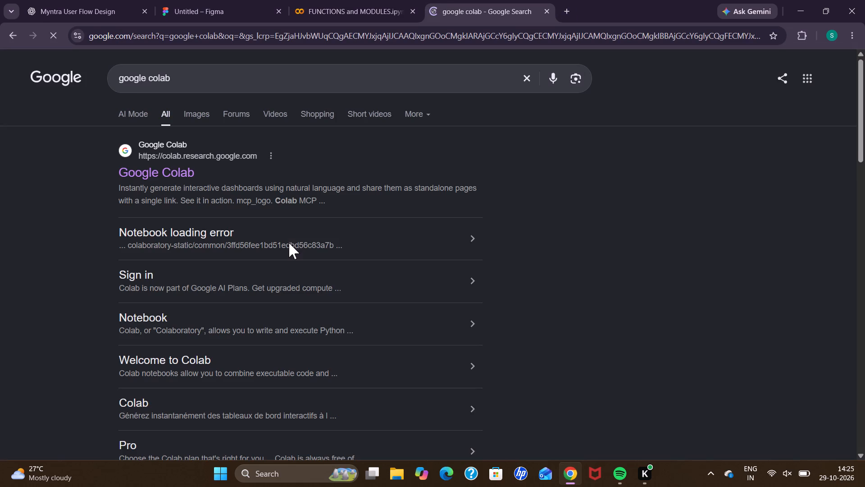
double_click(159, 165)
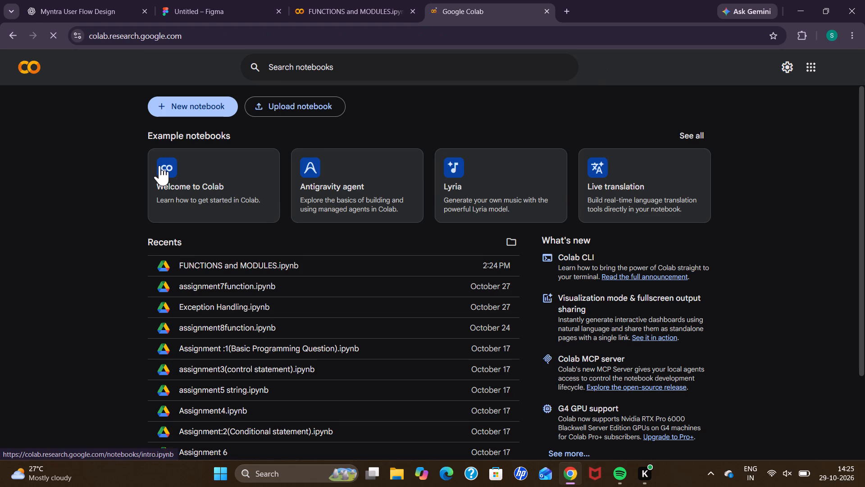
click(204, 110)
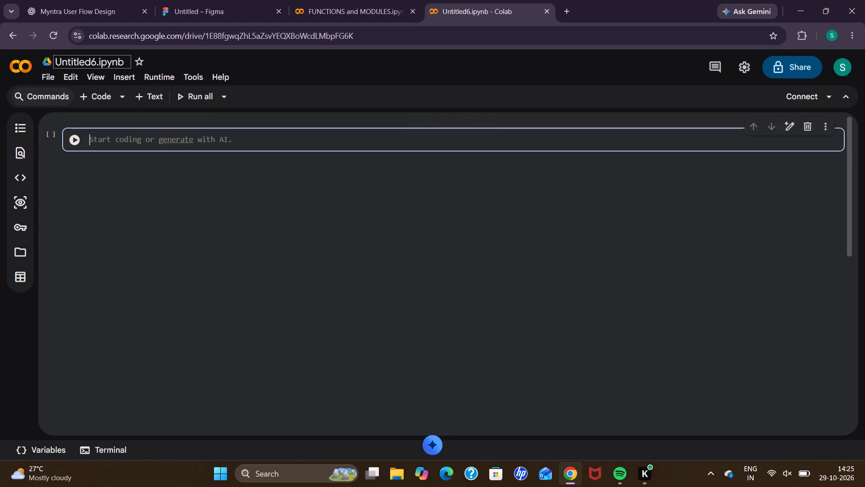
Rename the new Colab notebook as Modules9.ipynb.
click(322, 11)
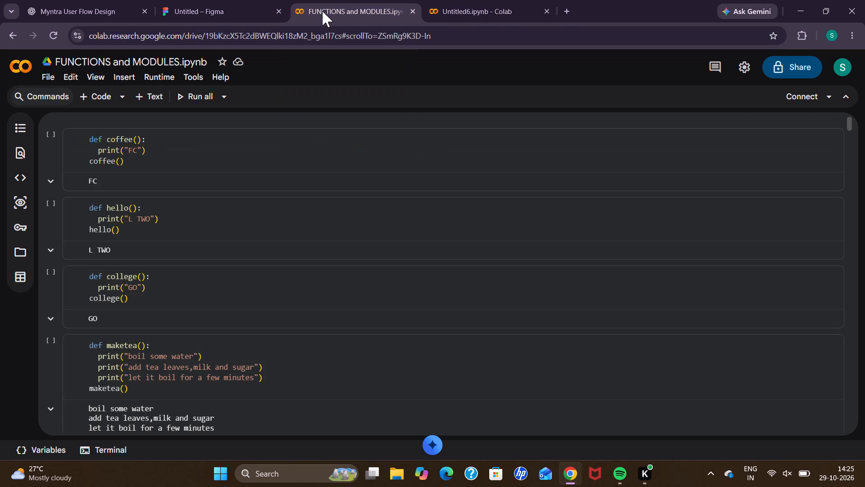
click(445, 14)
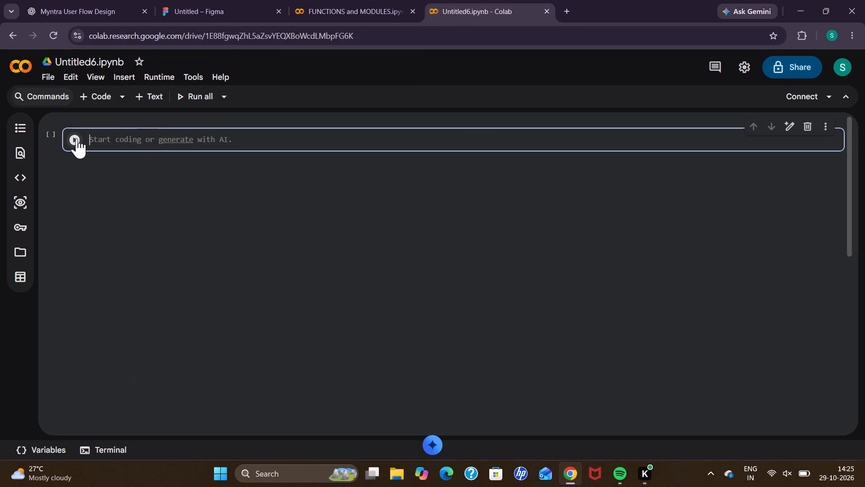
click(95, 61)
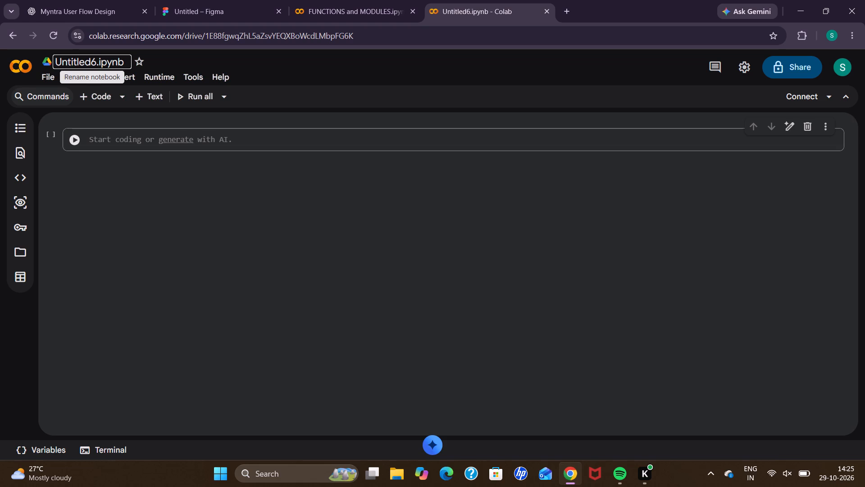
click(95, 61)
key(BackSpace)
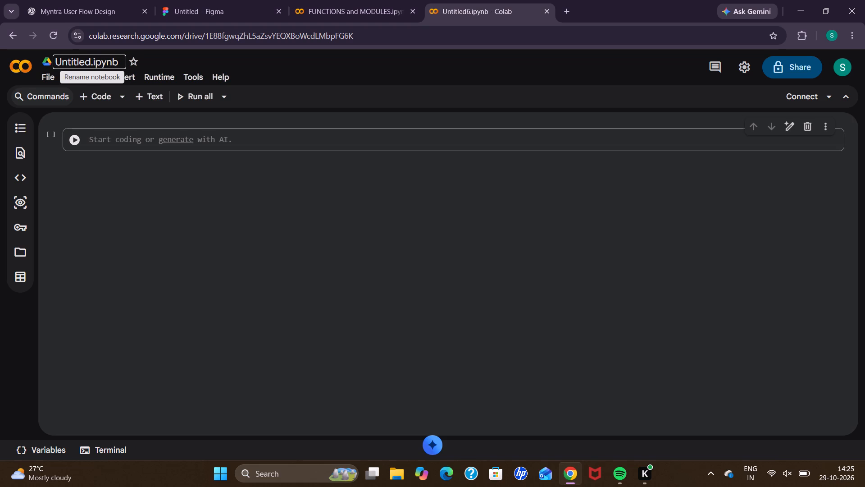
key(9)
click(90, 61)
key(BackSpace)
key(BackSpace)
key(BackSpace)
key(BackSpace)
key(BackSpace)
key(BackSpace)
key(BackSpace)
key(BackSpace)
key(BackSpace)
key(BackSpace)
key(BackSpace)
key(BackSpace)
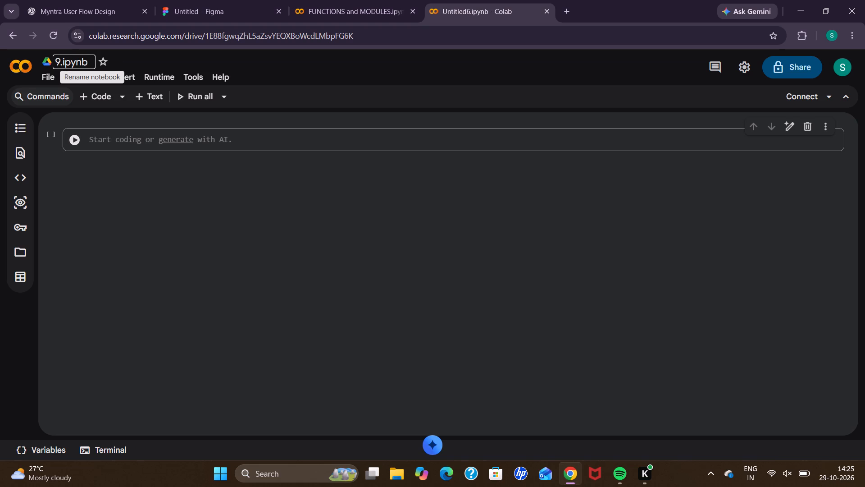
key(m)
text(odu)
key(l)
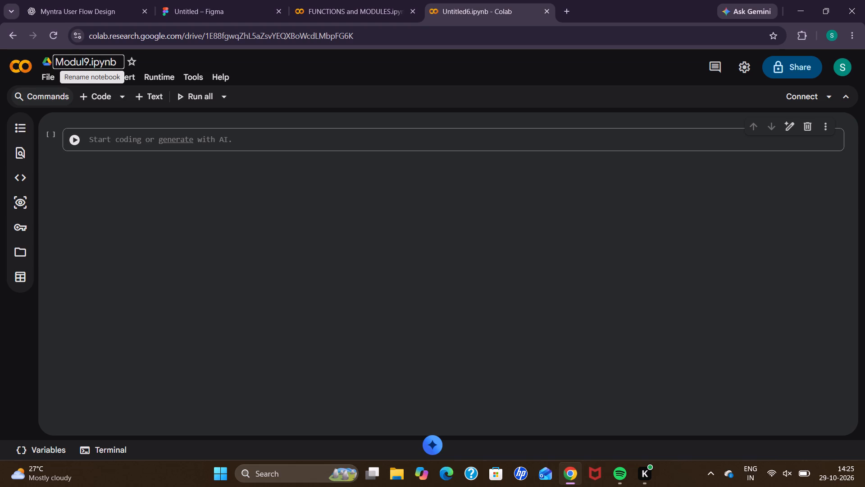
text(es)
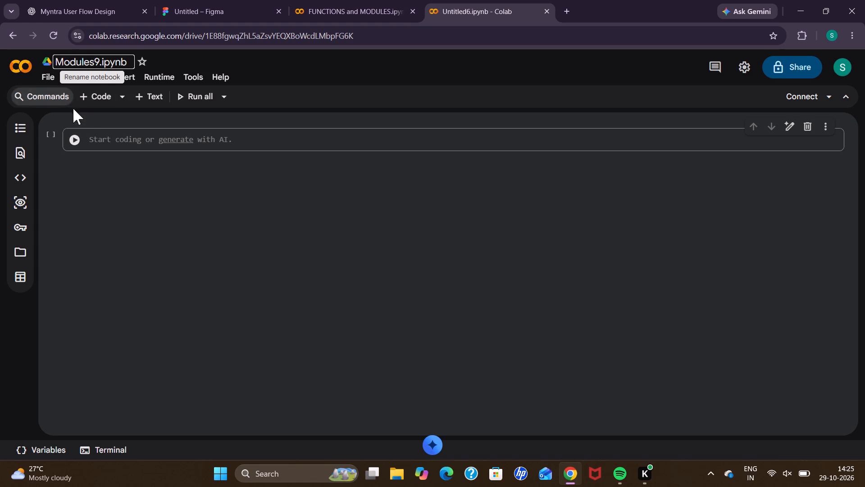
click(93, 143)
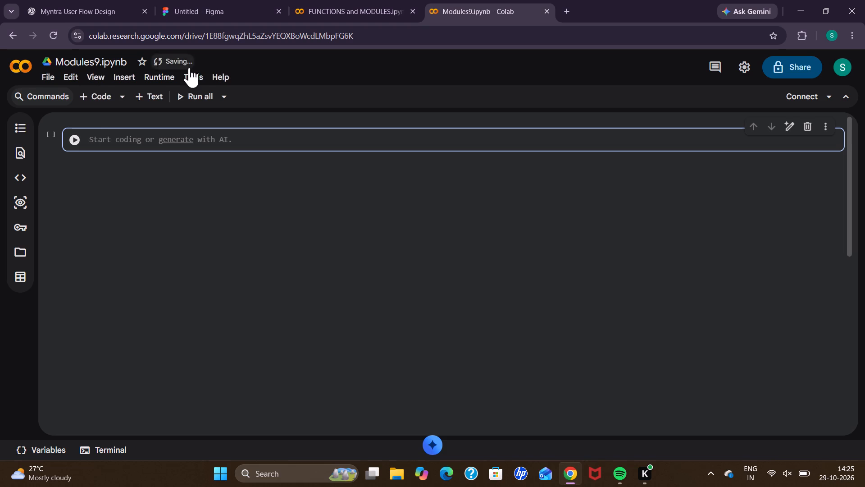
click(127, 139)
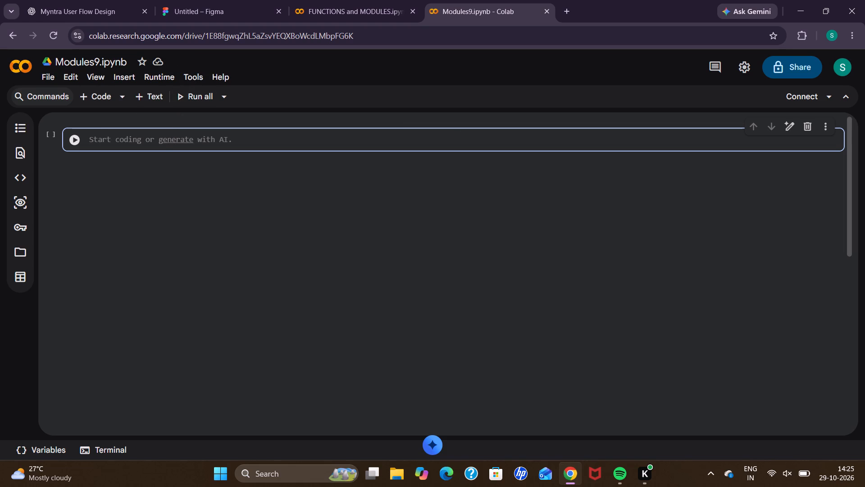
Switch to the Figma file and delete the long blank rounded bar above the flow.
click(110, 5)
click(204, 4)
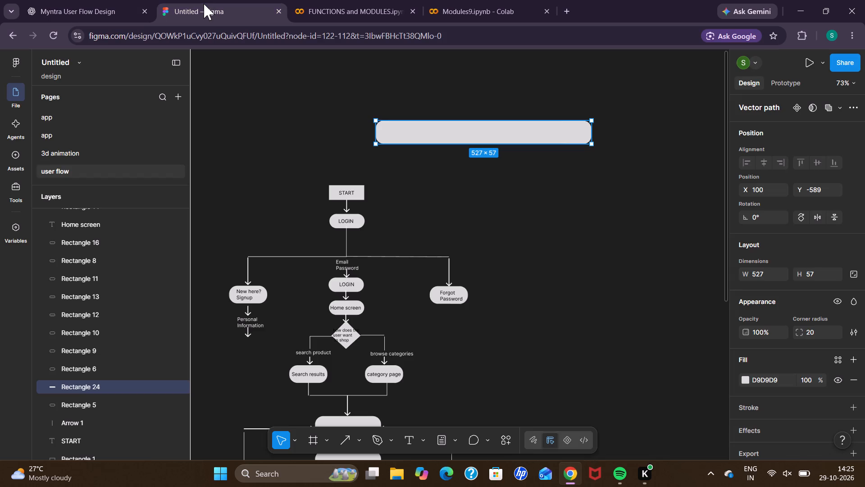
scroll(415, 212, down, 1)
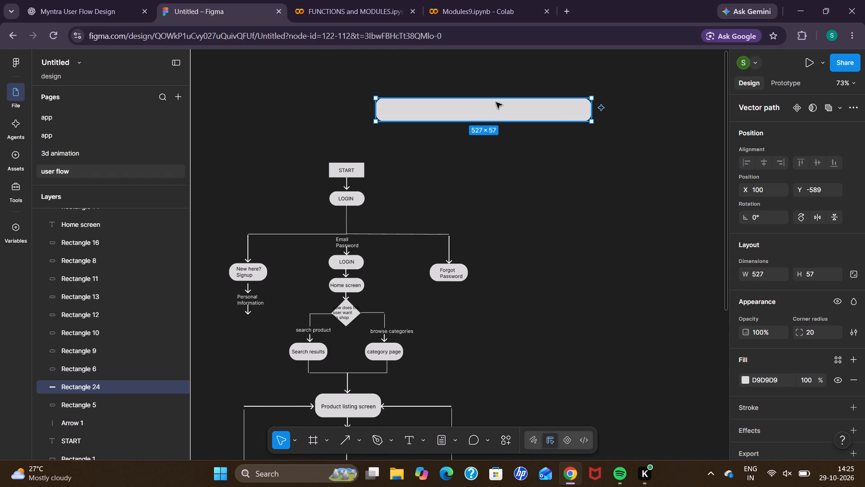
key(Delete)
Review the whole user flow diagram from START down to the End box and back.
scroll(416, 120, down, 1)
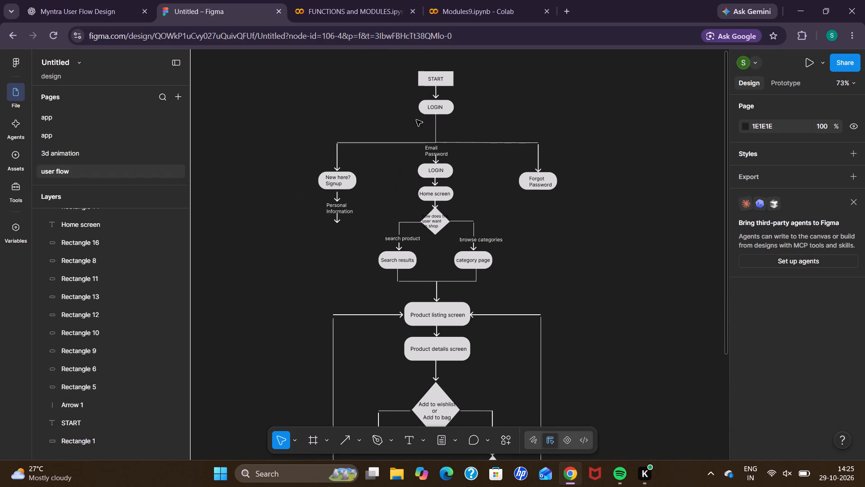
scroll(416, 120, down, 1)
scroll(416, 120, up, 1)
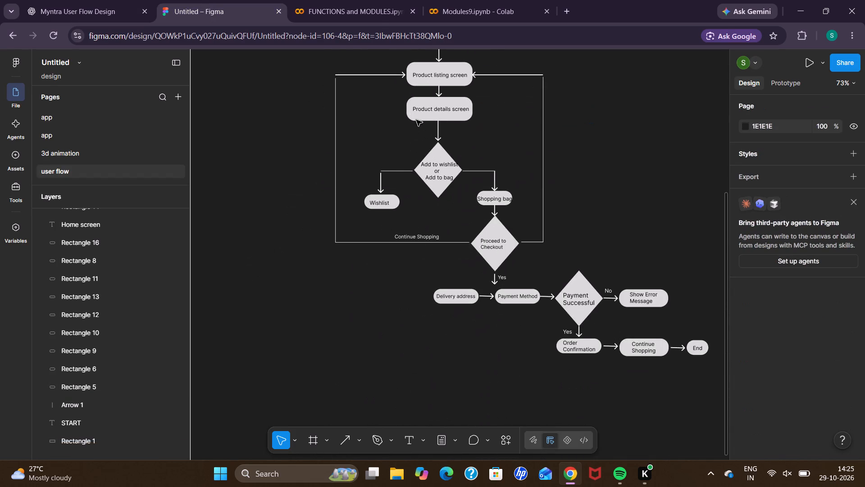
scroll(416, 120, up, 1)
scroll(416, 120, left, 1)
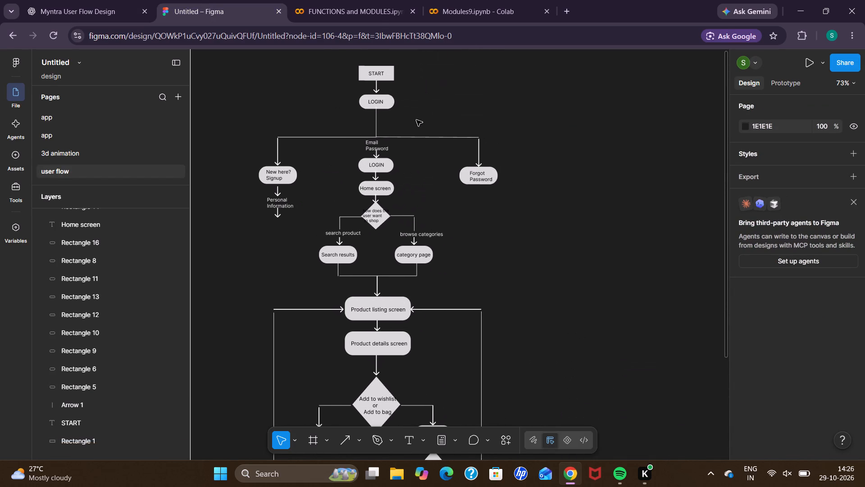
scroll(416, 120, left, 1)
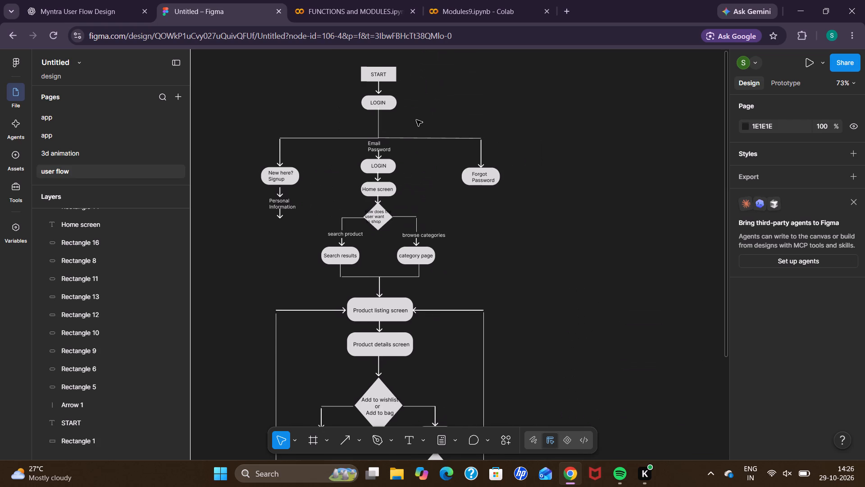
scroll(416, 120, left, 3)
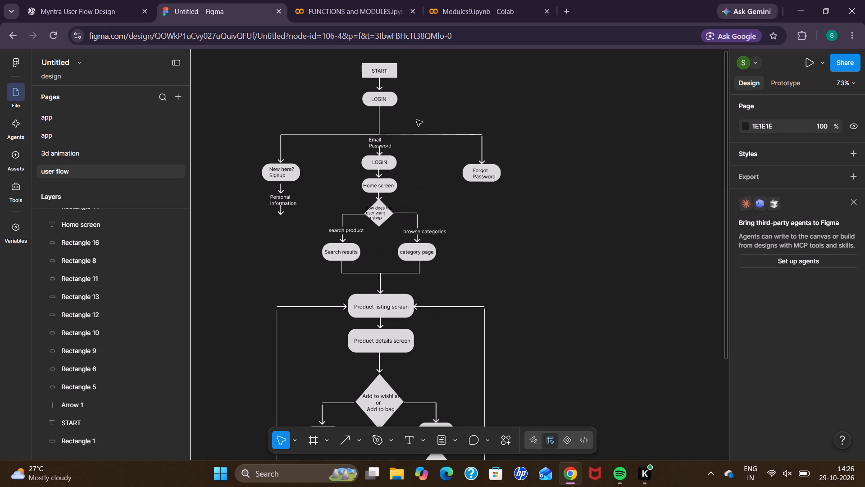
scroll(416, 120, left, 1)
scroll(416, 120, down, 1)
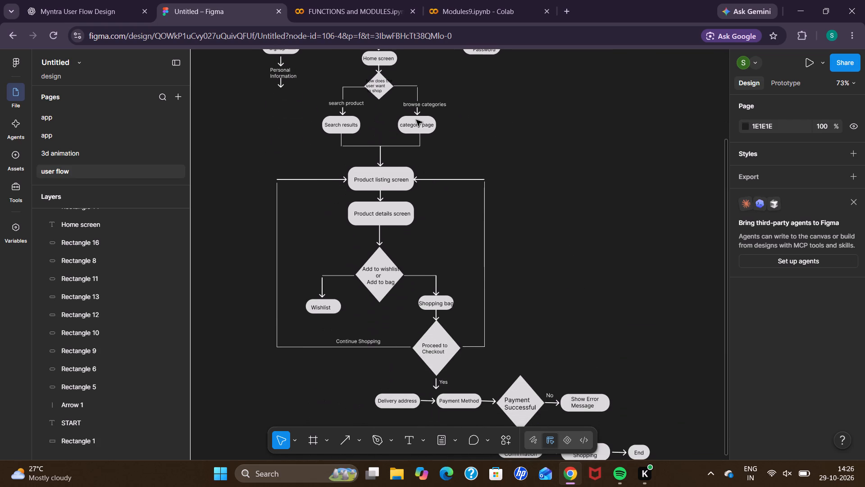
scroll(416, 120, down, 2)
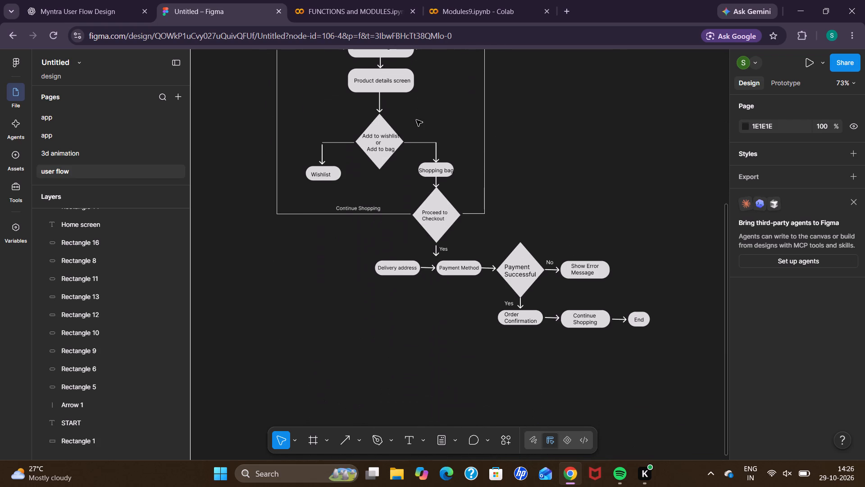
scroll(416, 120, down, 3)
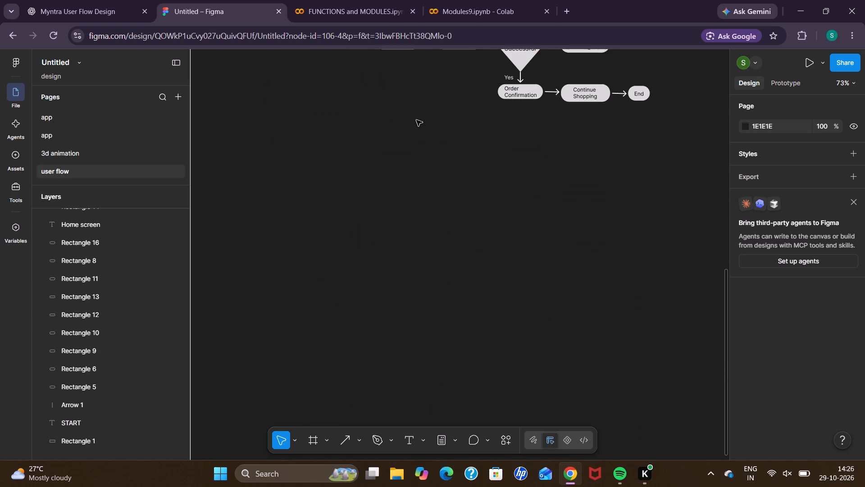
scroll(416, 120, down, 1)
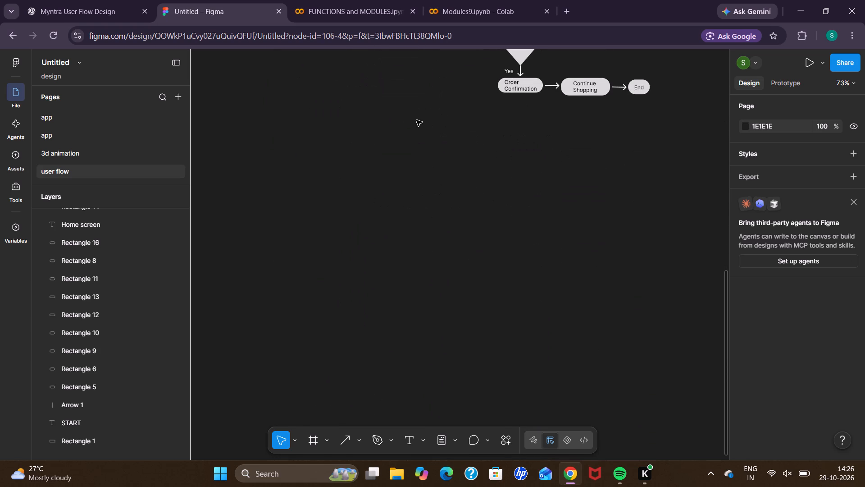
scroll(416, 120, up, 7)
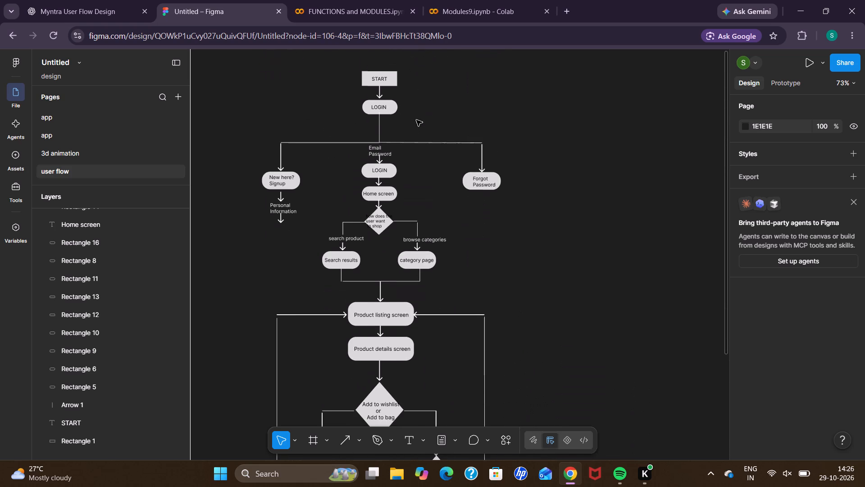
Recheck the finished user flow diagram, from the START and LOGIN branches through the shopping loop to checkout, payment and End.
scroll(403, 205, down, 4)
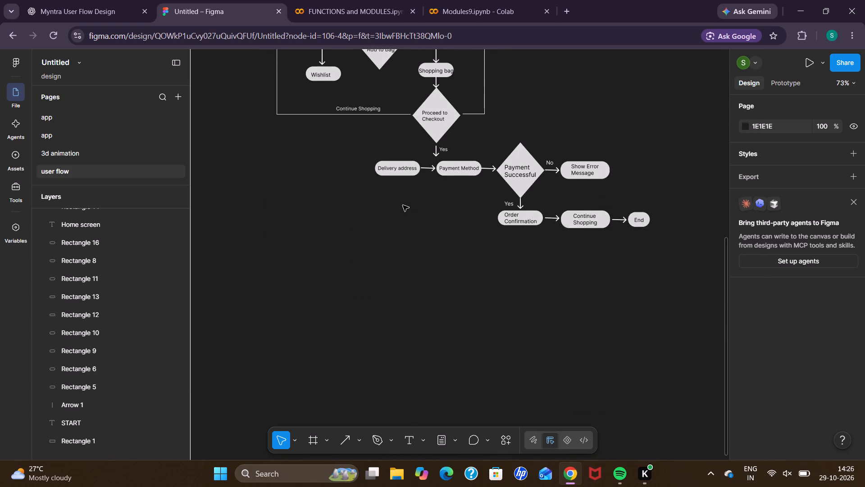
scroll(403, 205, down, 2)
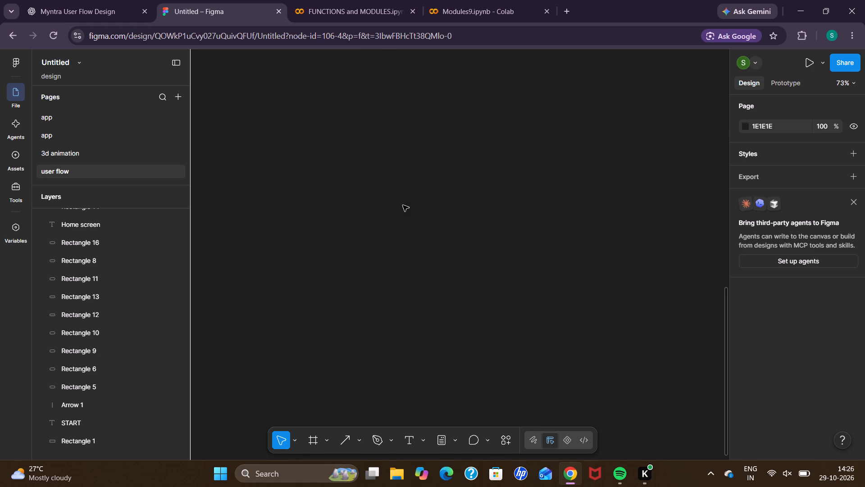
scroll(403, 205, up, 3)
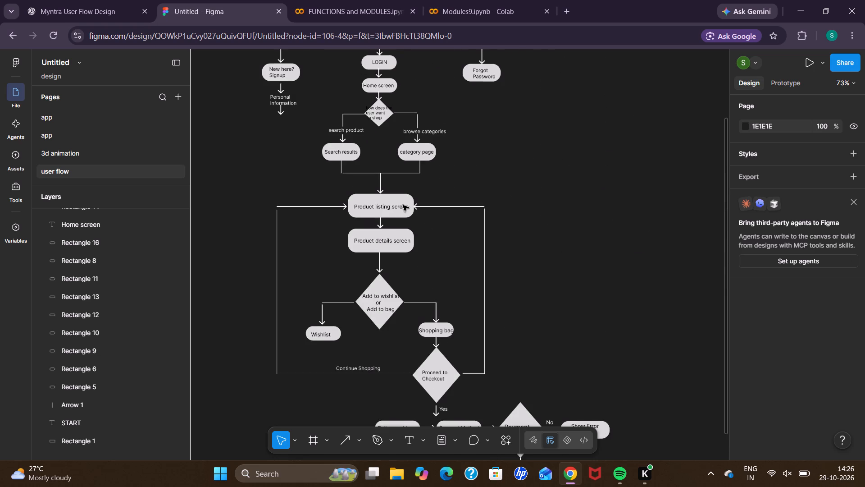
scroll(403, 205, up, 4)
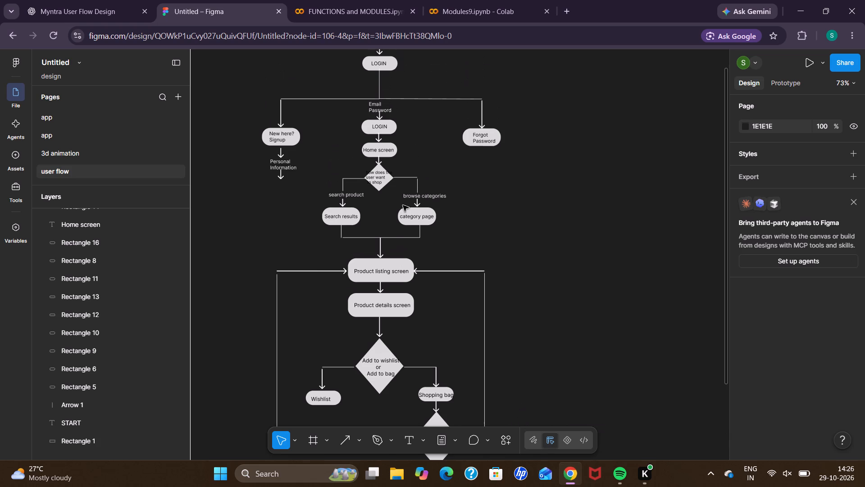
scroll(403, 205, up, 1)
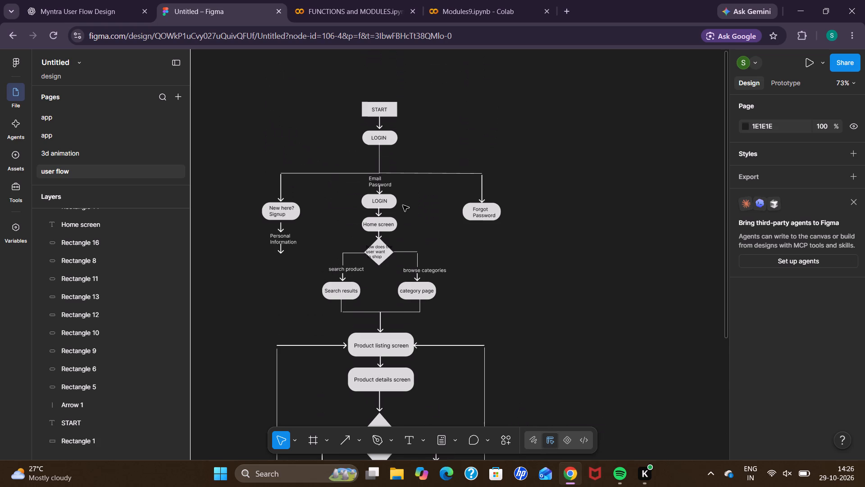
scroll(403, 205, down, 3)
scroll(403, 205, up, 1)
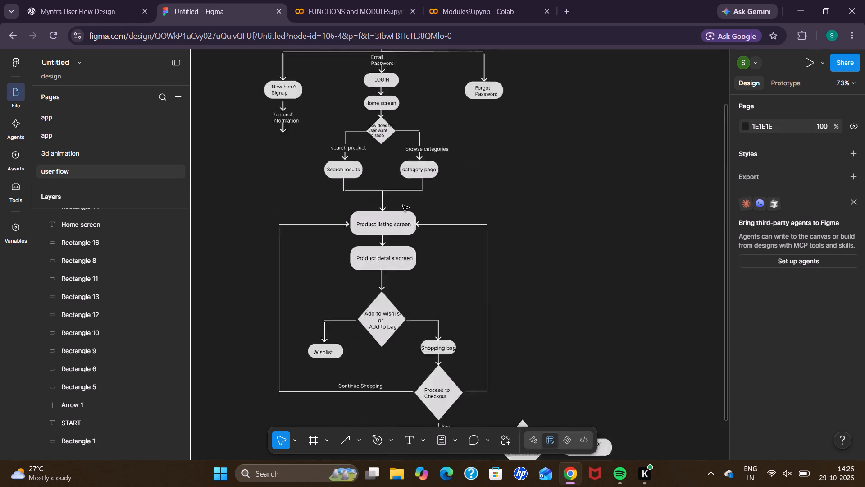
scroll(403, 205, up, 1)
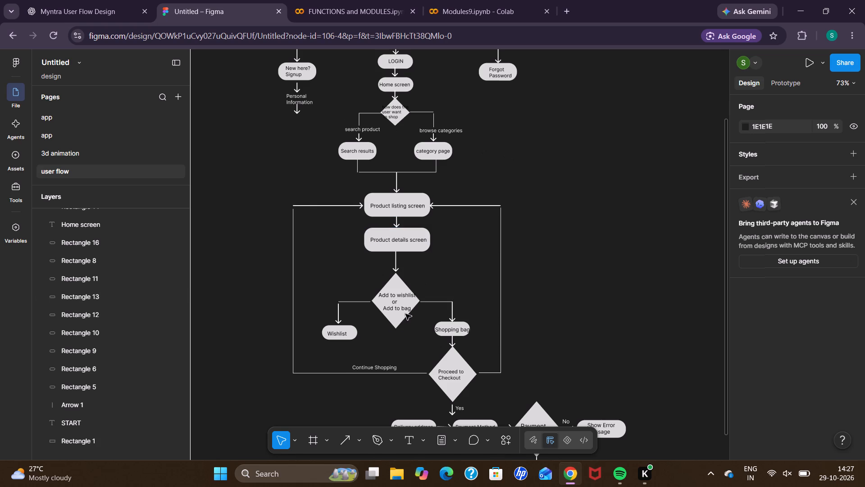
scroll(379, 291, up, 1)
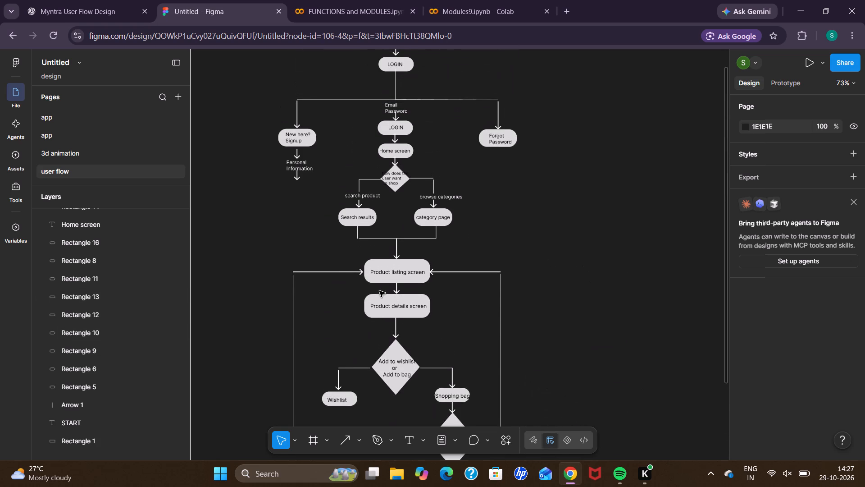
scroll(379, 291, up, 1)
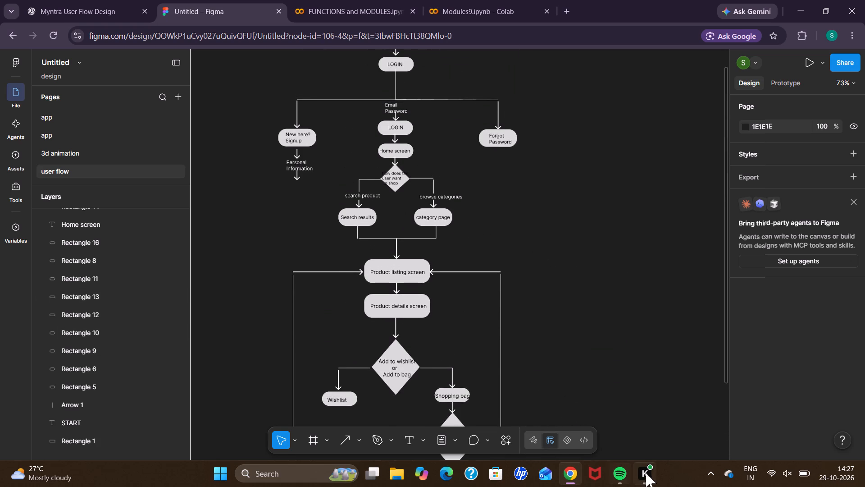
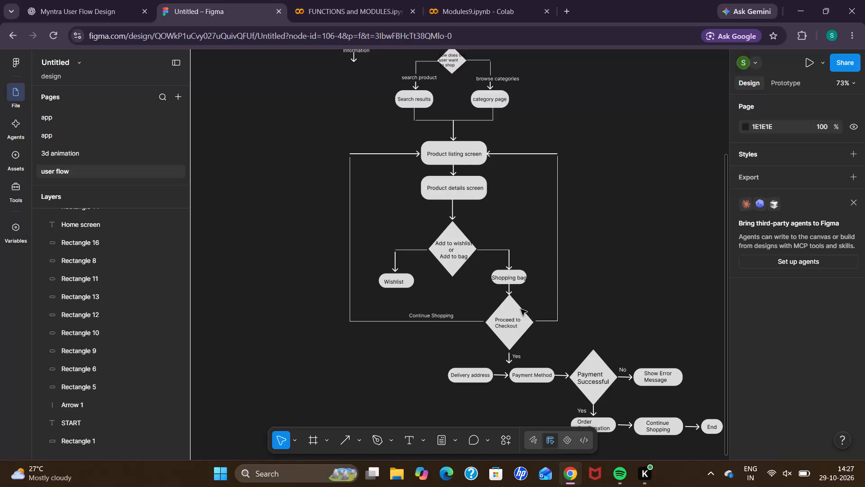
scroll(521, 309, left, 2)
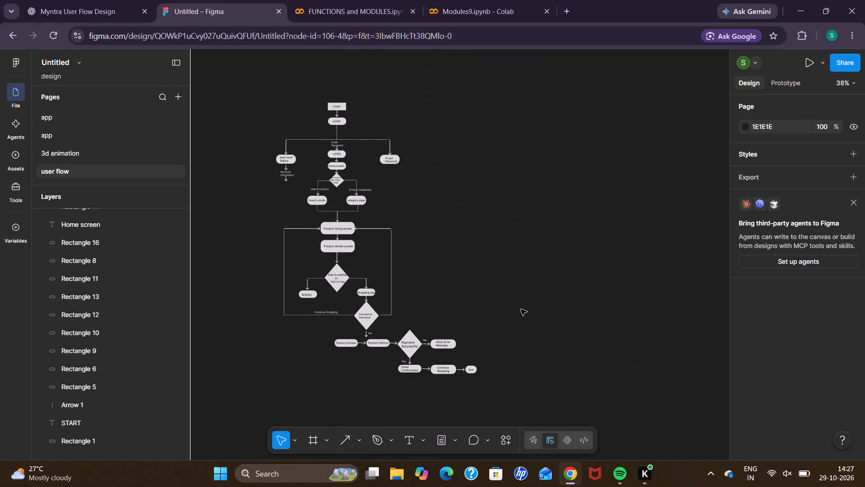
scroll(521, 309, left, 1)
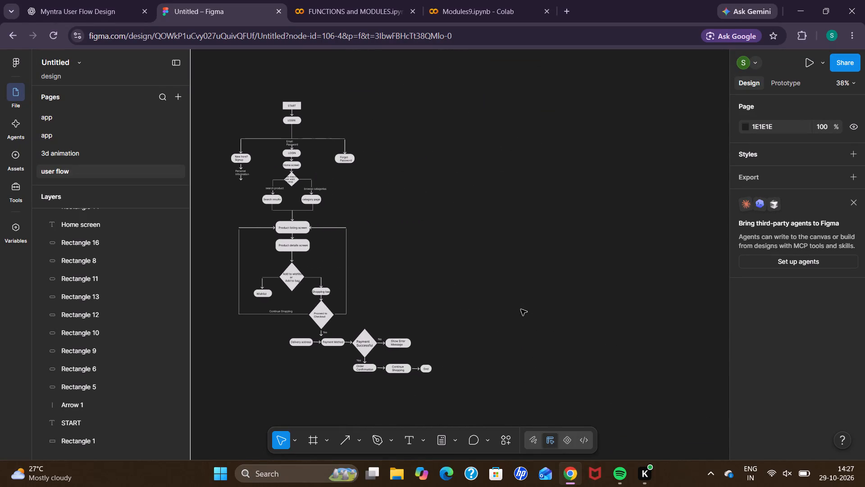
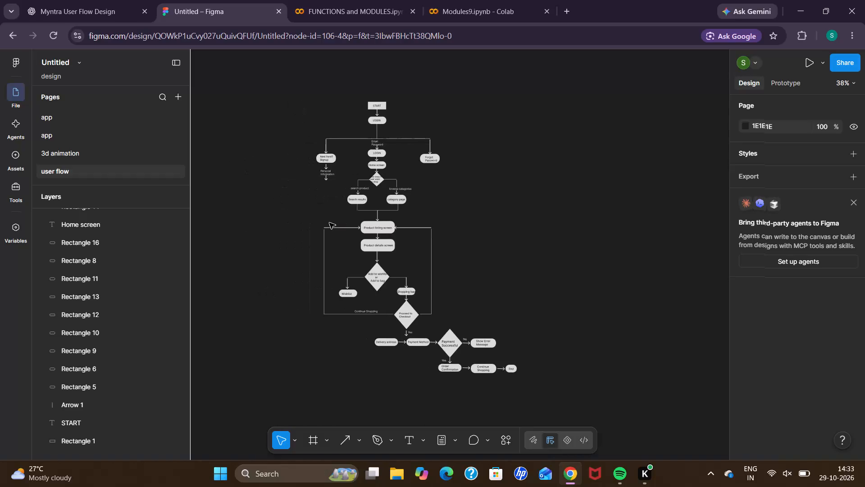
Review the user flow diagram up close, from the START and LOGIN nodes through checkout and payment to the End node.
scroll(329, 223, left, 1)
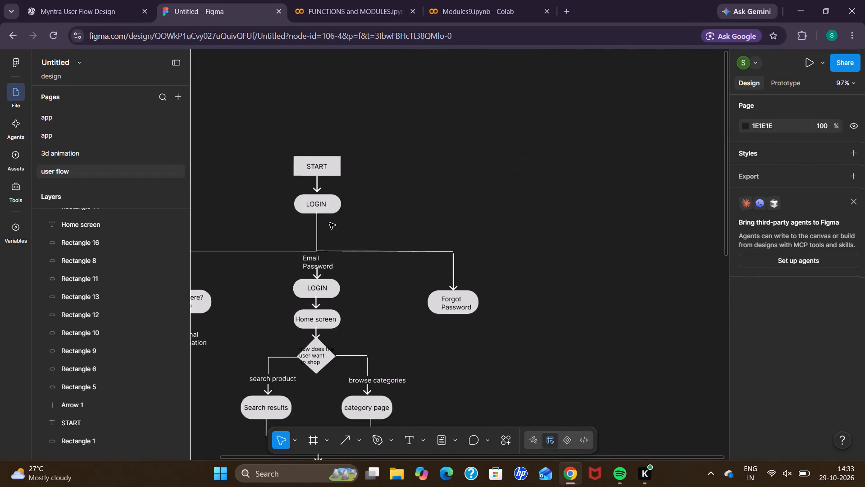
scroll(329, 223, left, 1)
scroll(329, 223, down, 5)
scroll(329, 223, up, 7)
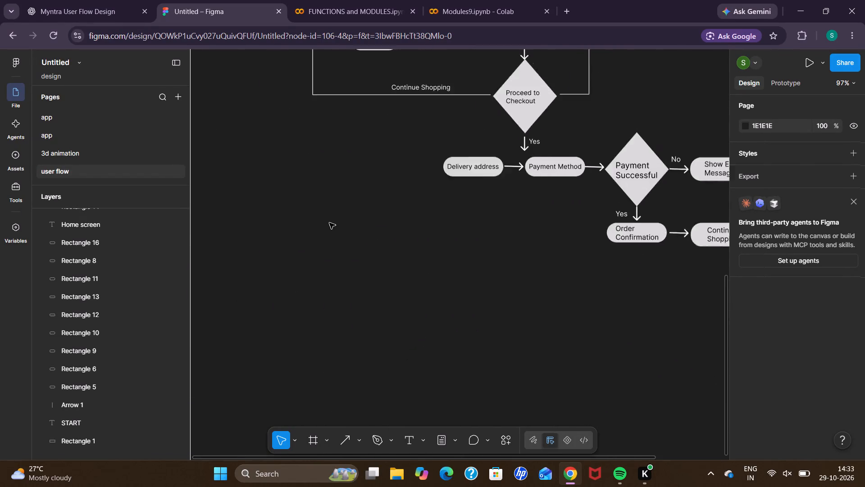
scroll(329, 223, up, 5)
scroll(329, 223, down, 5)
scroll(329, 223, left, 3)
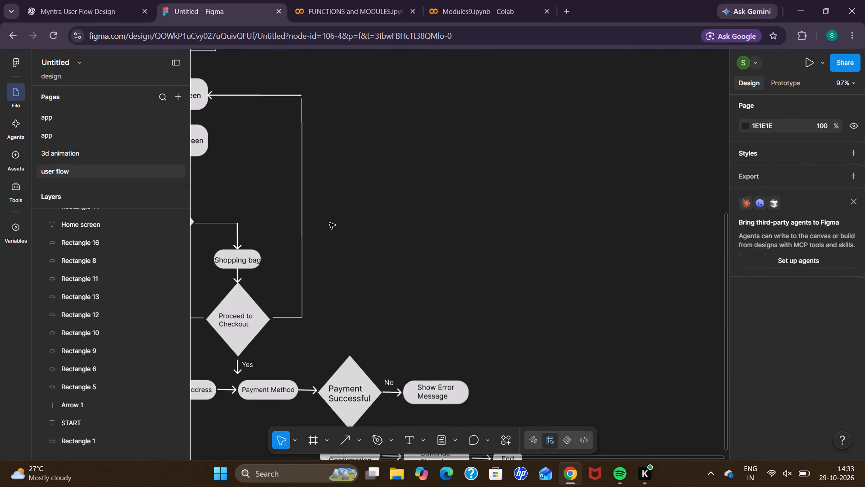
scroll(329, 223, down, 5)
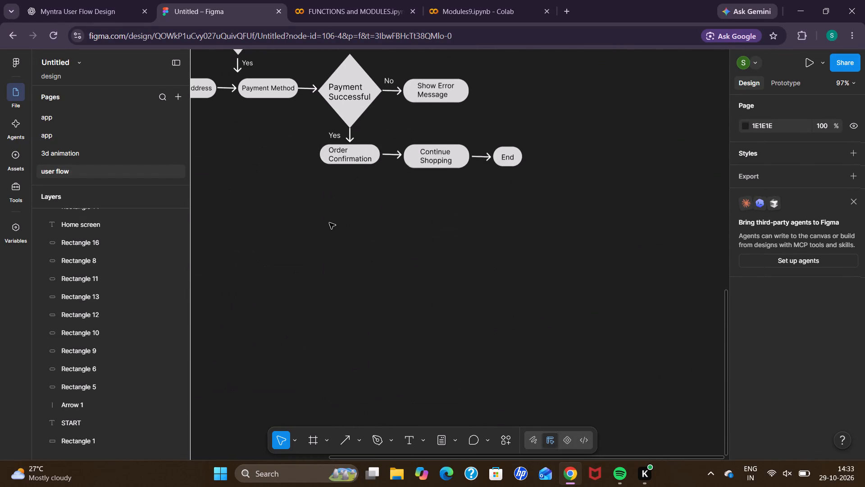
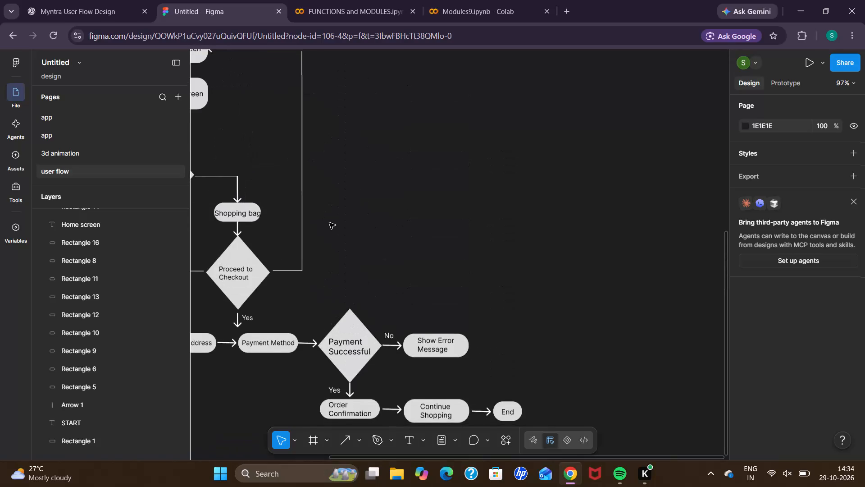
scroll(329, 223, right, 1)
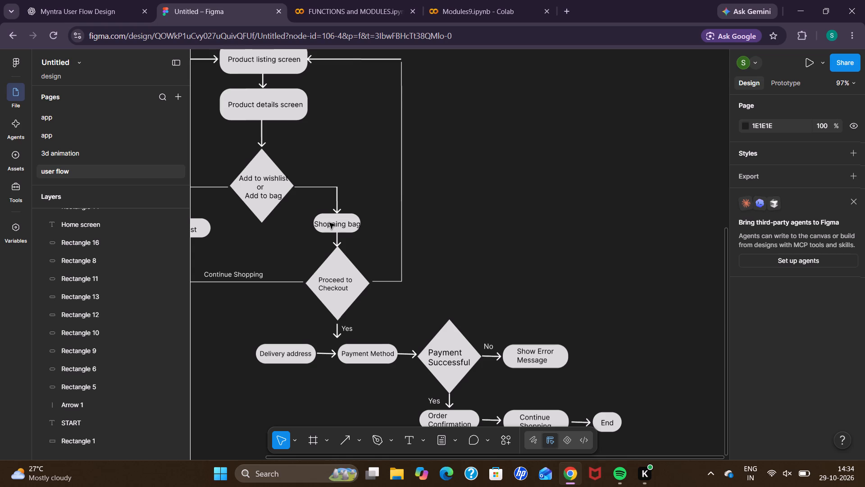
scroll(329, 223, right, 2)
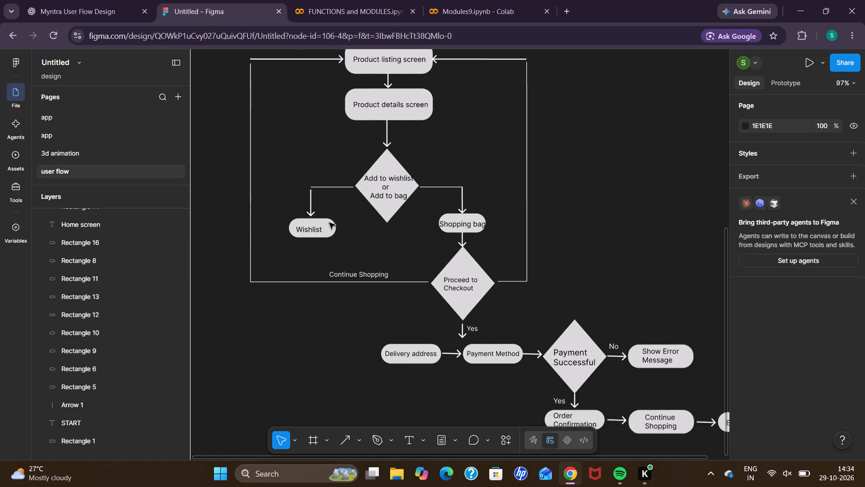
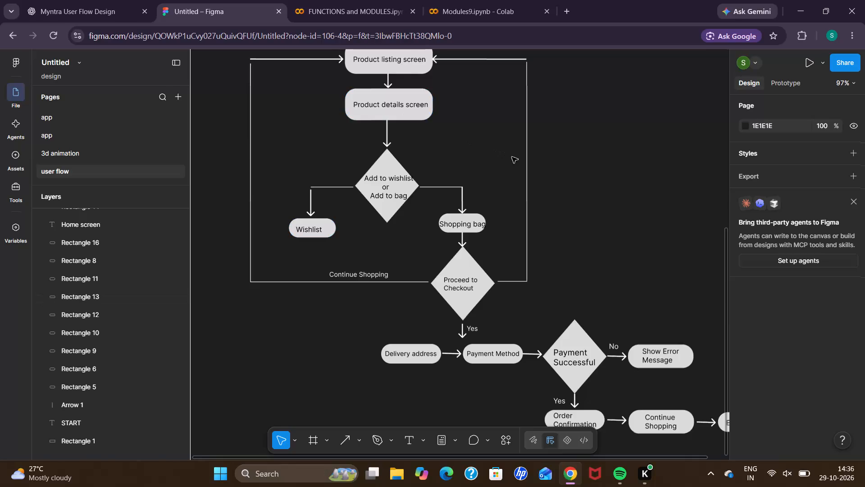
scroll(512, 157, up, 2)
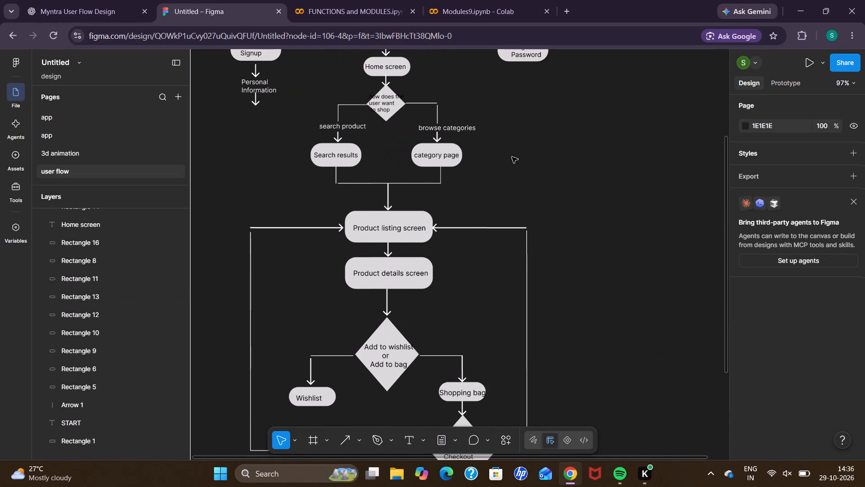
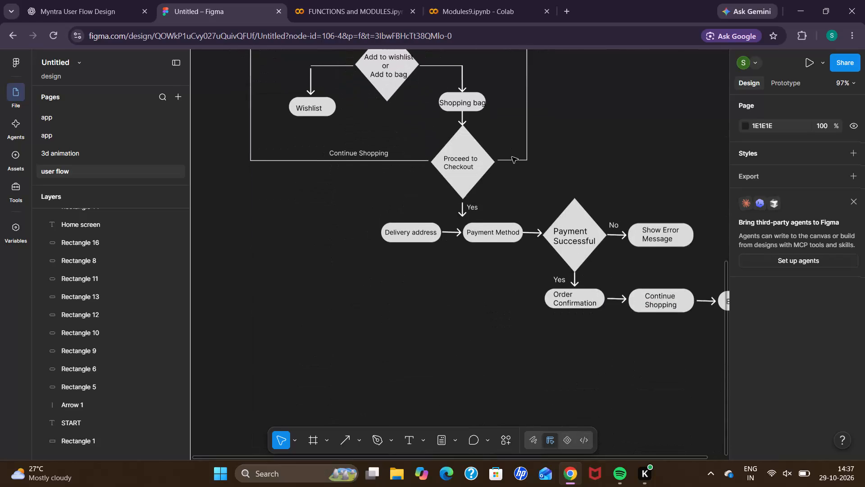
Switch from the desktop back to the Chrome window showing the user flow diagram in Figma.
scroll(565, 190, left, 2)
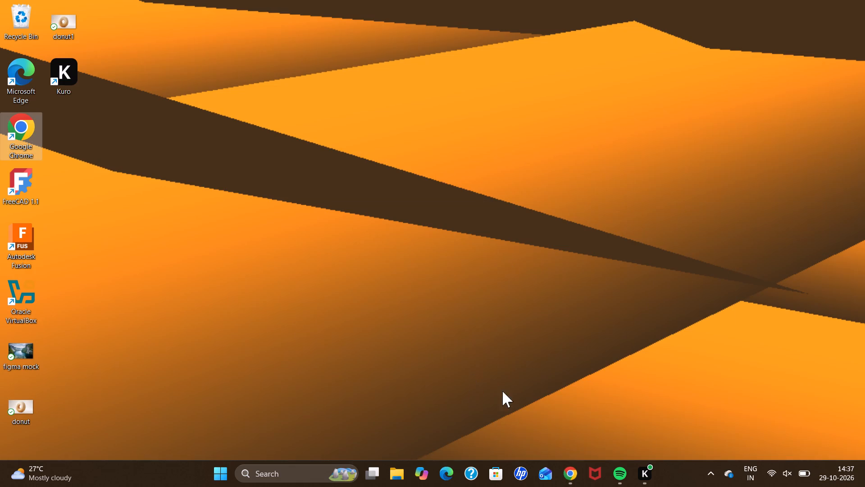
click(567, 468)
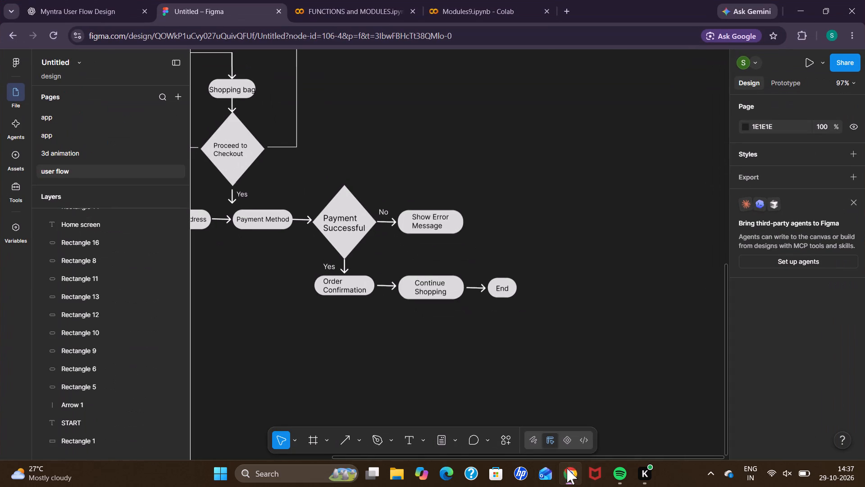
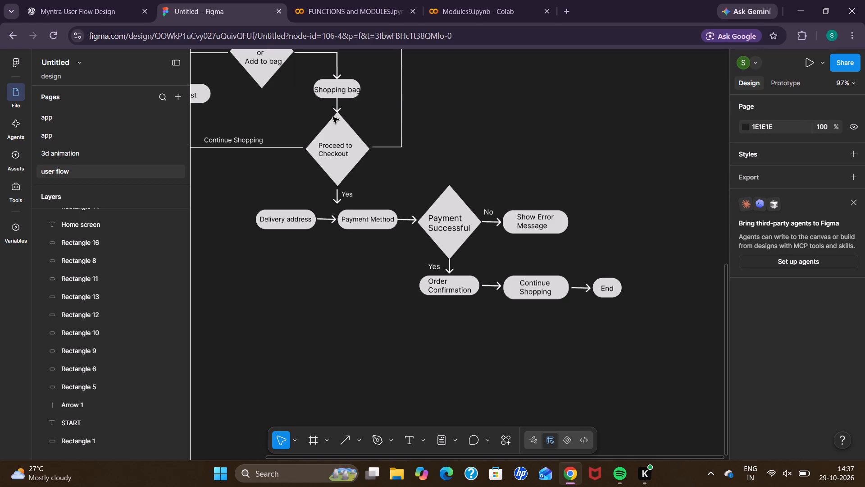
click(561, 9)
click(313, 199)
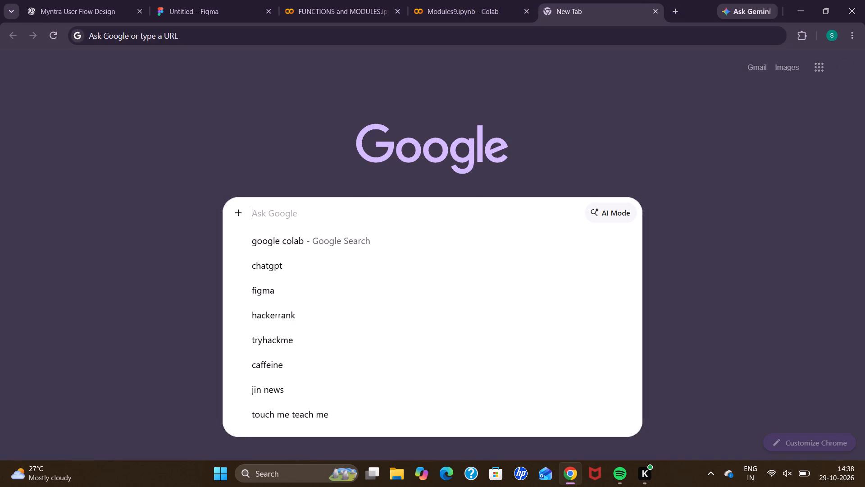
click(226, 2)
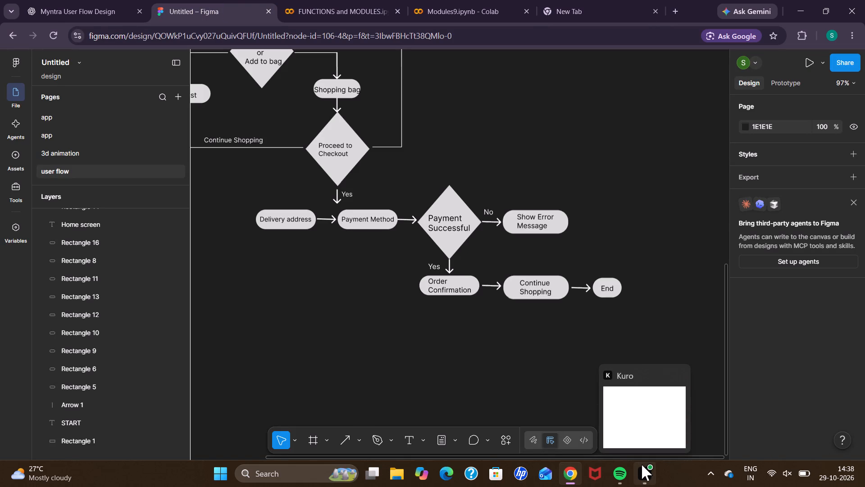